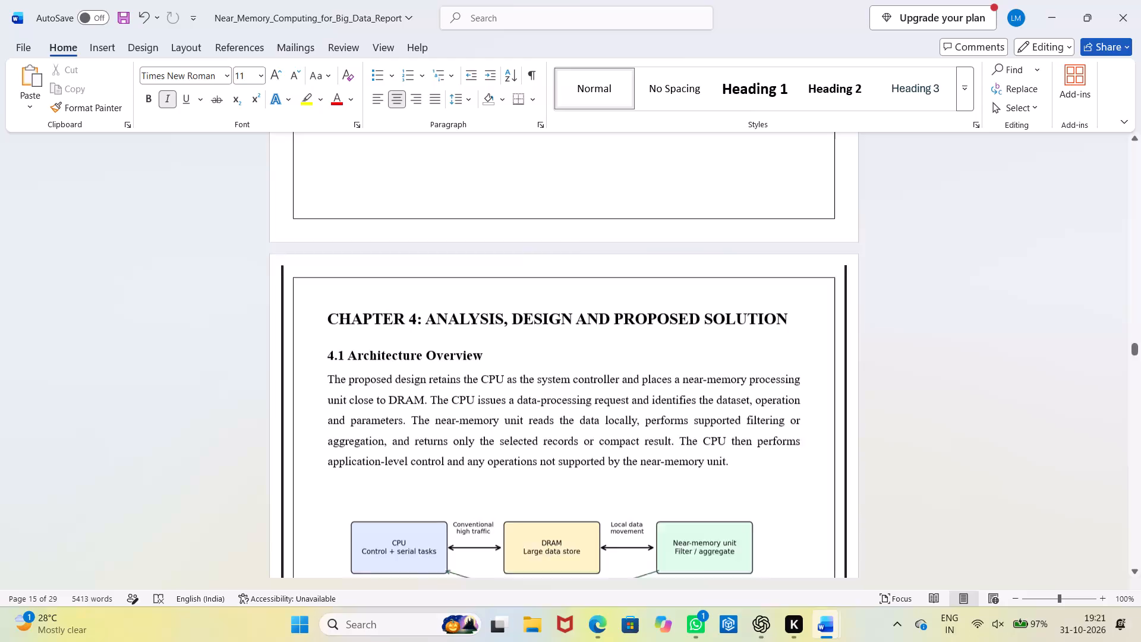
Delete the two thick vertical lines flanking the page border on the first page of Chapter 4.
{"action": "left_click", "coordinate": [279, 281]}
{"action": "left_click", "coordinate": [282, 283]}
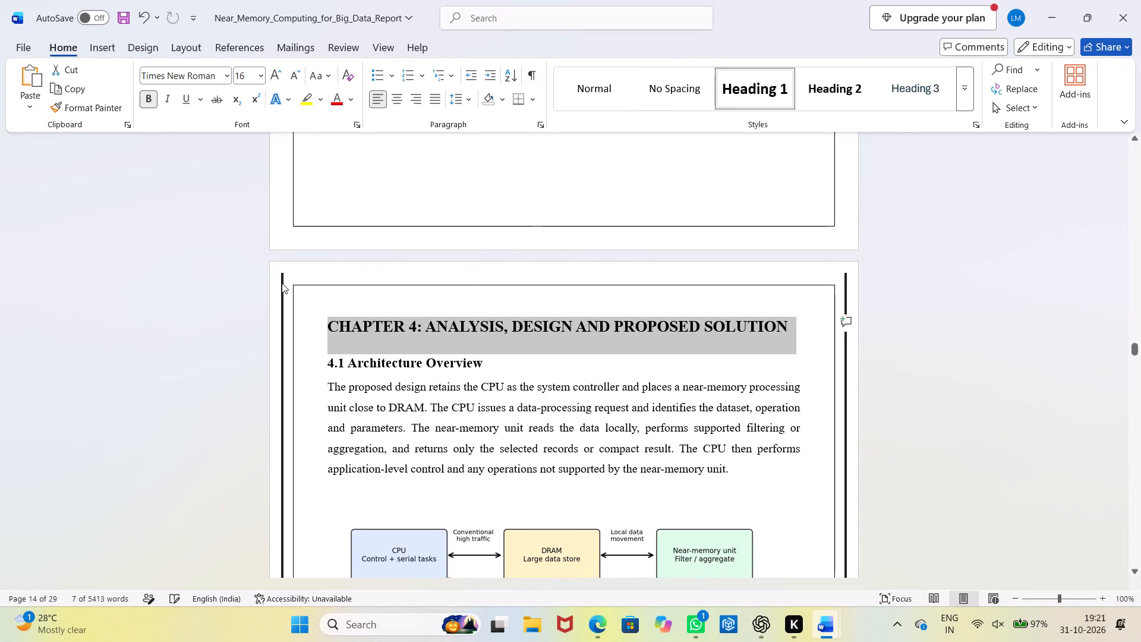
{"action": "left_click", "coordinate": [844, 275]}
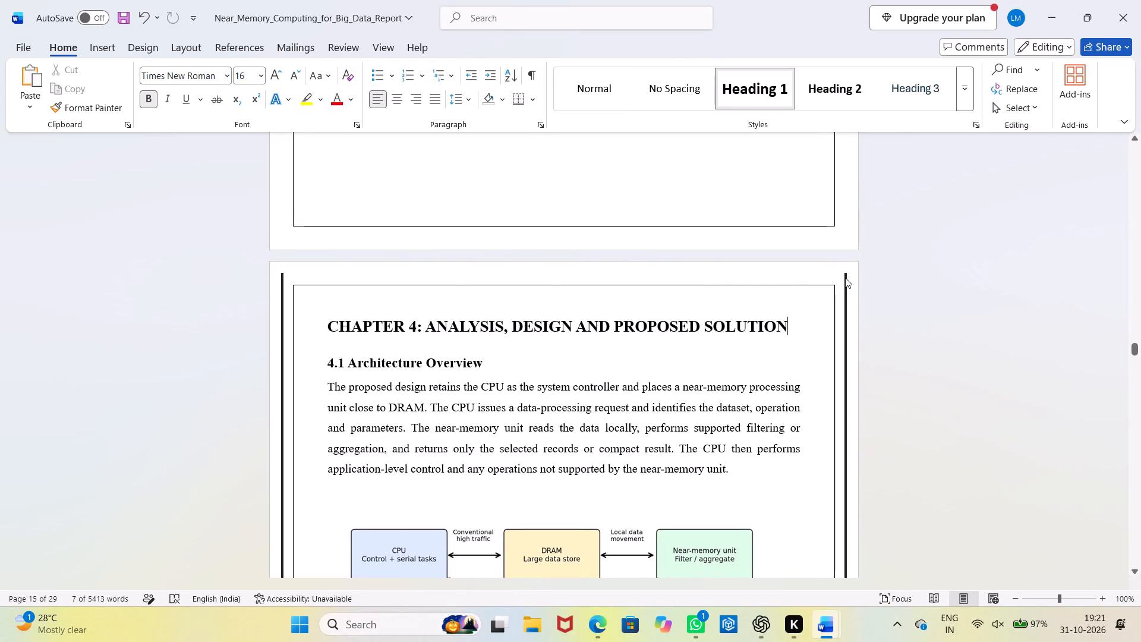
{"action": "left_click", "coordinate": [846, 282]}
{"action": "key", "text": "BackSpace"}
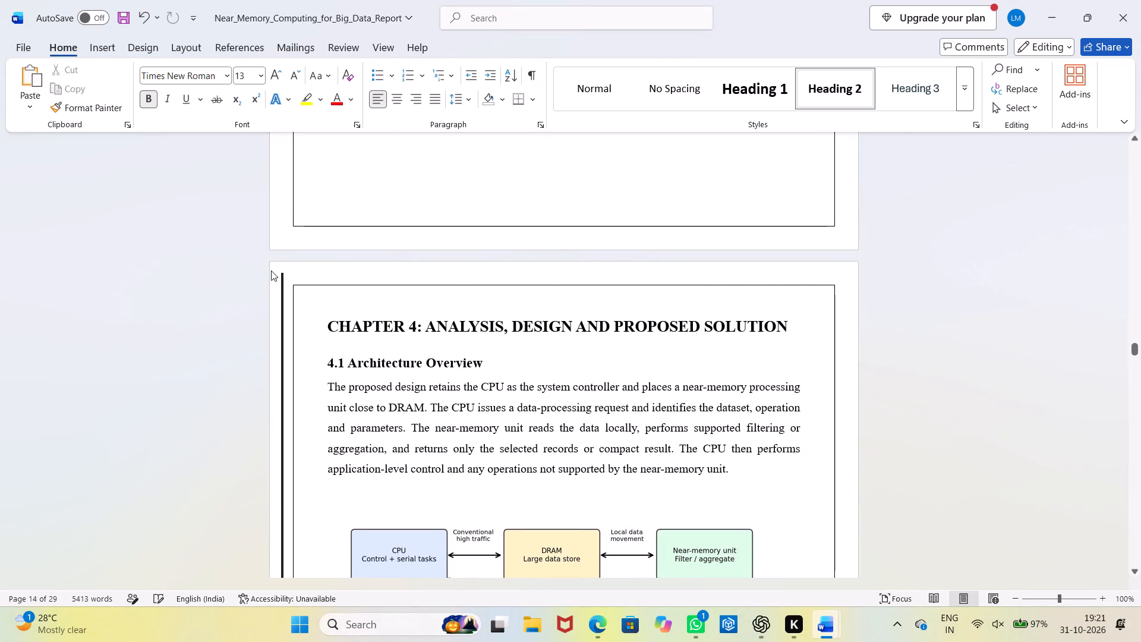
{"action": "left_click", "coordinate": [282, 282]}
{"action": "key", "text": "BackSpace"}
Increase the font size of the "4.2 Conventional Data Path" heading to 14.
{"action": "scroll", "coordinate": [354, 415], "scroll_direction": "down", "scroll_amount": 5}
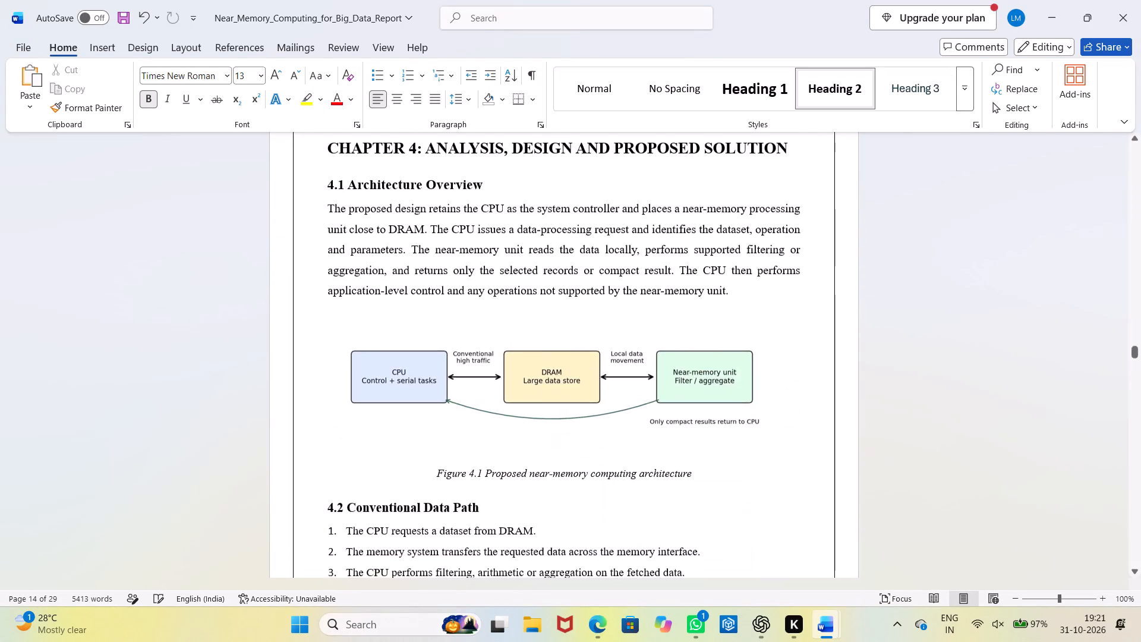
{"action": "scroll", "coordinate": [354, 416], "scroll_direction": "down", "scroll_amount": 5}
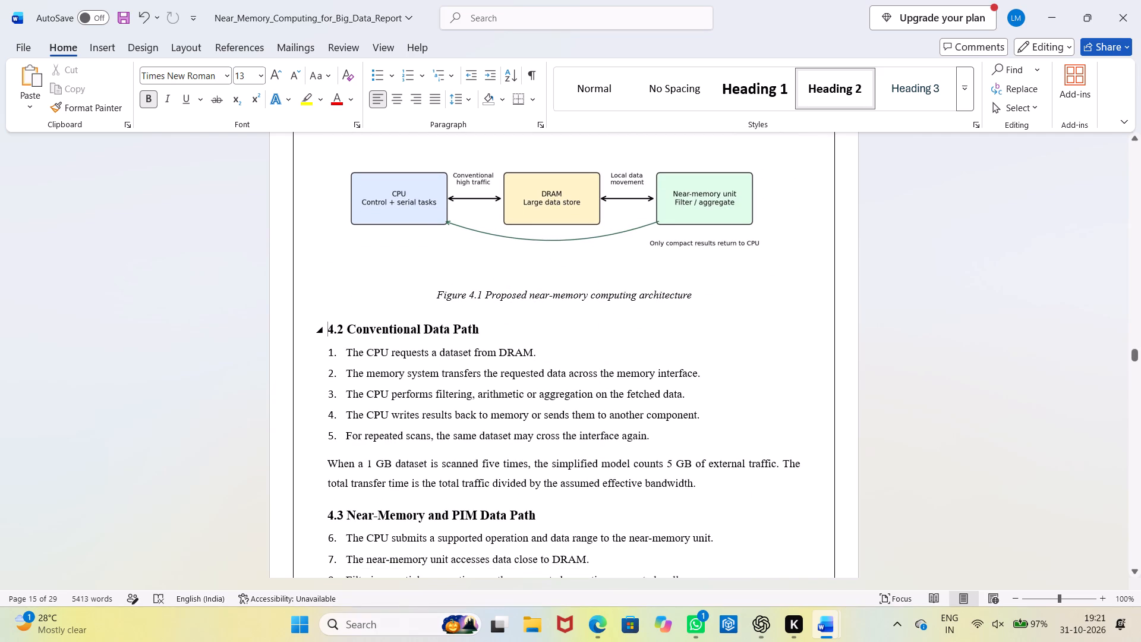
{"action": "left_click_drag", "start_coordinate": [484, 325], "coordinate": [322, 338]}
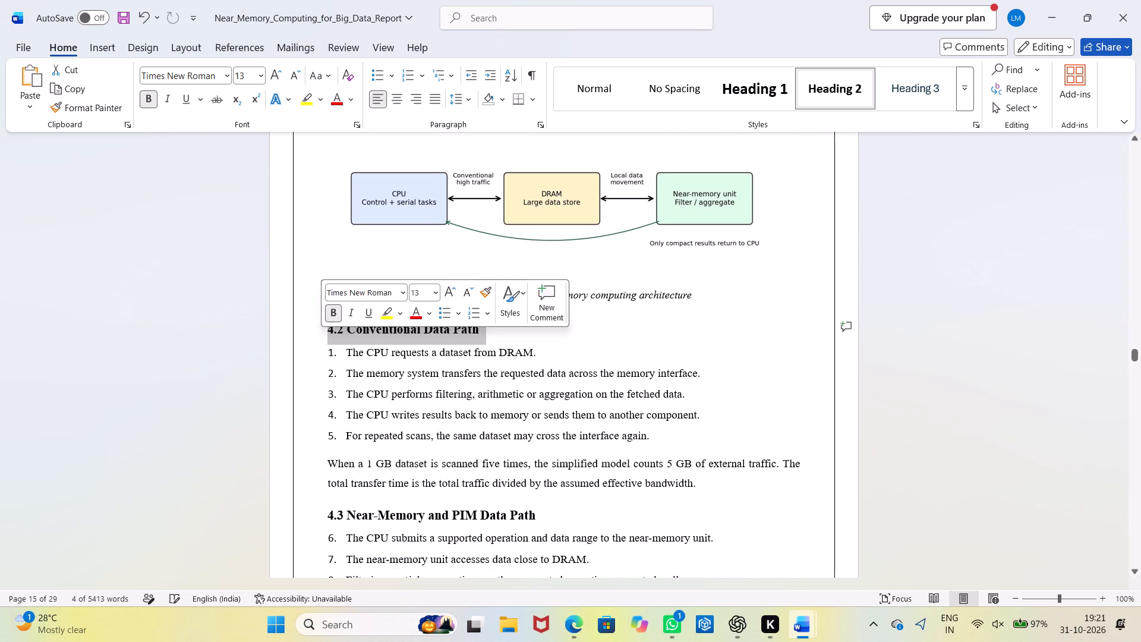
{"action": "left_click", "coordinate": [277, 77]}
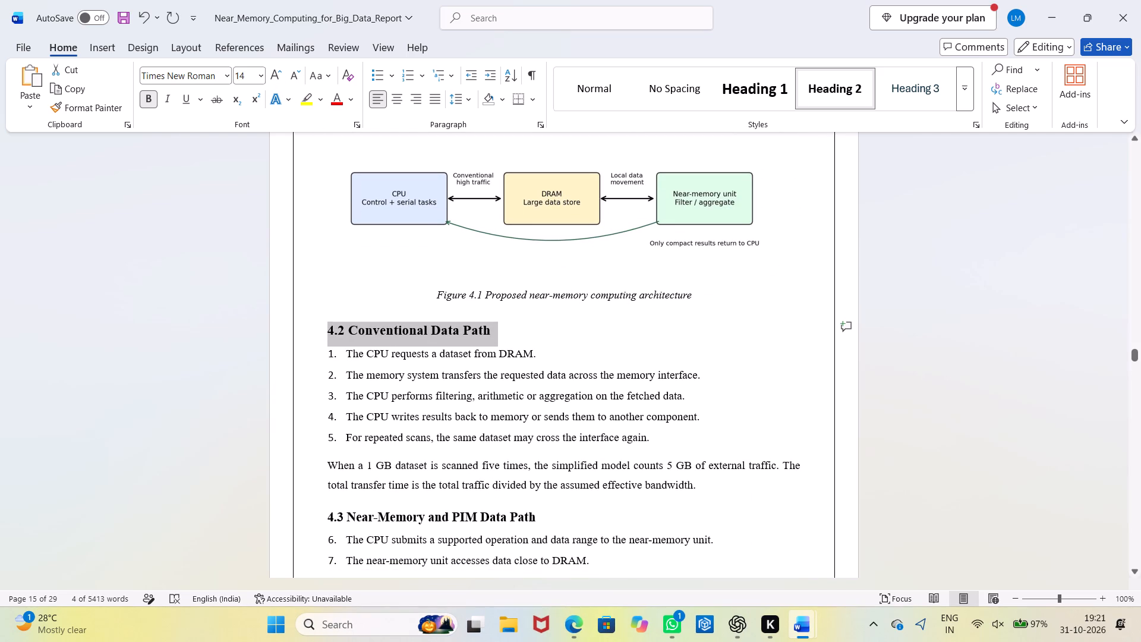
Increase the font size of the numbered list and paragraph under section 4.2 to 12.
{"action": "left_click_drag", "start_coordinate": [698, 488], "coordinate": [367, 350]}
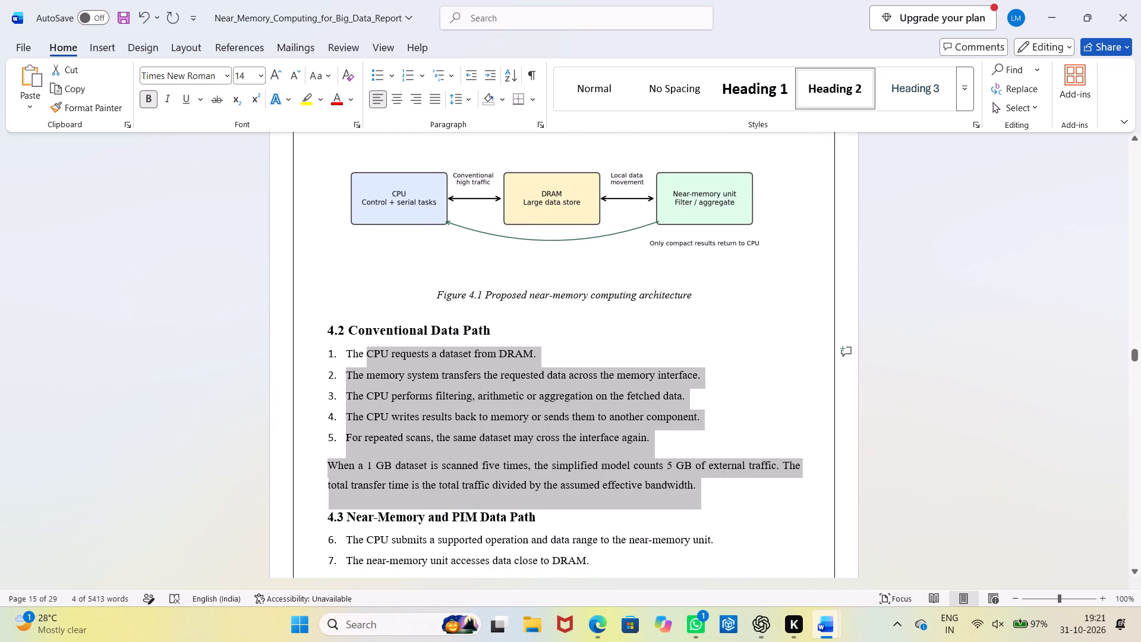
{"action": "left_click_drag", "start_coordinate": [367, 350], "coordinate": [358, 350]}
{"action": "left_click", "coordinate": [279, 71]}
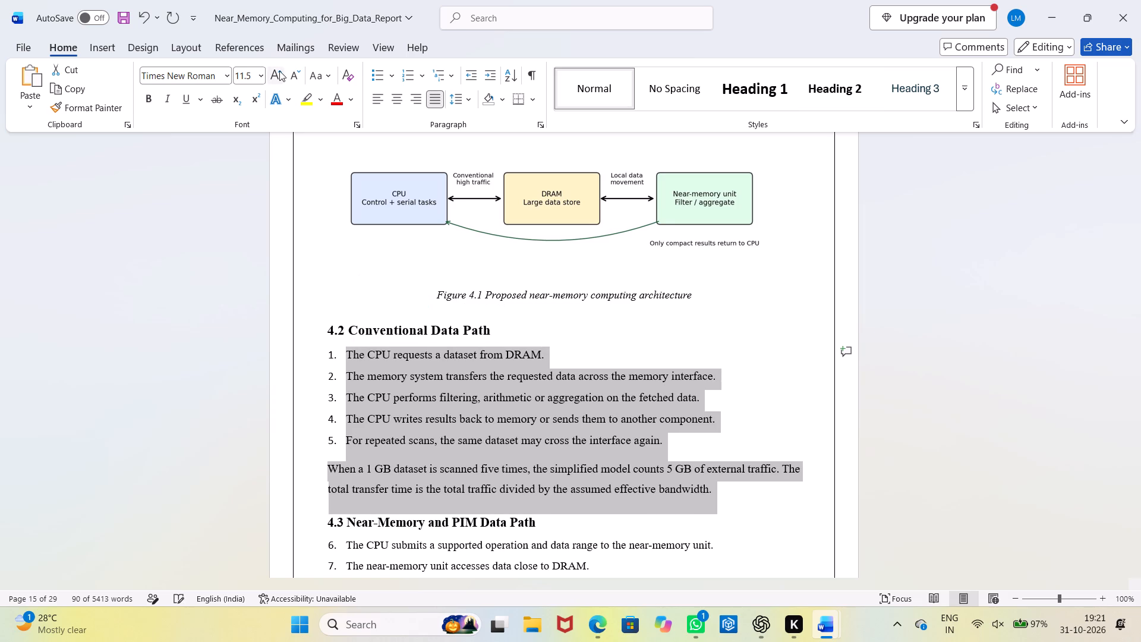
Increase the font size of the "4.3 Near-Memory and PIM Data Path" heading to 14.
{"action": "scroll", "coordinate": [650, 446], "scroll_direction": "down", "scroll_amount": 2}
{"action": "left_click_drag", "start_coordinate": [546, 454], "coordinate": [376, 443]}
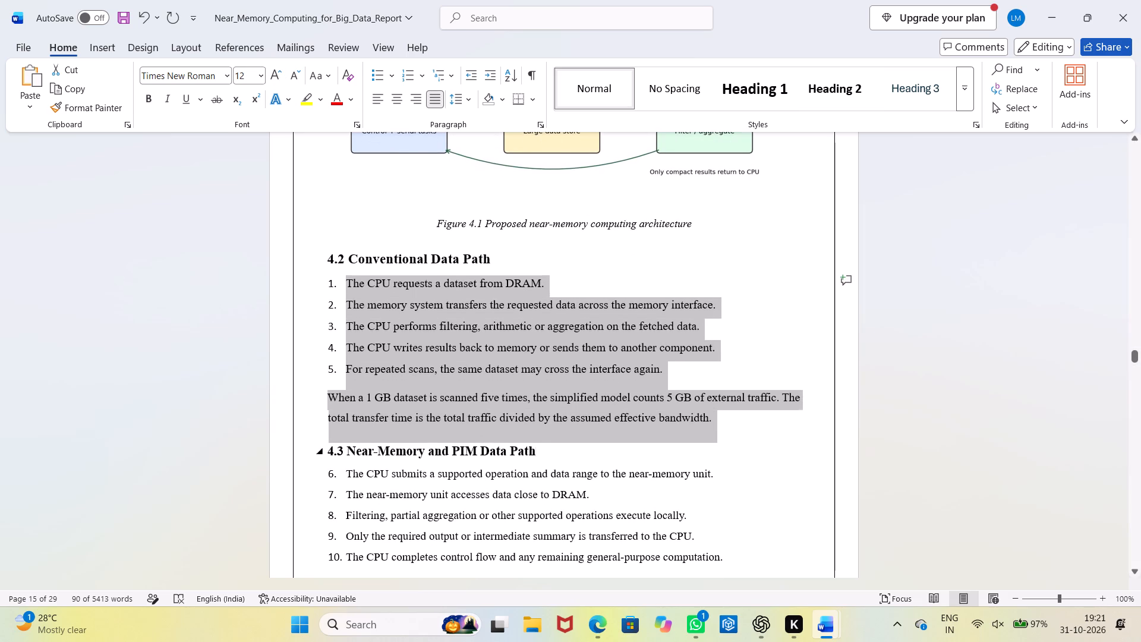
{"action": "left_click_drag", "start_coordinate": [376, 443], "coordinate": [302, 461]}
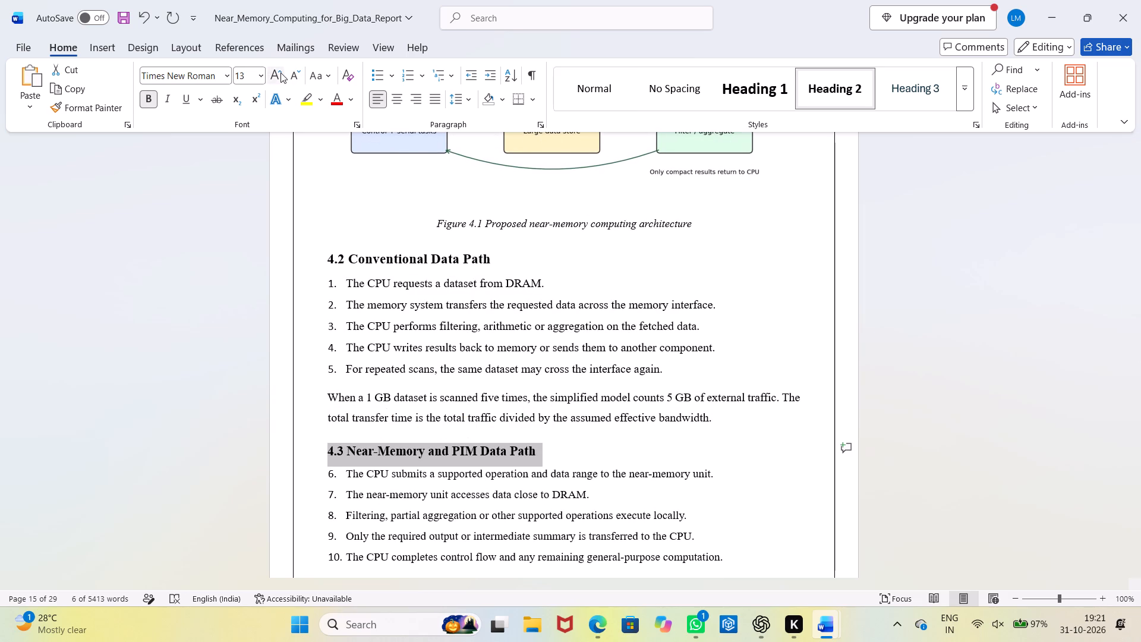
{"action": "left_click", "coordinate": [280, 73]}
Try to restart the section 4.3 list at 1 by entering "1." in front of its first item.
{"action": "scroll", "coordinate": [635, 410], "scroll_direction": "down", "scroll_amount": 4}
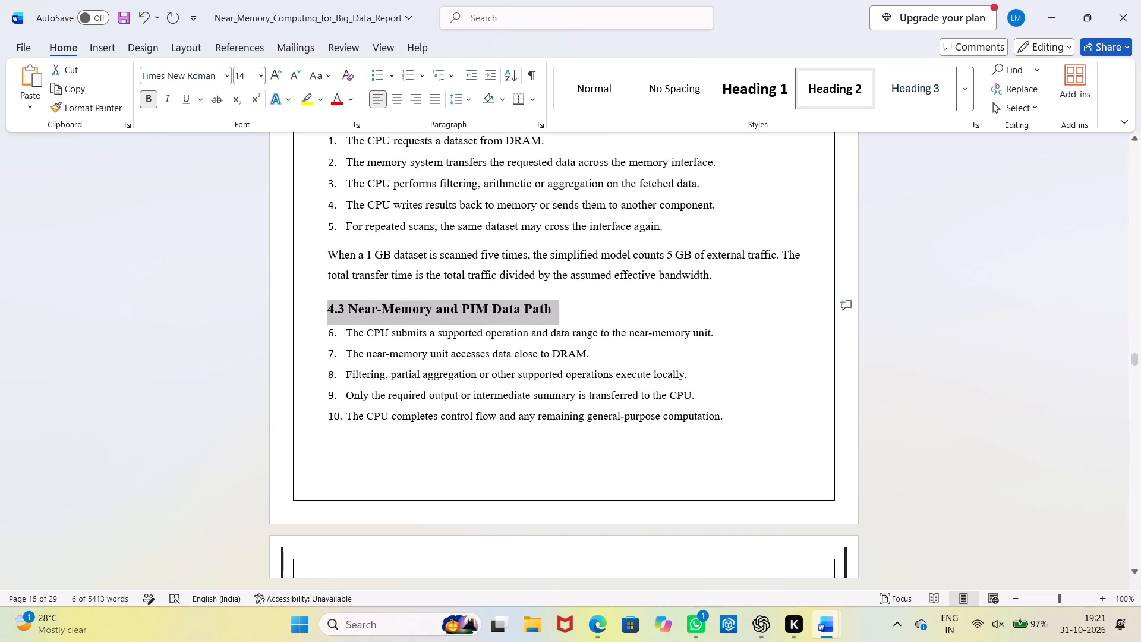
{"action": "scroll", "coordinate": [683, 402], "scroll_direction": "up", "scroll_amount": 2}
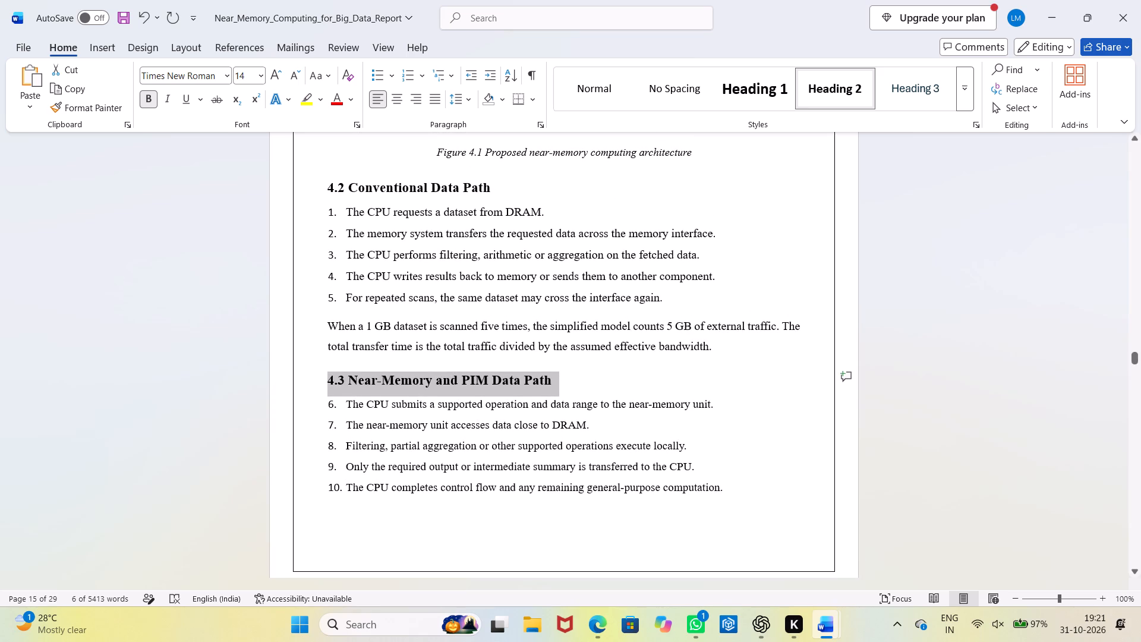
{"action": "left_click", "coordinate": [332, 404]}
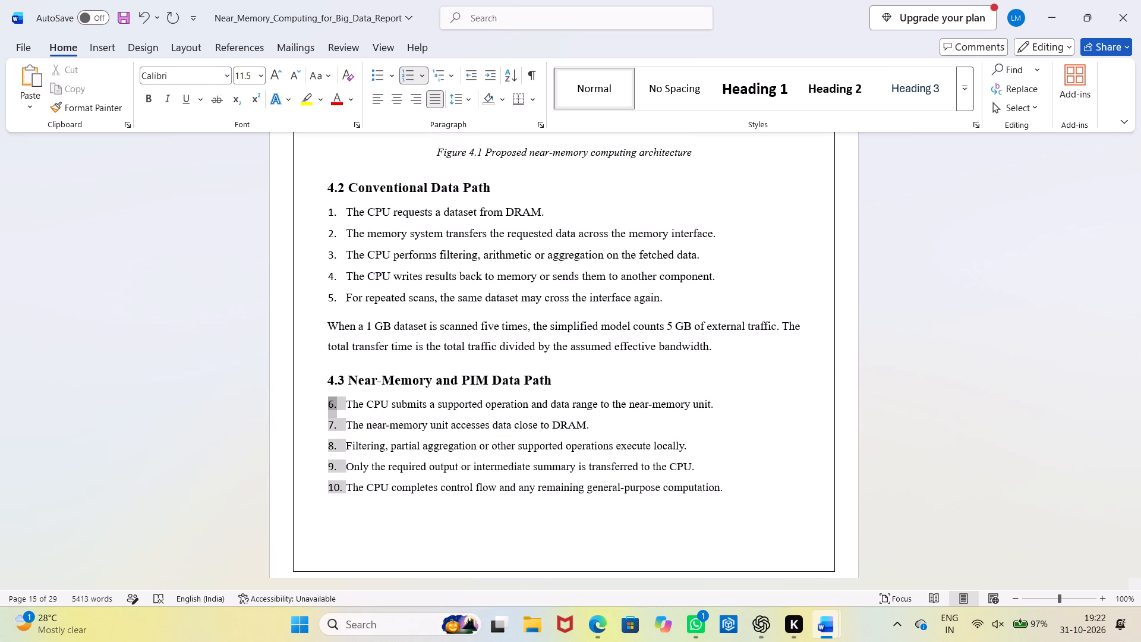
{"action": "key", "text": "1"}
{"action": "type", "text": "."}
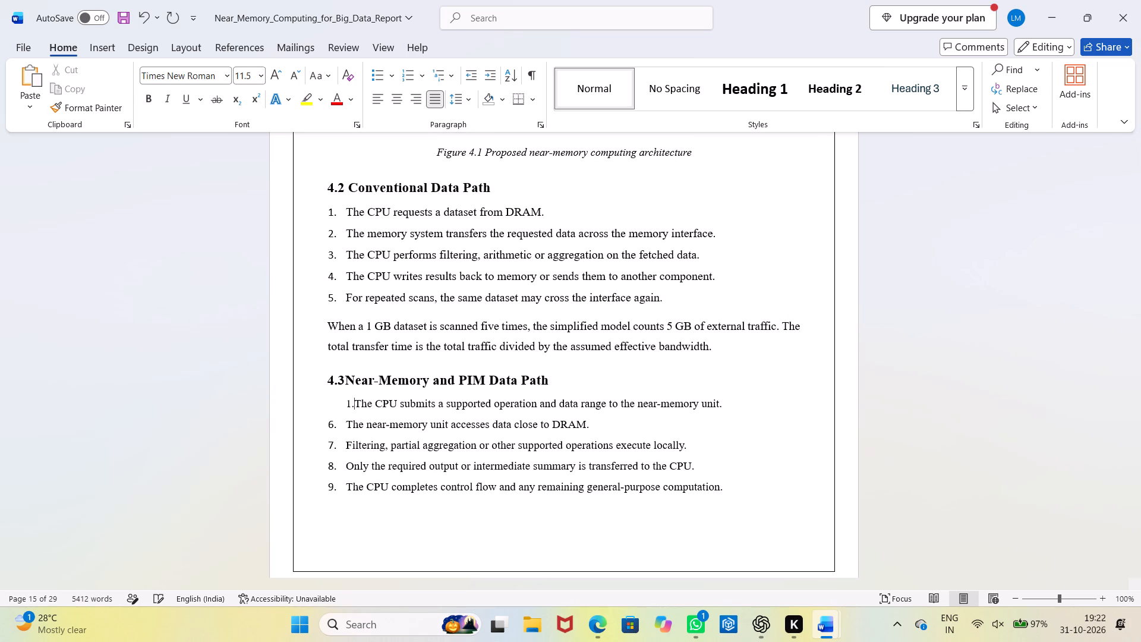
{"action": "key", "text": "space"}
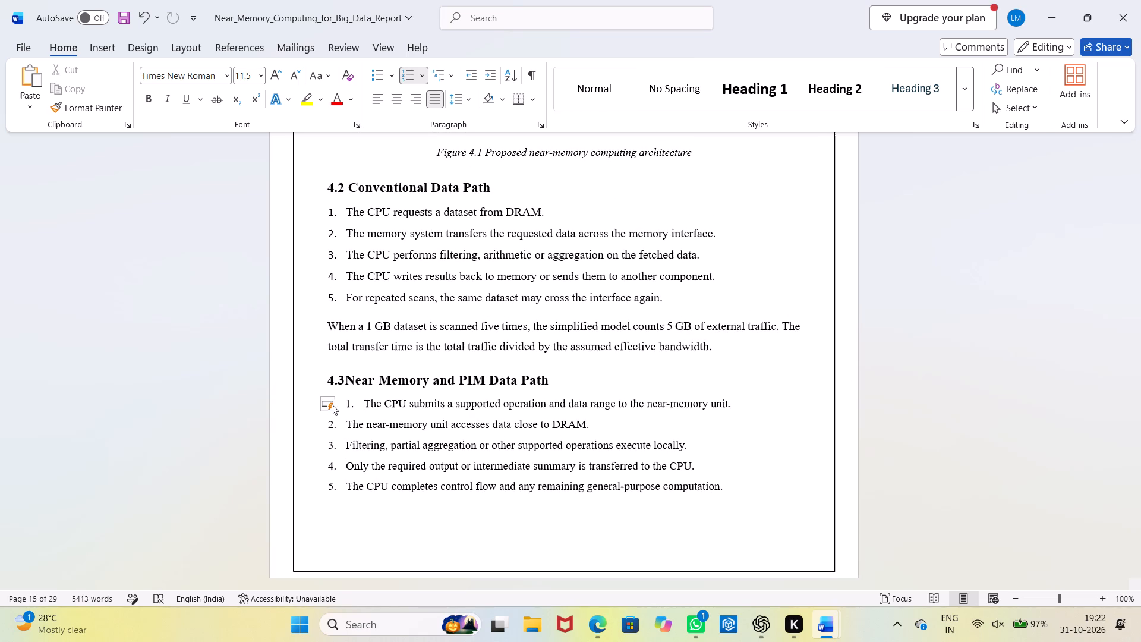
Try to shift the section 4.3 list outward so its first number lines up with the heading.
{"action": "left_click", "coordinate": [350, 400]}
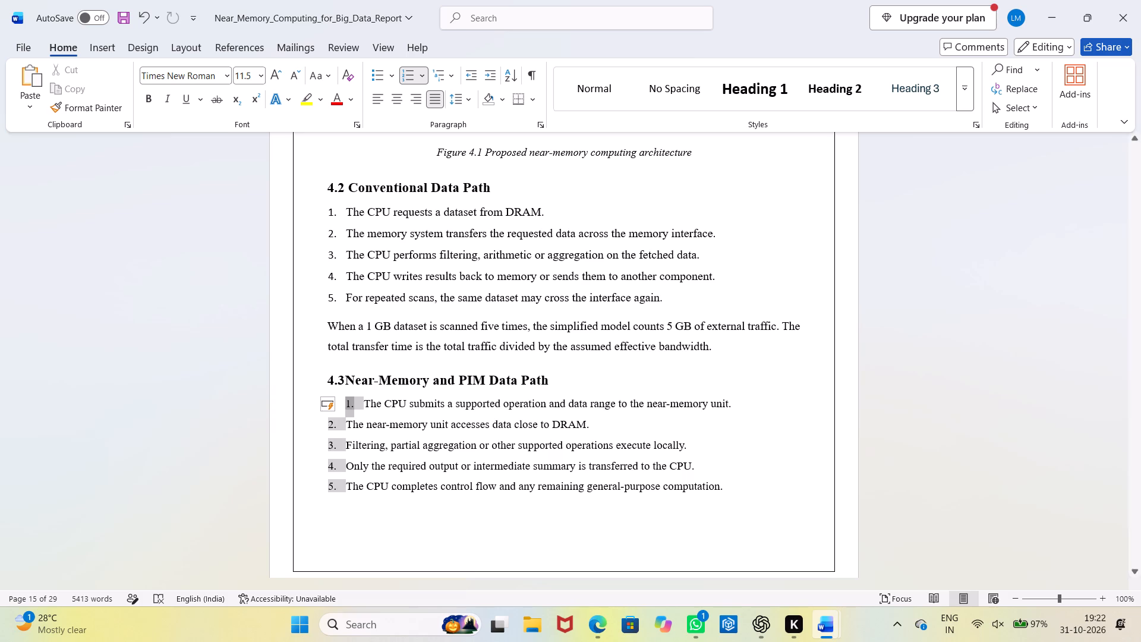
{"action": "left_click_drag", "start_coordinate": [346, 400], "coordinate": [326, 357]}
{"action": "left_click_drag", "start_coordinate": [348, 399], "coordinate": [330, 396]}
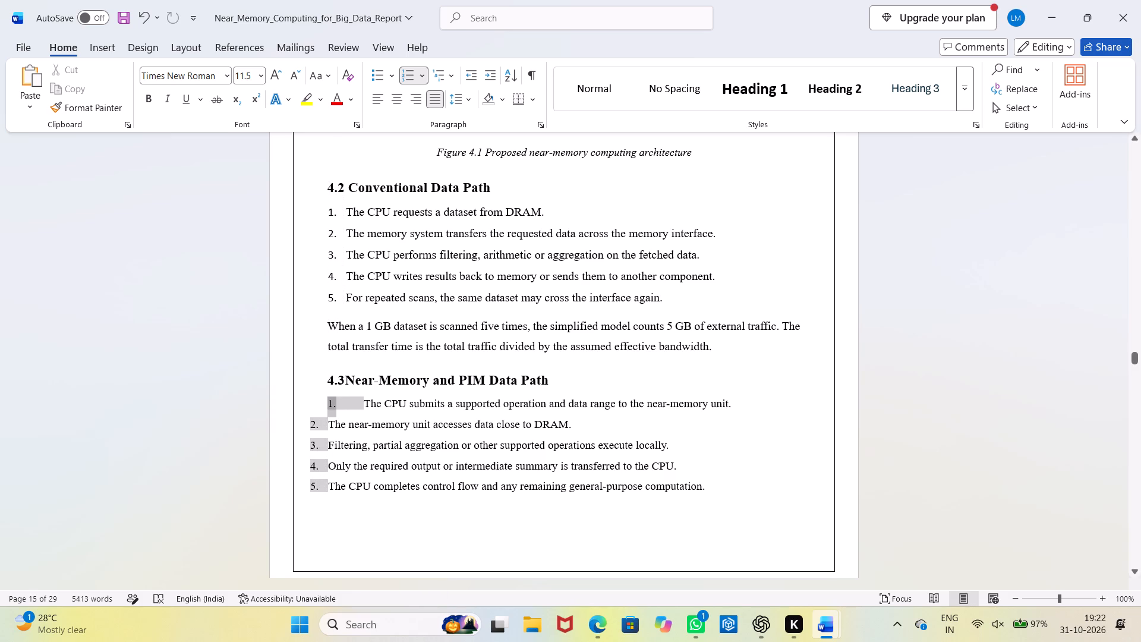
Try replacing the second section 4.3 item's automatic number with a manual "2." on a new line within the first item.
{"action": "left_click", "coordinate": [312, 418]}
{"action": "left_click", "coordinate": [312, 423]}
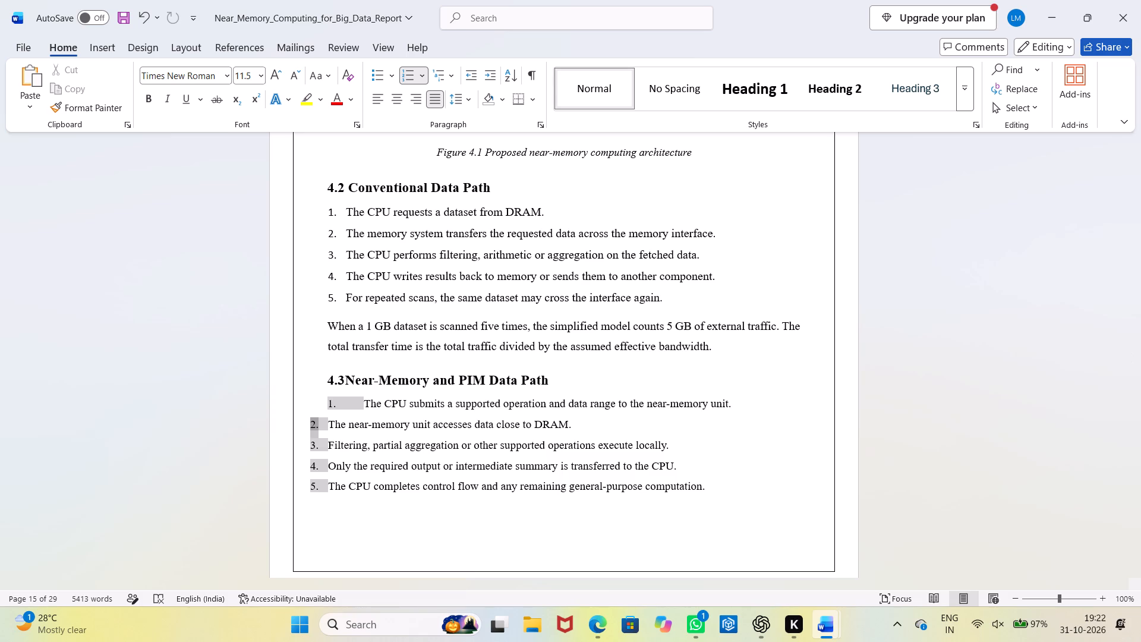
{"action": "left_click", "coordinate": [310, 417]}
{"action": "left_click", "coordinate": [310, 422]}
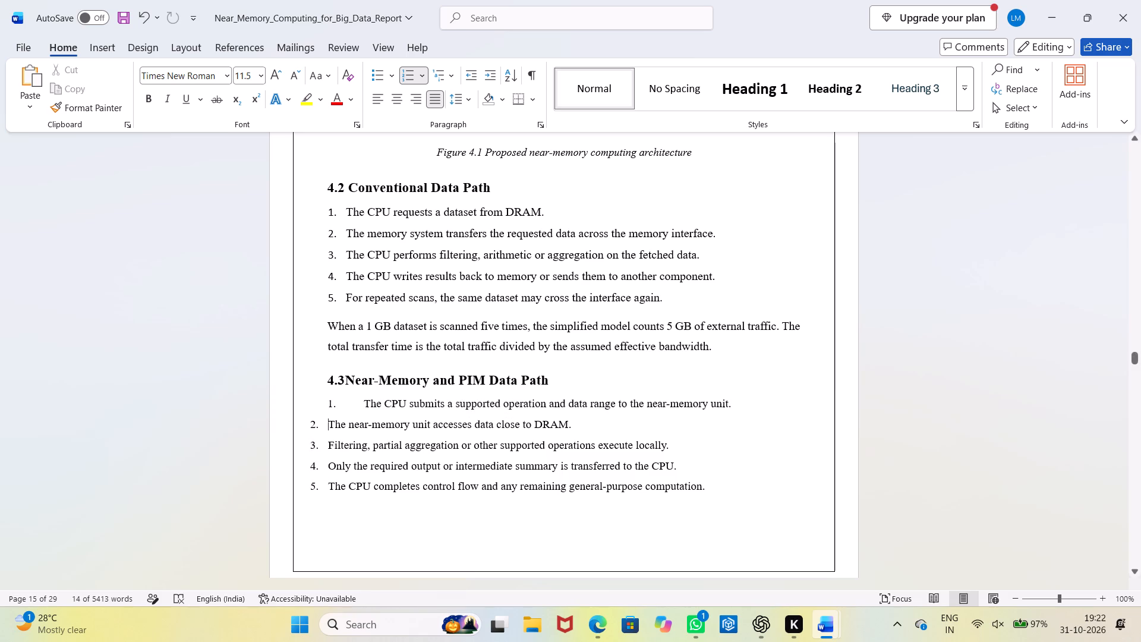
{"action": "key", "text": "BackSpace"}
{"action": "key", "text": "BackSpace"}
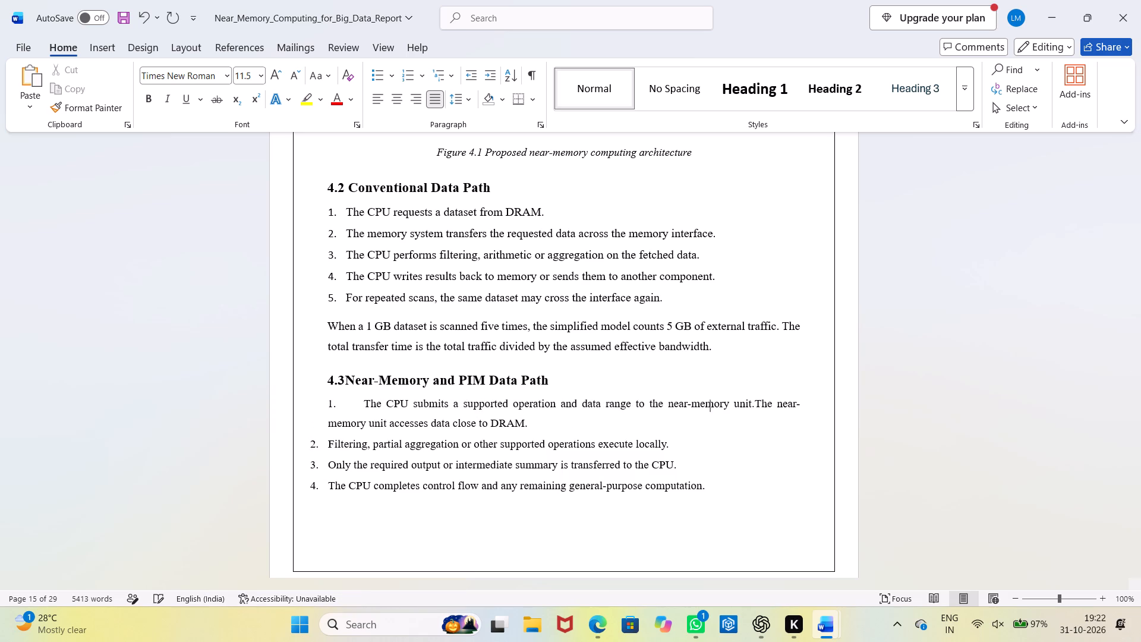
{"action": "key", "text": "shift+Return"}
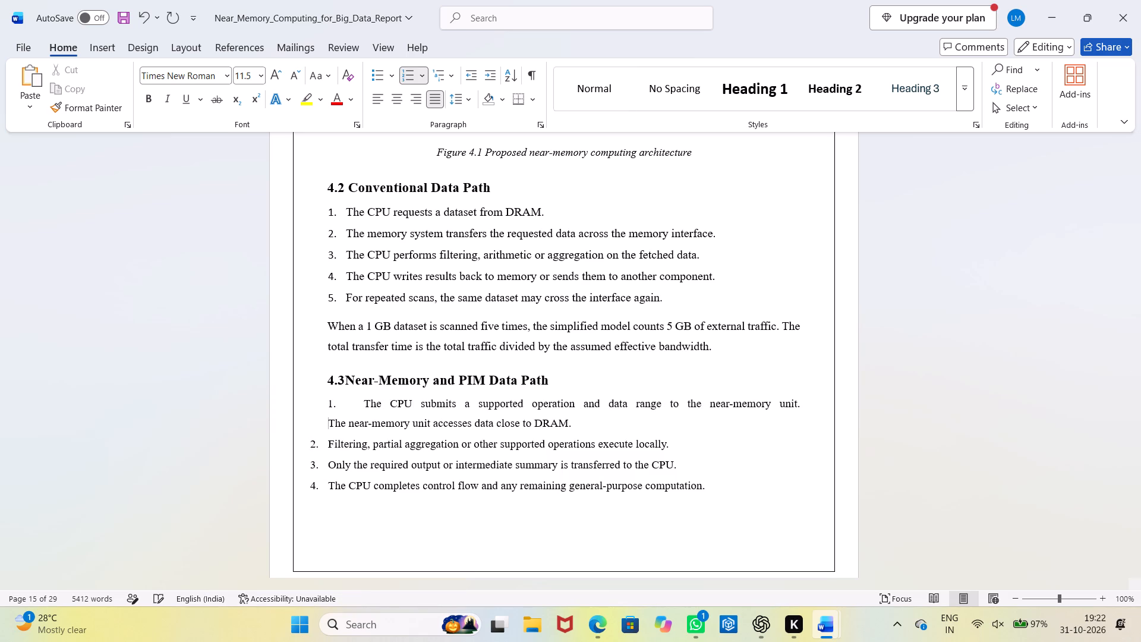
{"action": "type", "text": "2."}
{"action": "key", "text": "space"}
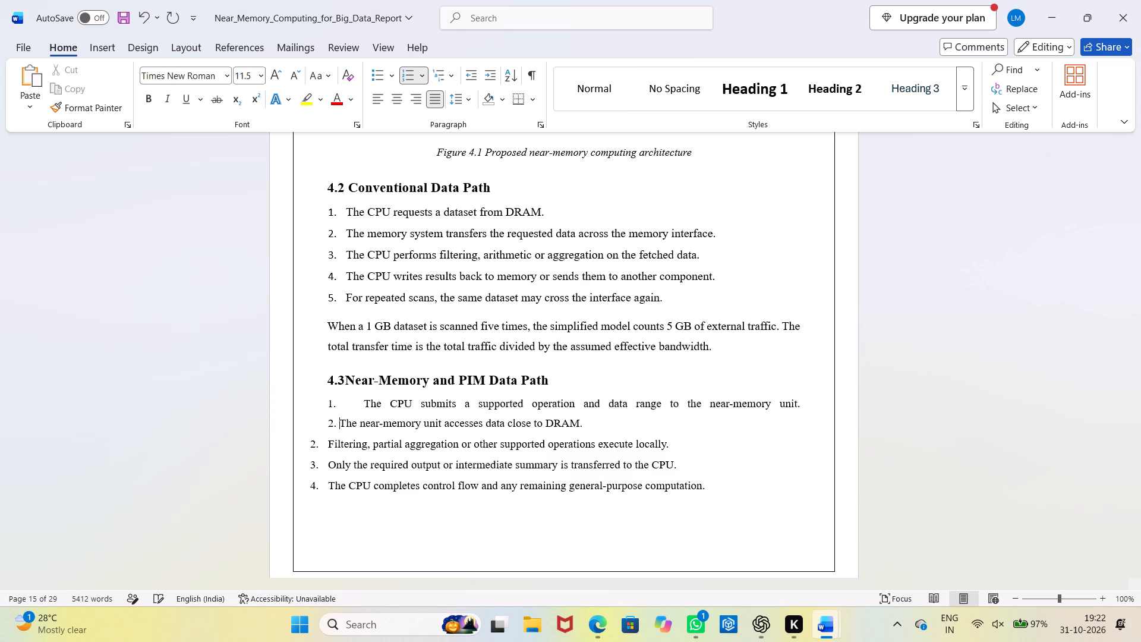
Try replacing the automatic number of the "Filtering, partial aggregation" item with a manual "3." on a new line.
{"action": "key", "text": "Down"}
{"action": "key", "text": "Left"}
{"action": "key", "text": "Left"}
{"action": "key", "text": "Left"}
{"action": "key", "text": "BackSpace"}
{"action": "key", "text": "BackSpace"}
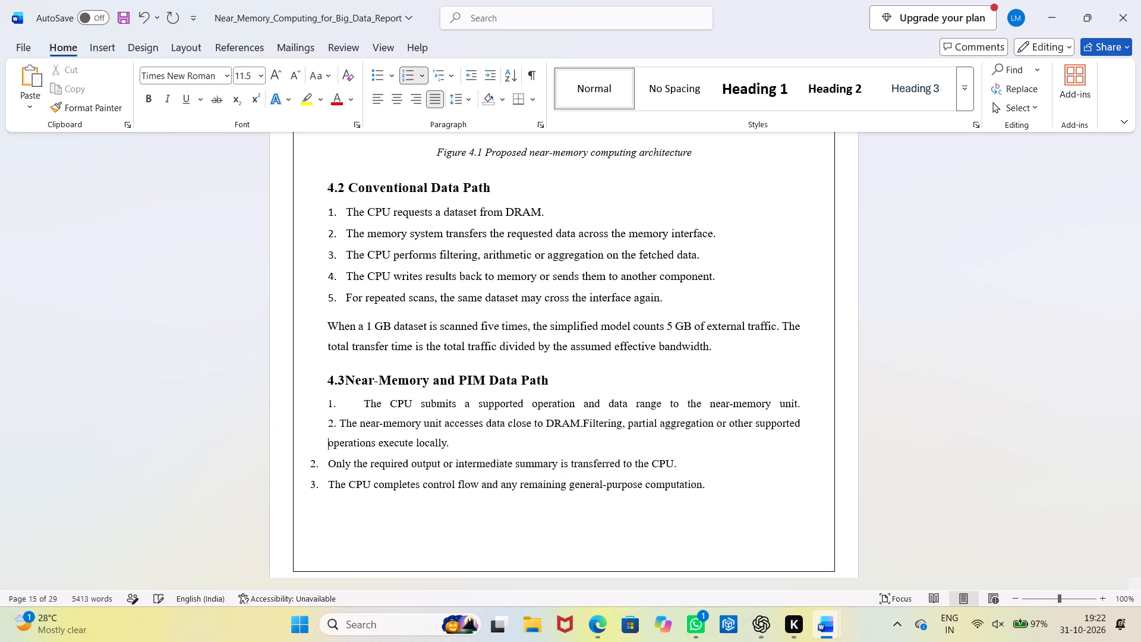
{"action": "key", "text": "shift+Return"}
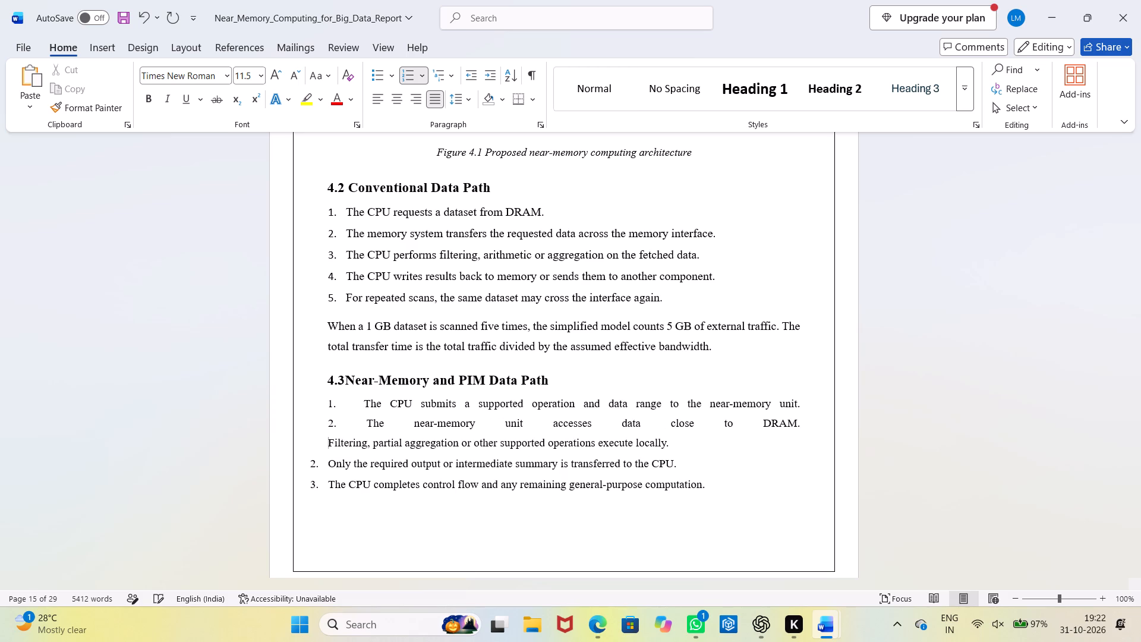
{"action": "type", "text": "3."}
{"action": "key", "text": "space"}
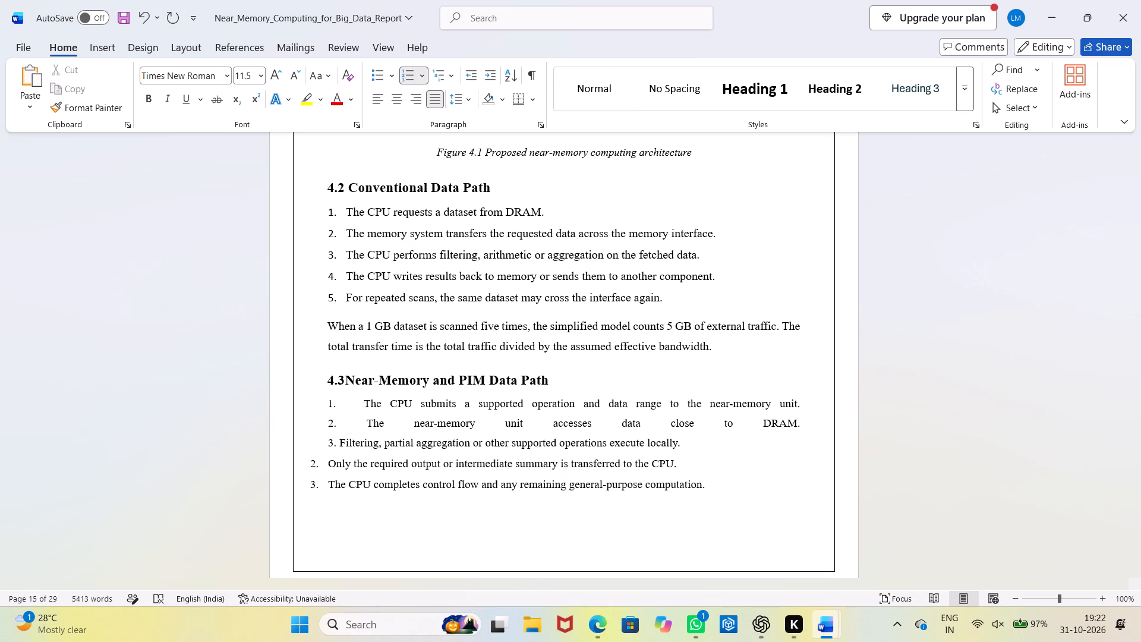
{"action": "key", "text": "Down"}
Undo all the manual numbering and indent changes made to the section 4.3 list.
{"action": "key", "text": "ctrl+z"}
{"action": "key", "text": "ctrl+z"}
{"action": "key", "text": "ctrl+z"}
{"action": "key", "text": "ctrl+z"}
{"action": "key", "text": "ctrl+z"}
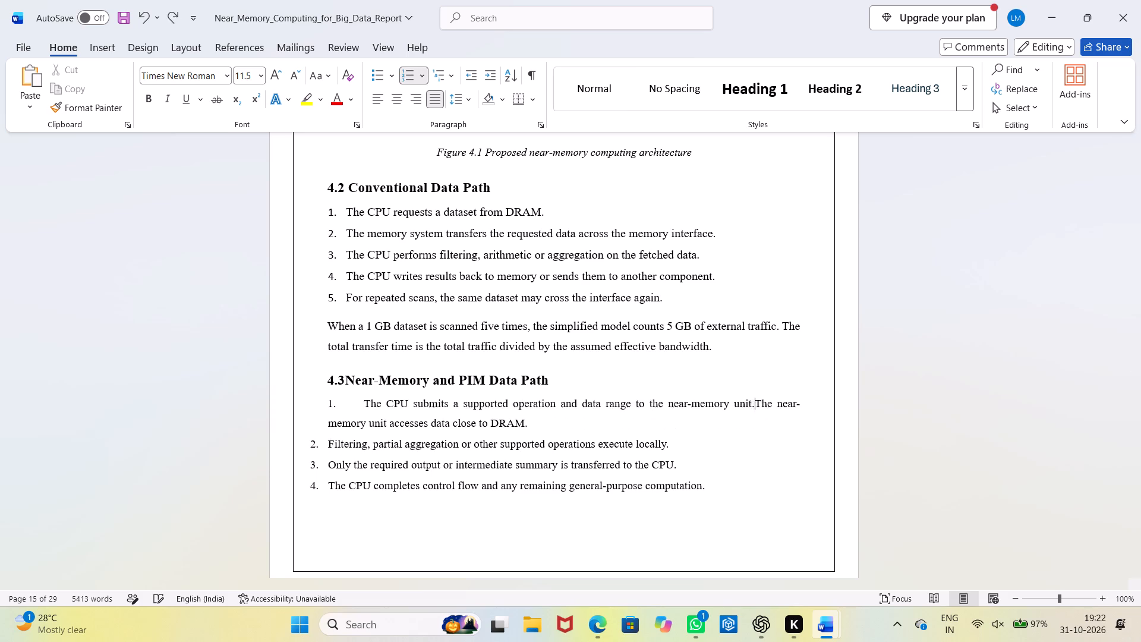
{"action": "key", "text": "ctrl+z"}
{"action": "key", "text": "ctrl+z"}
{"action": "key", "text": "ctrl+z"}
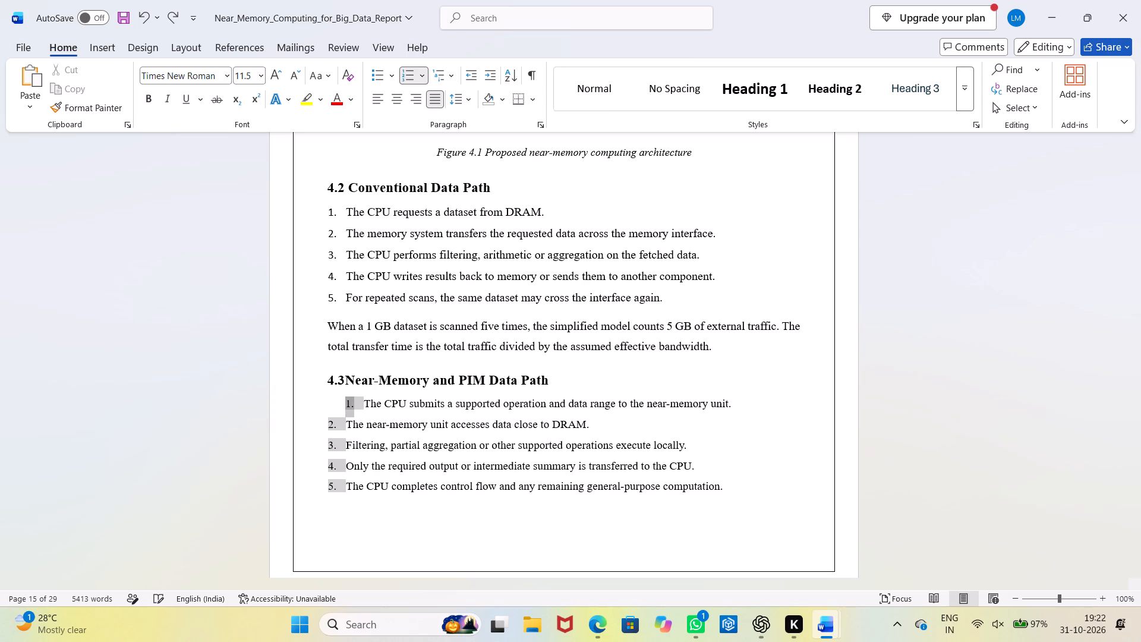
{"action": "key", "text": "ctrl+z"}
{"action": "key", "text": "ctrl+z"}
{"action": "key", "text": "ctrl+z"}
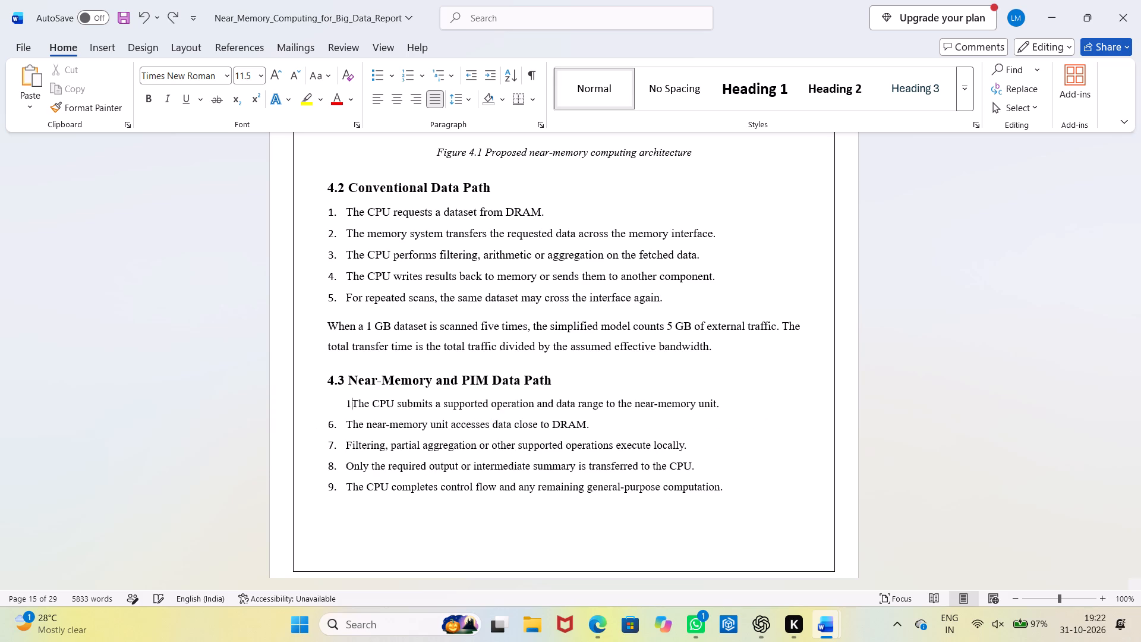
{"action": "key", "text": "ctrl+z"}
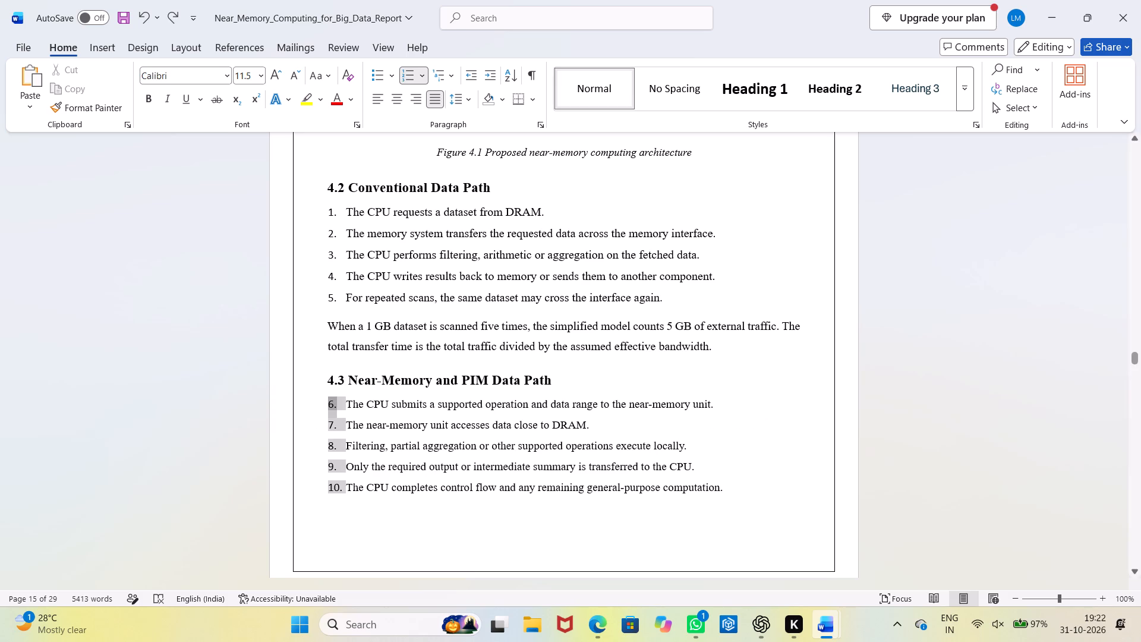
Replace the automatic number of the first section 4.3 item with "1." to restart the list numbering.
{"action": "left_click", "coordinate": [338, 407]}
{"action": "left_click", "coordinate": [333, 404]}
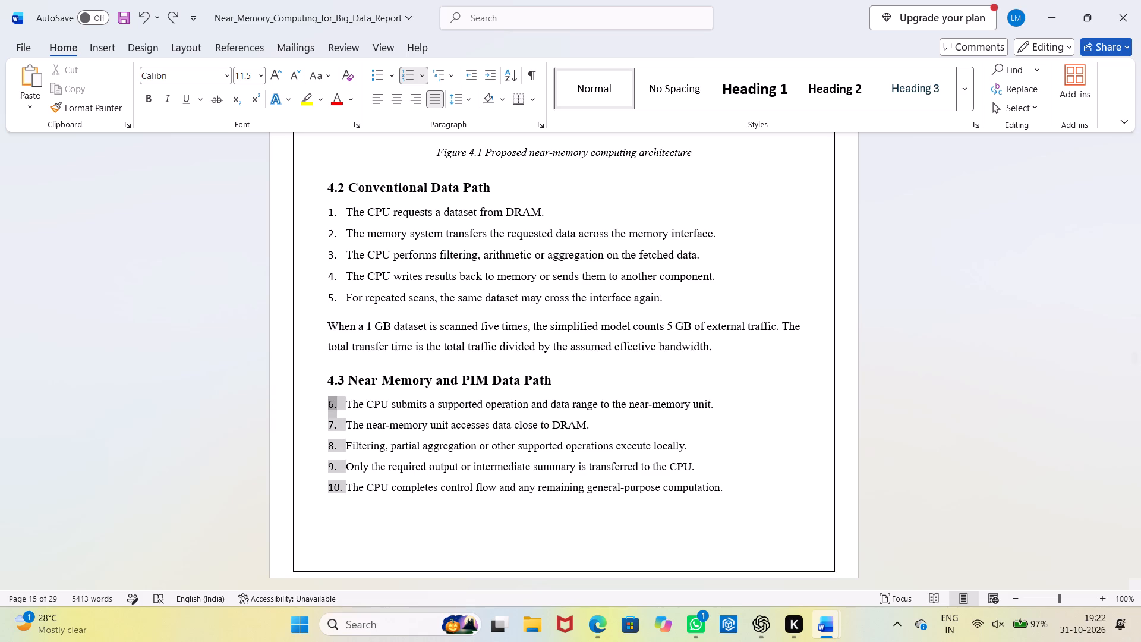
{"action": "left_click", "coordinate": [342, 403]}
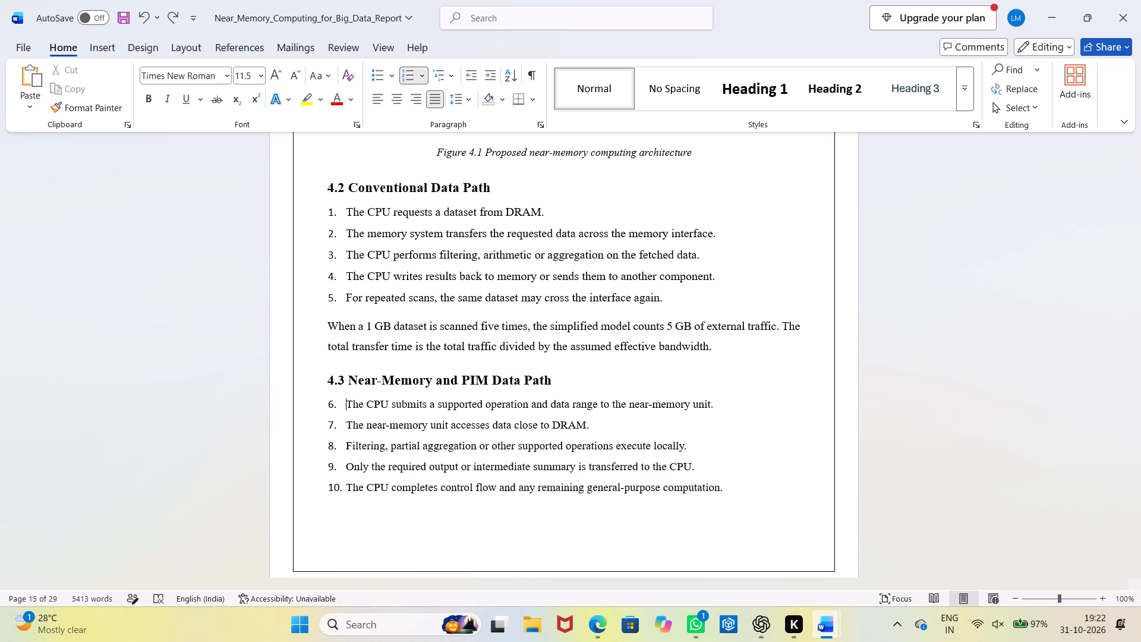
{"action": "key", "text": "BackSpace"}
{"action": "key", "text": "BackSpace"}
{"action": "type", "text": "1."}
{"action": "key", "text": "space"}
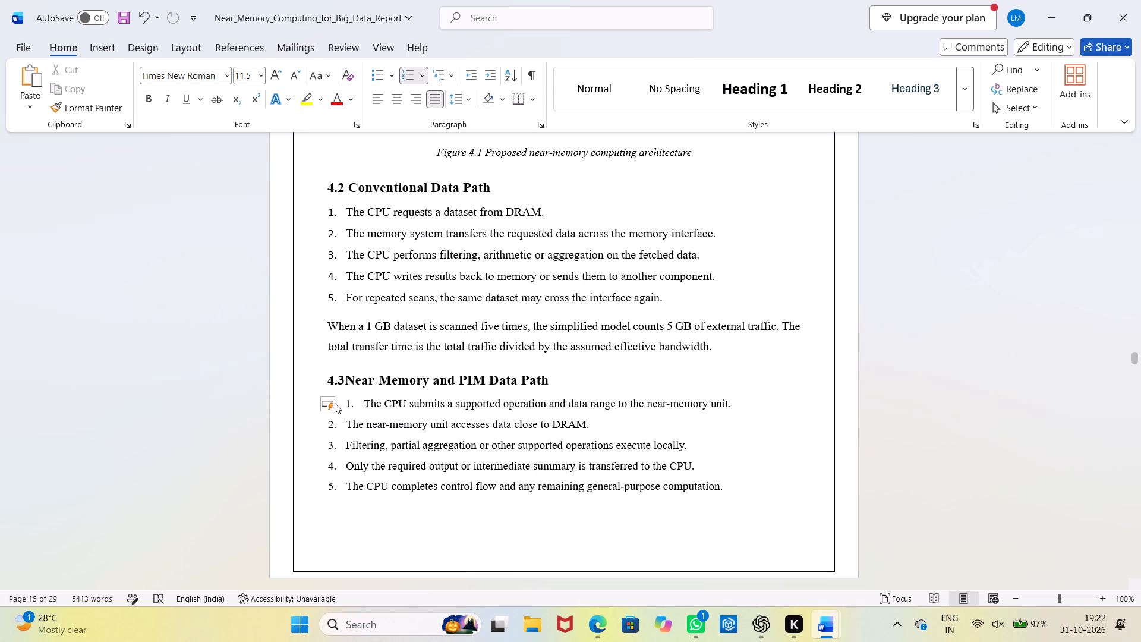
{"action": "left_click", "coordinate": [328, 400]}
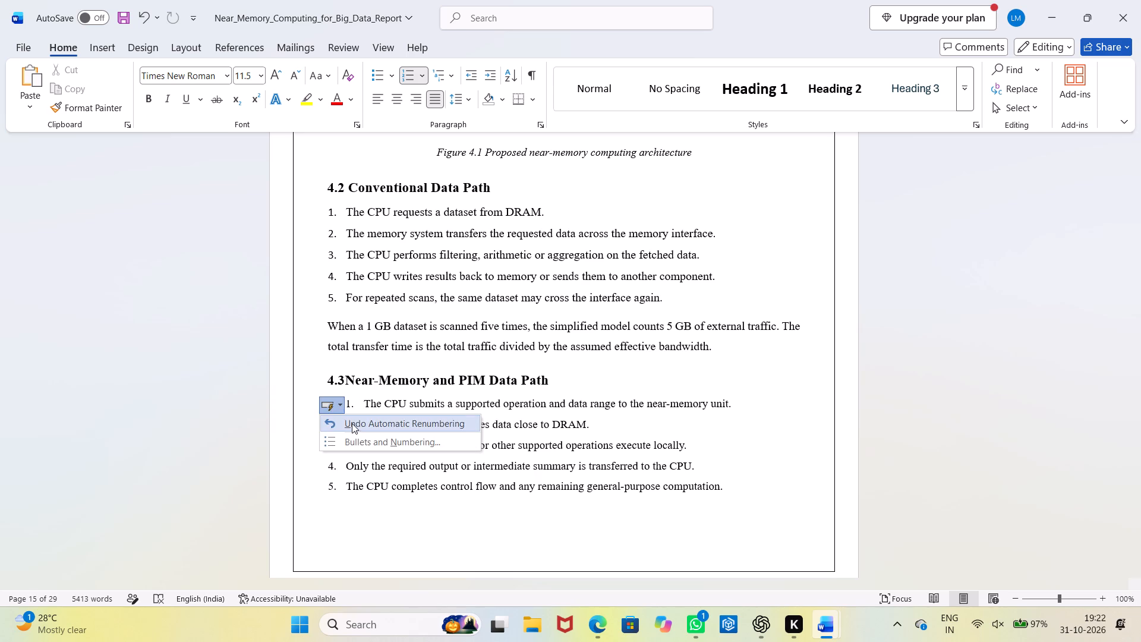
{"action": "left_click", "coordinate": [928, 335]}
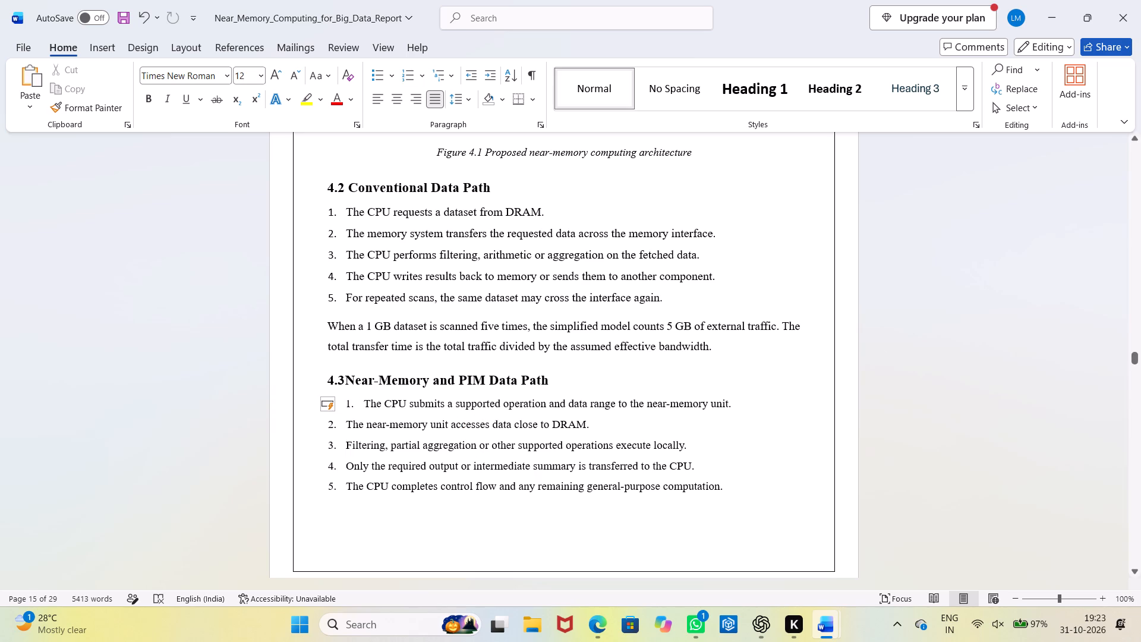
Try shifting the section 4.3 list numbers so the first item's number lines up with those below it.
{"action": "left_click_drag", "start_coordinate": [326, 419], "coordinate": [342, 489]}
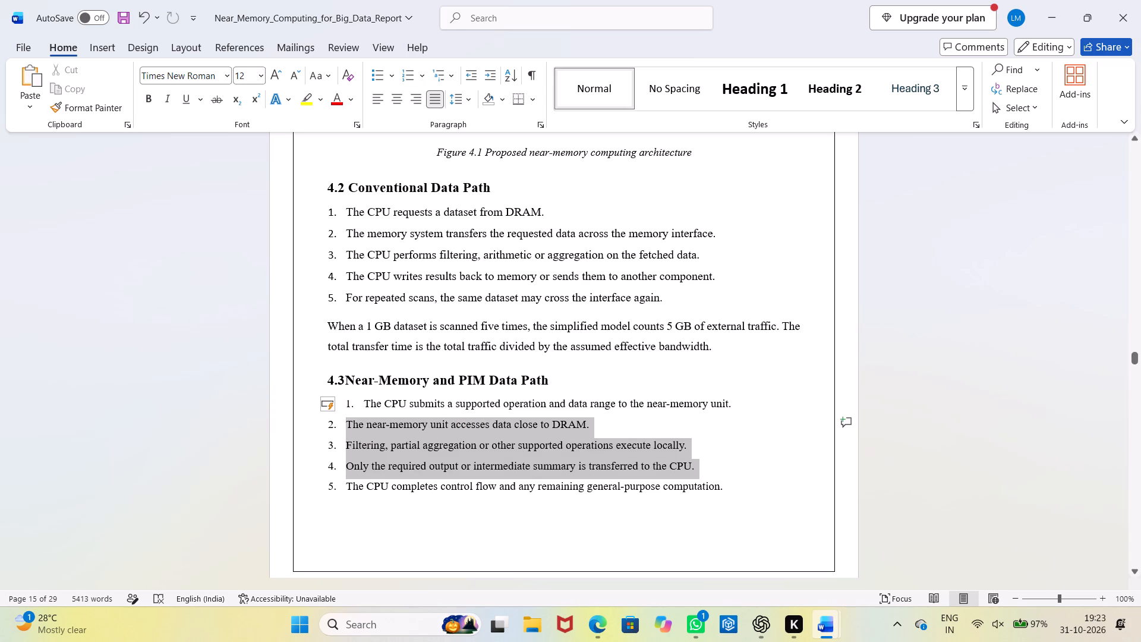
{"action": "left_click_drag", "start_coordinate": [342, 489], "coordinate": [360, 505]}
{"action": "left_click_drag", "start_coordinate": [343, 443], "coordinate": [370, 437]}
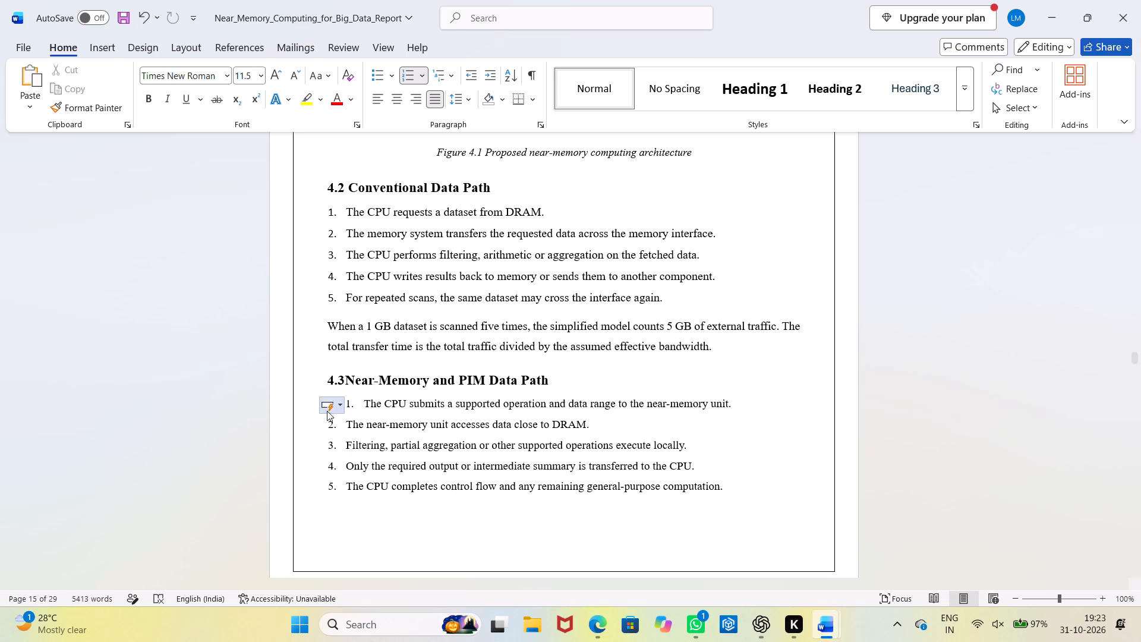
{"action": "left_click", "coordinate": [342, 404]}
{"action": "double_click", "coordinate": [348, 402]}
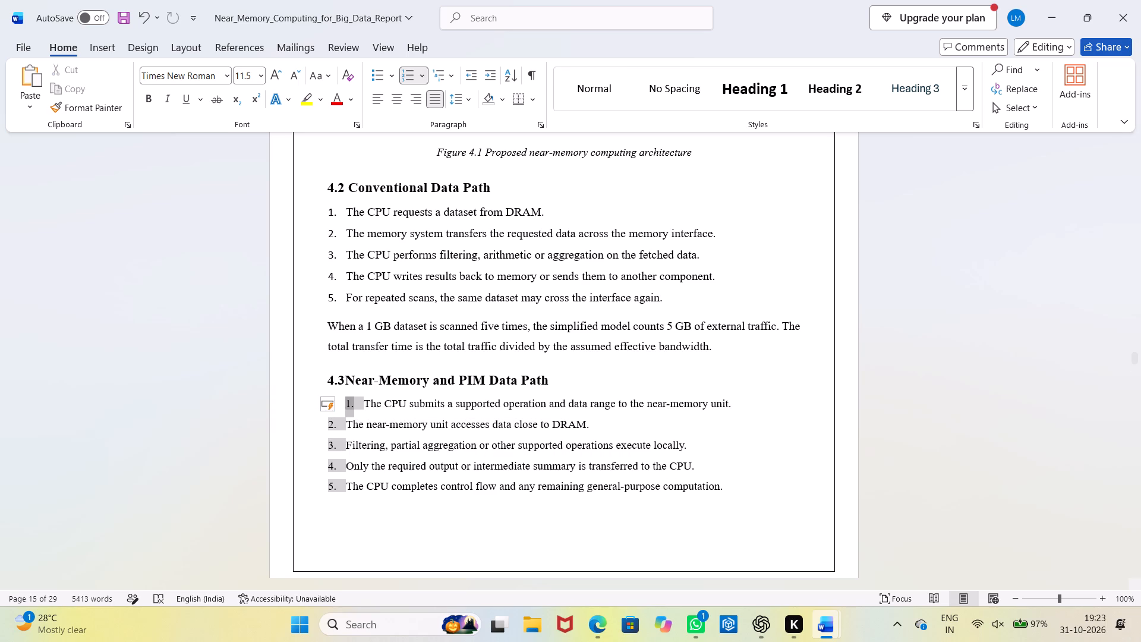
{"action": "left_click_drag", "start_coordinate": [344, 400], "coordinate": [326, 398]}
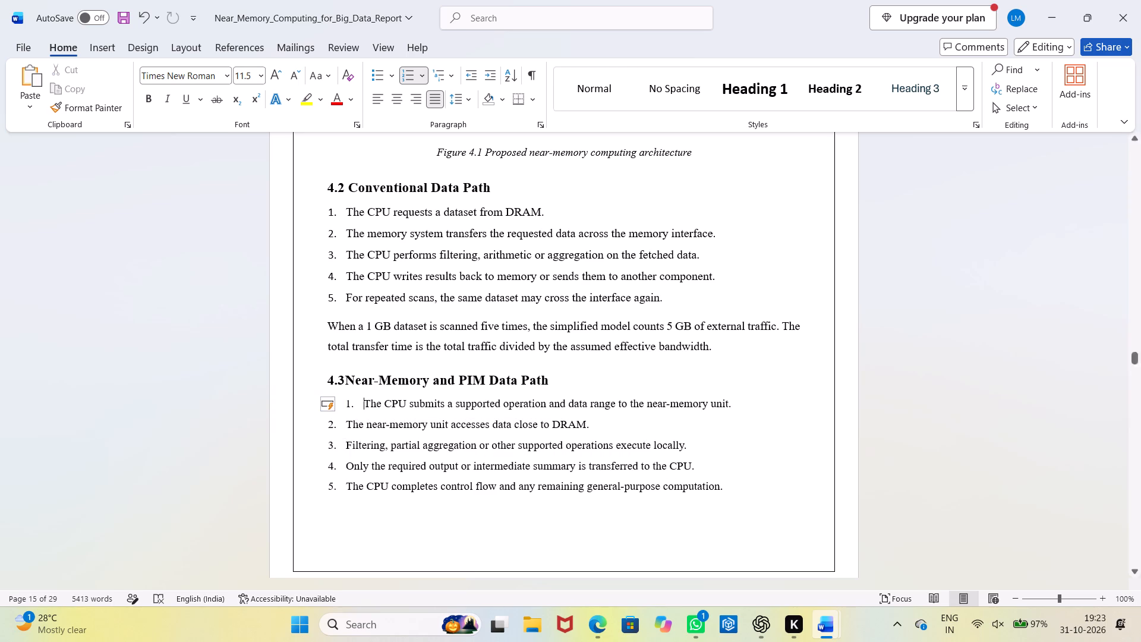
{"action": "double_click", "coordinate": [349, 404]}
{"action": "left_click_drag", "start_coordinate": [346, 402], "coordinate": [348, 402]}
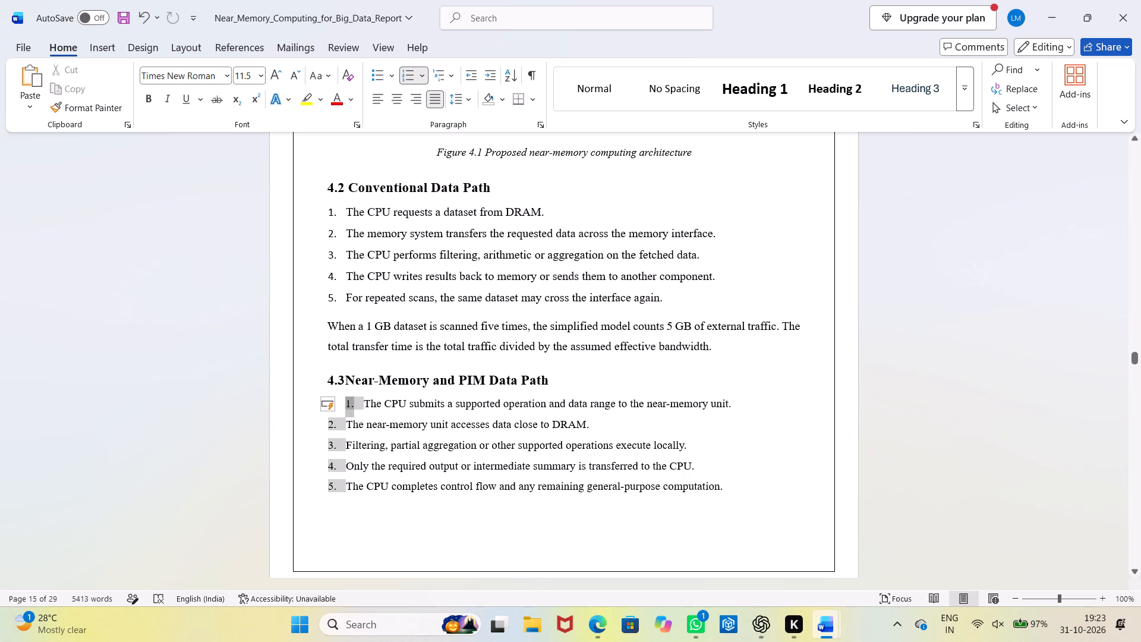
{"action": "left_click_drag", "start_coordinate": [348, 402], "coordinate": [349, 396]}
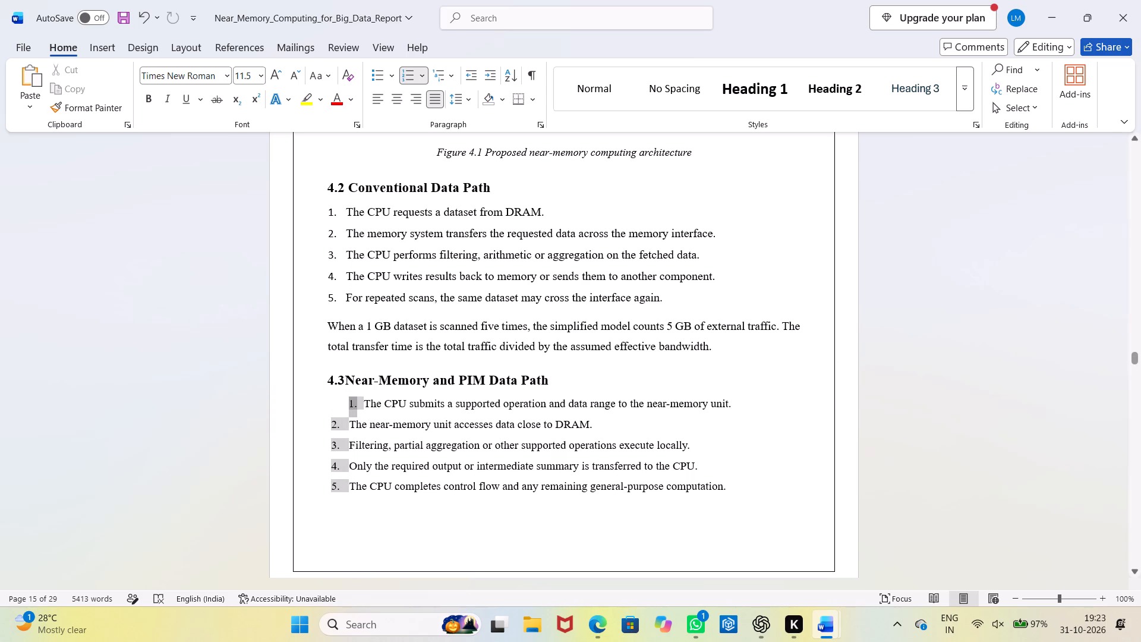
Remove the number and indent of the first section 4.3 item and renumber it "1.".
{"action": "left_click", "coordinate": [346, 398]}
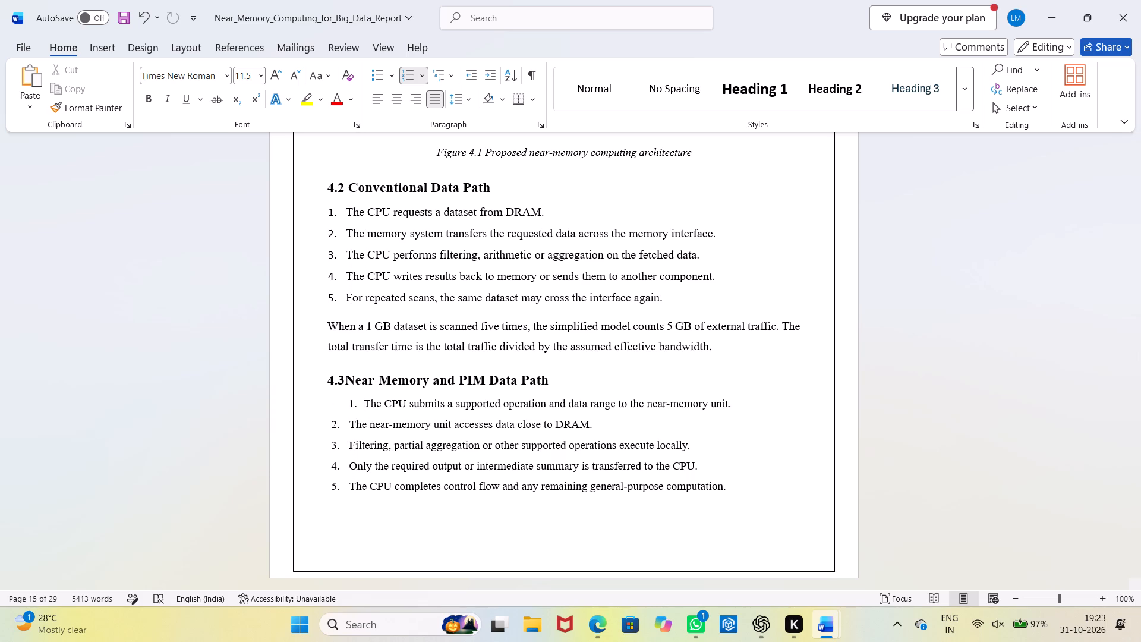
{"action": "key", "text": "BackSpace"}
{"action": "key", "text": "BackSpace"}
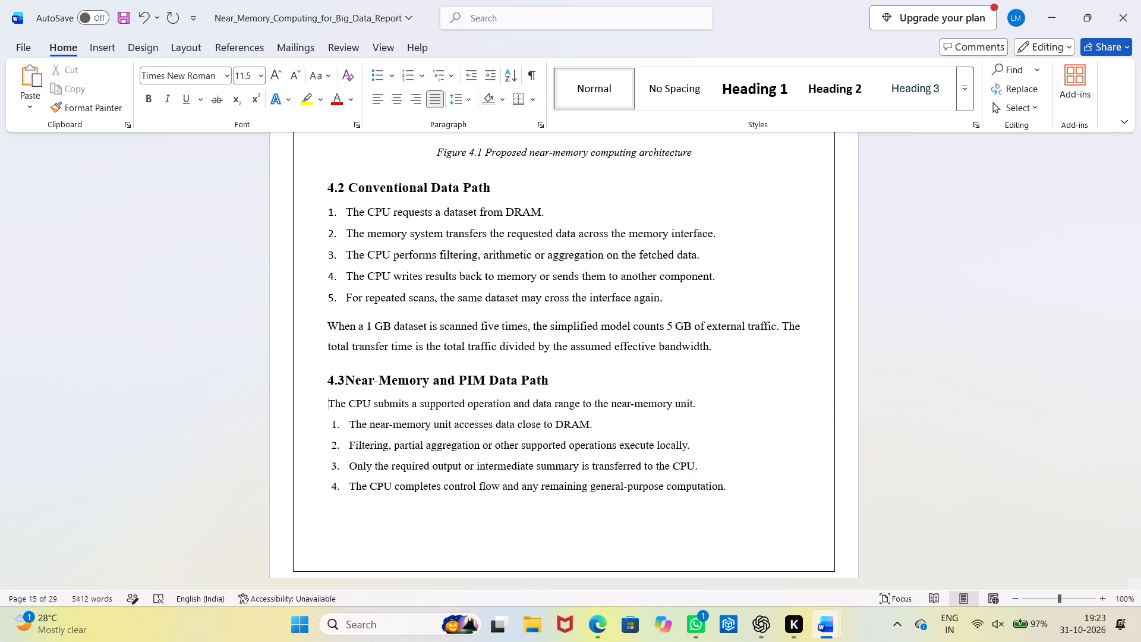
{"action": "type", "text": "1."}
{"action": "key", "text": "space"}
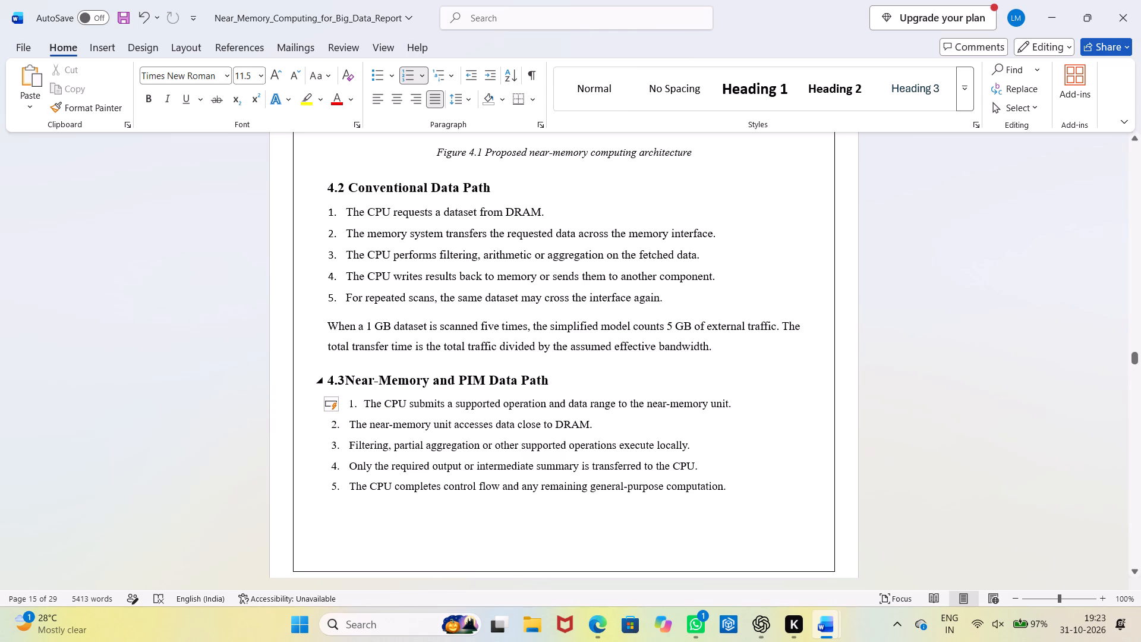
Remove the automatic numbering from all five section 4.3 list items.
{"action": "left_click_drag", "start_coordinate": [345, 401], "coordinate": [710, 517]}
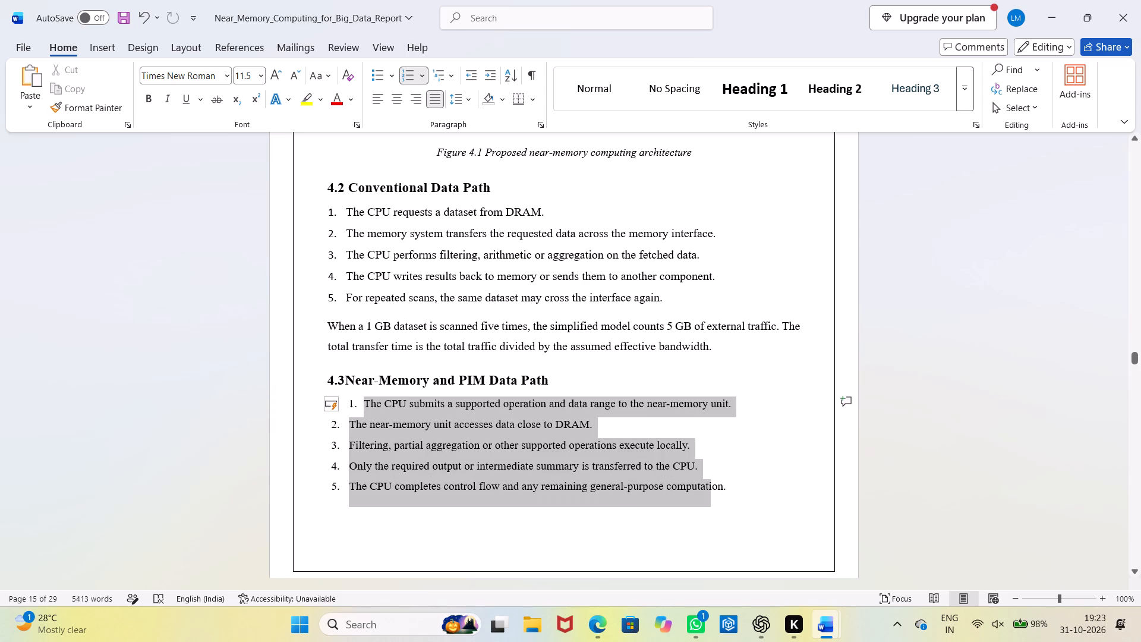
{"action": "left_click_drag", "start_coordinate": [710, 517], "coordinate": [739, 514]}
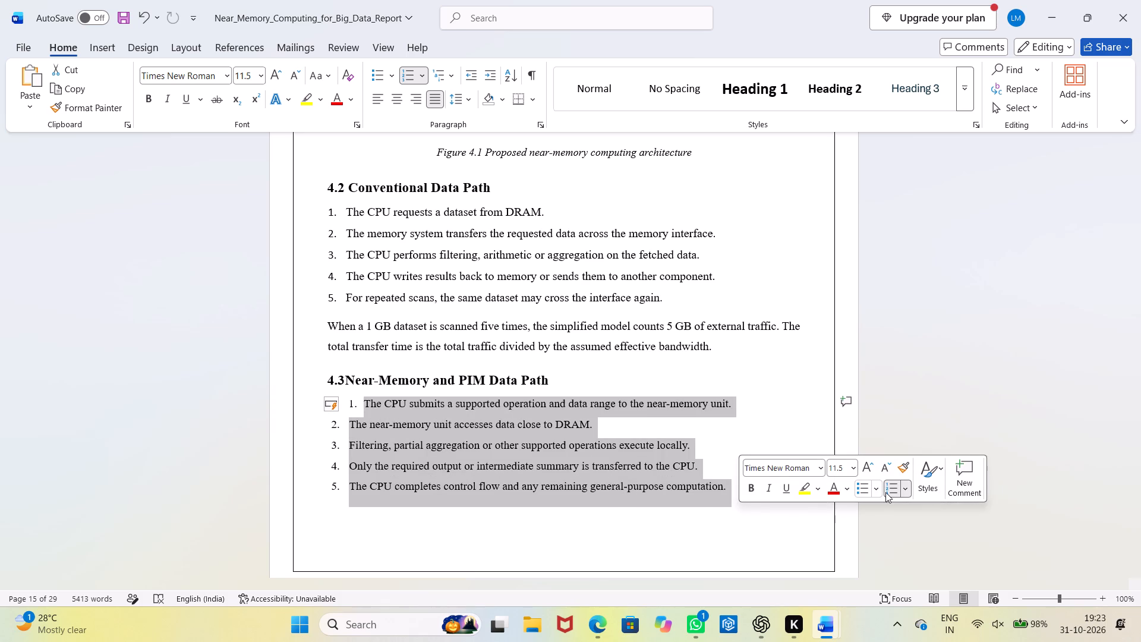
{"action": "left_click", "coordinate": [885, 492]}
{"action": "left_click", "coordinate": [809, 400]}
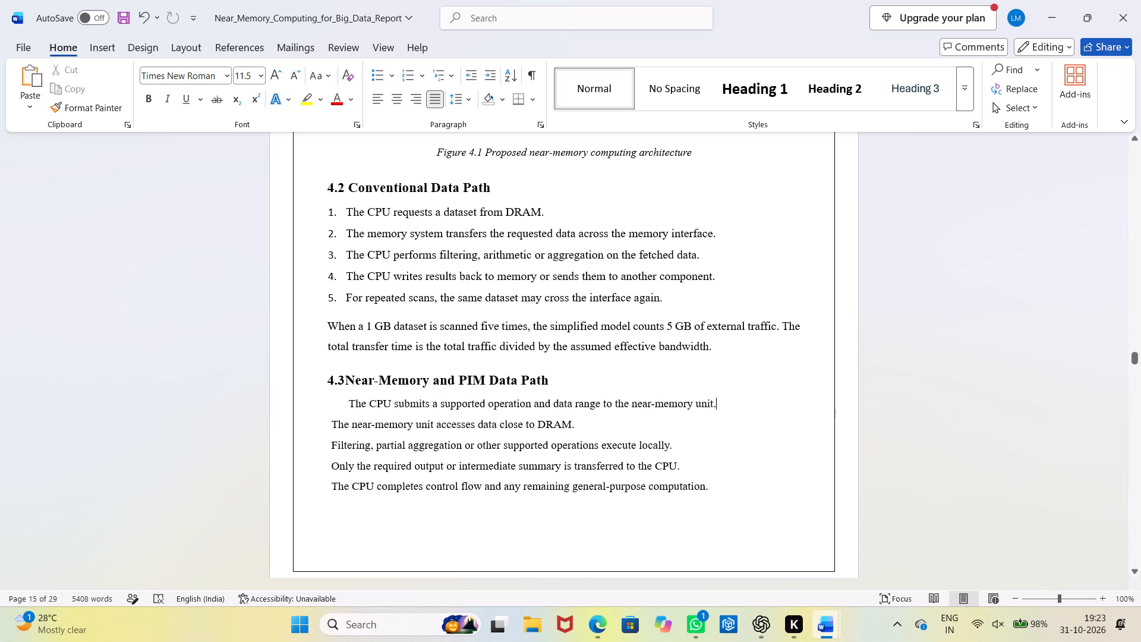
Remove the leftover indent from each of the five section 4.3 lines so they start at the text margin.
{"action": "left_click", "coordinate": [340, 401]}
{"action": "key", "text": "BackSpace"}
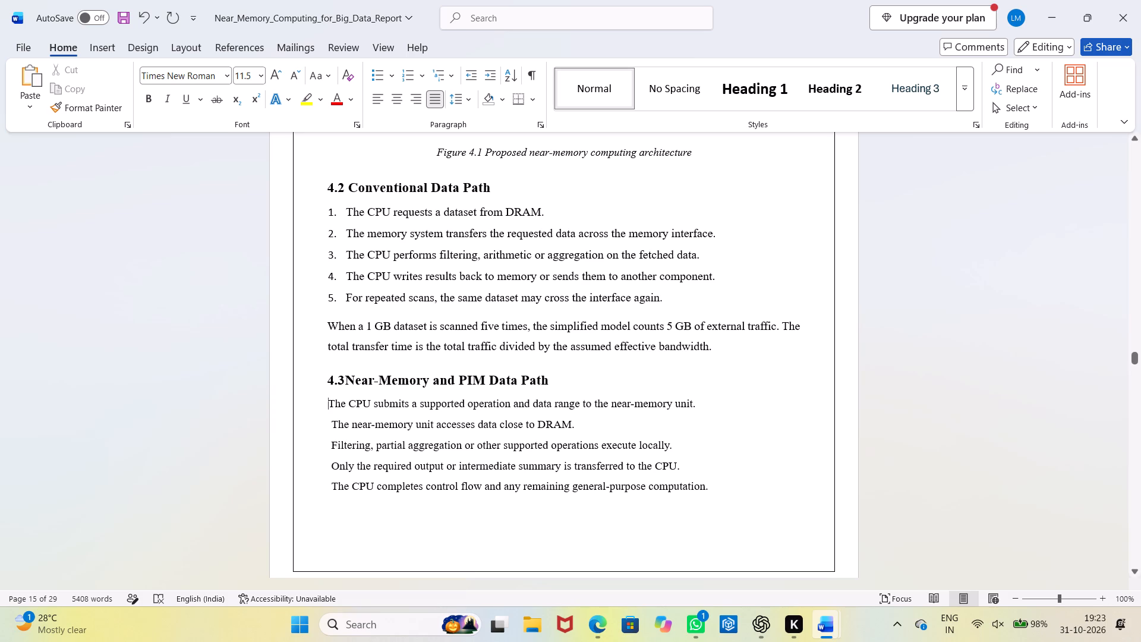
{"action": "left_click", "coordinate": [332, 420]}
{"action": "key", "text": "BackSpace"}
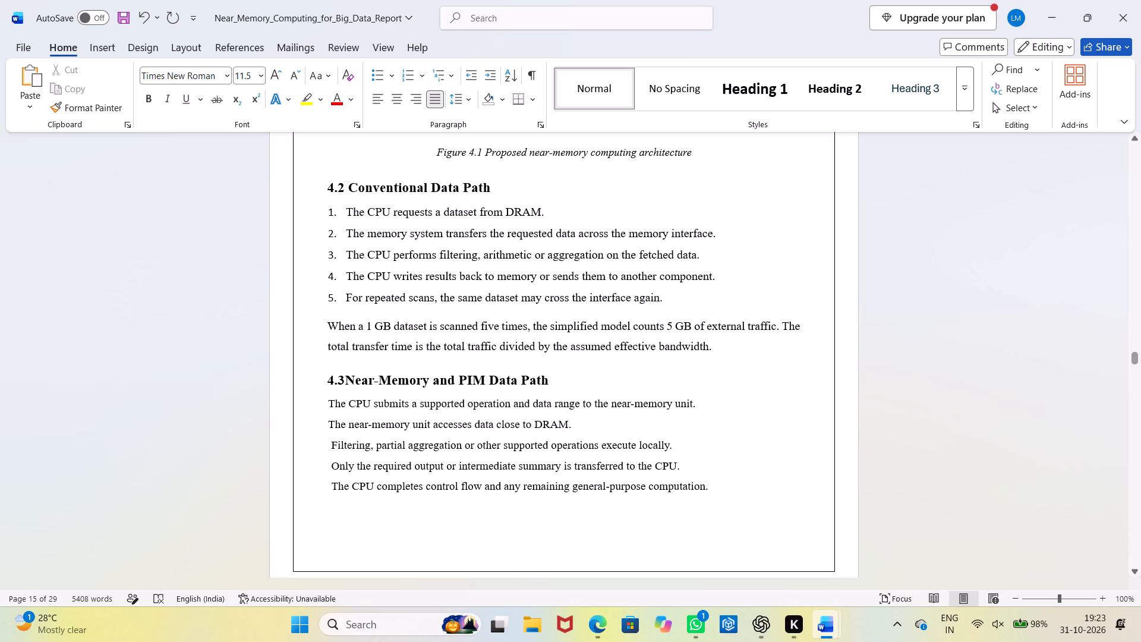
{"action": "left_click", "coordinate": [330, 444]}
{"action": "key", "text": "BackSpace"}
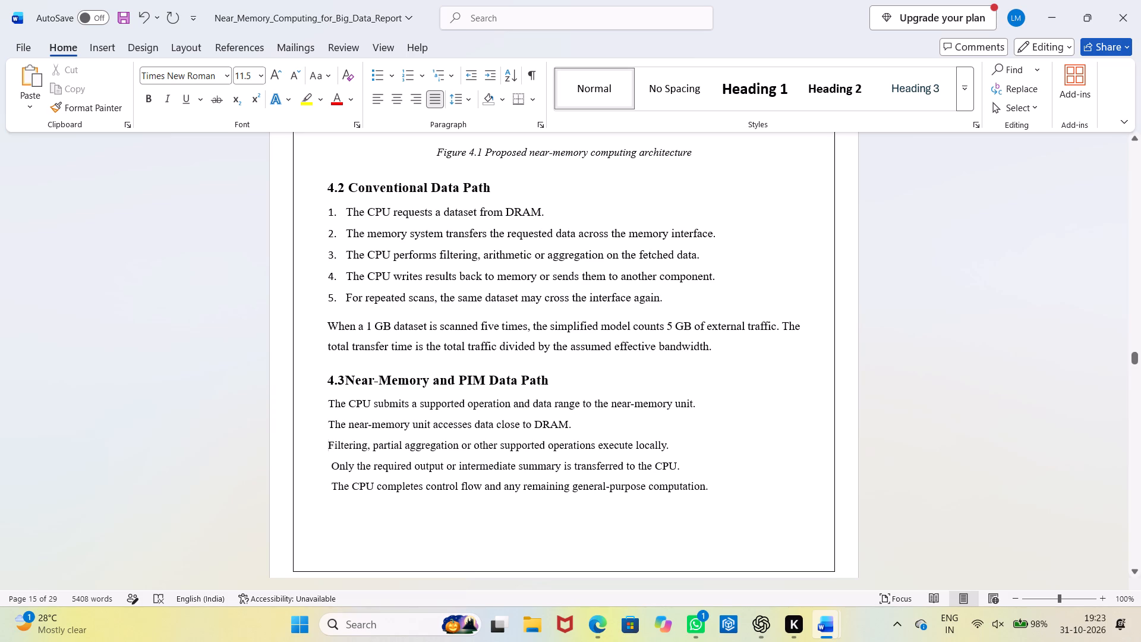
{"action": "left_click", "coordinate": [330, 462]}
{"action": "key", "text": "BackSpace"}
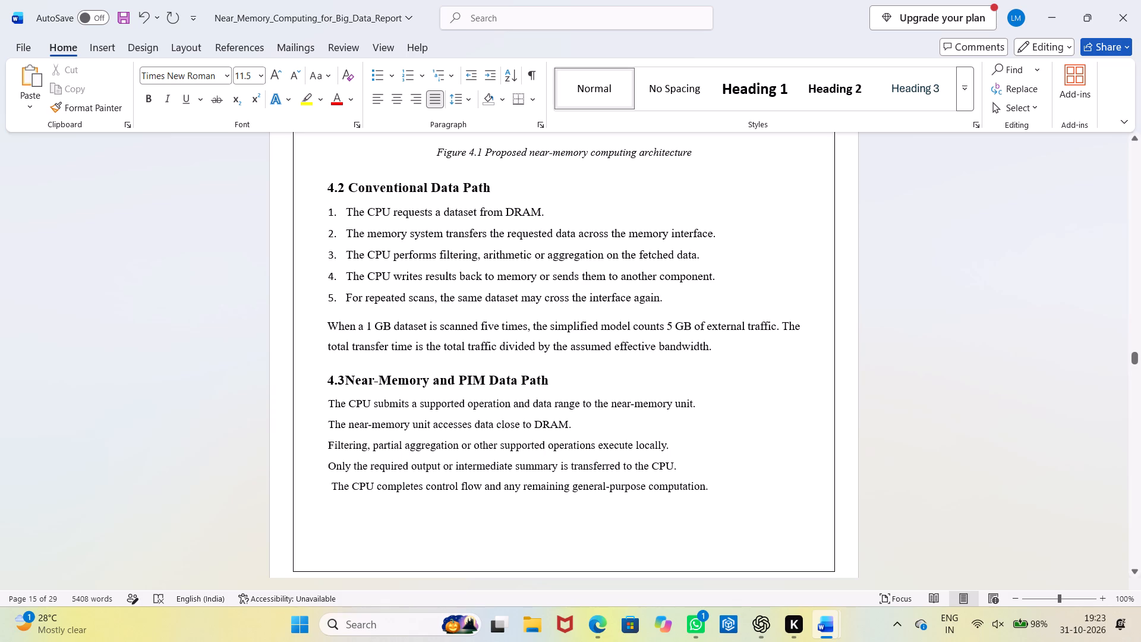
{"action": "left_click", "coordinate": [330, 485]}
{"action": "key", "text": "BackSpace"}
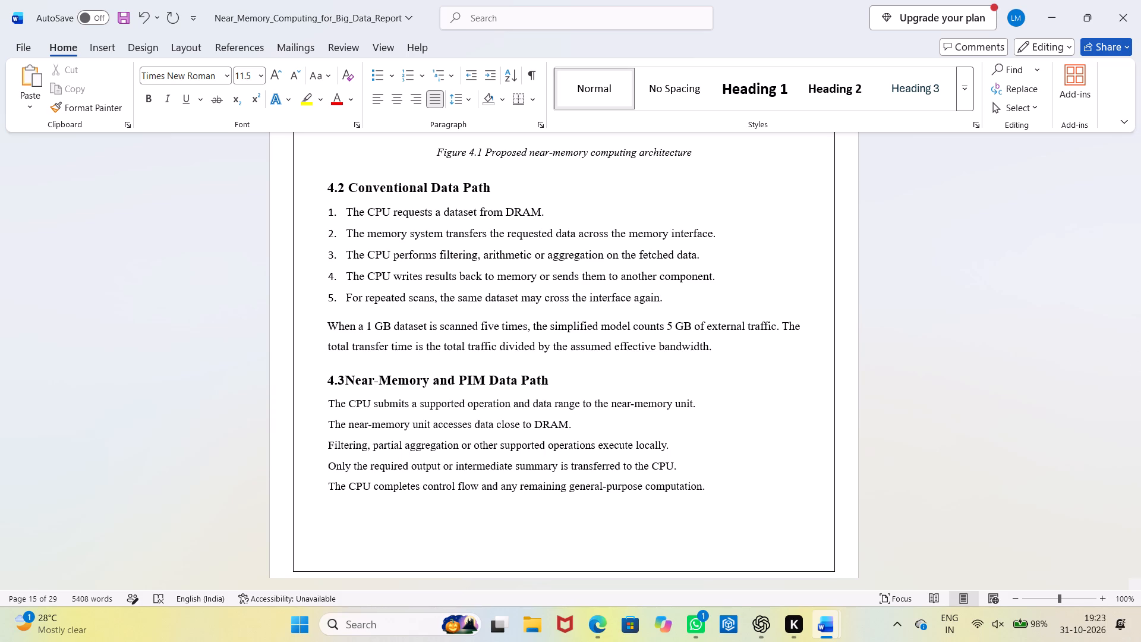
Apply automatic numbering to the five section 4.3 lines.
{"action": "left_click_drag", "start_coordinate": [724, 489], "coordinate": [317, 411]}
{"action": "left_click", "coordinate": [462, 386]}
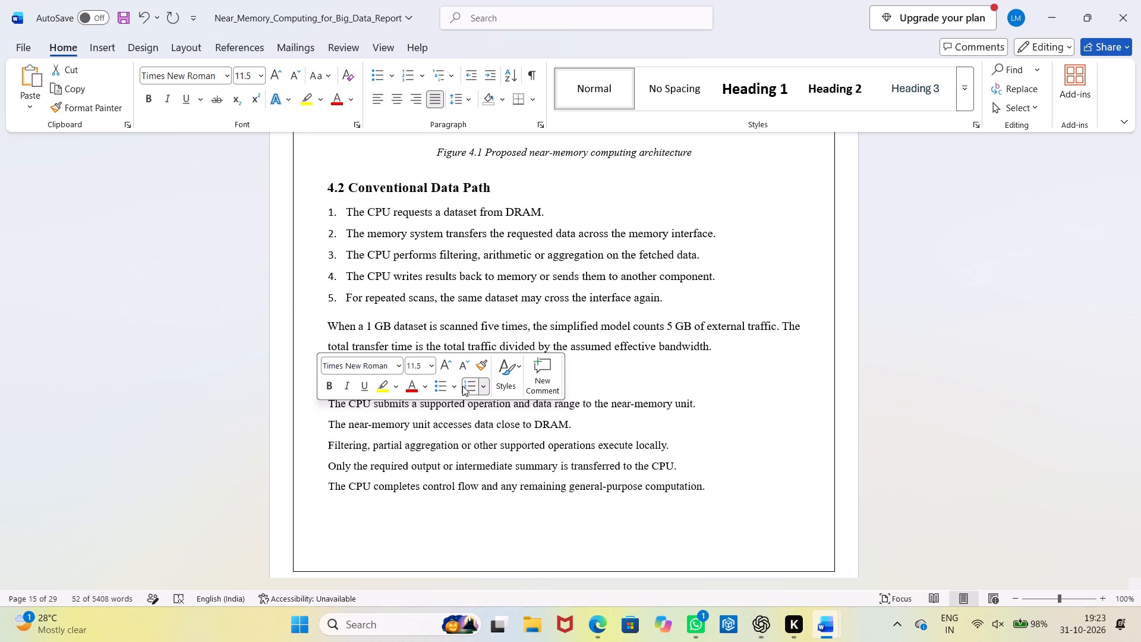
Replace the automatic numbers of the first two section 4.3 items with "4." and "5.".
{"action": "left_click", "coordinate": [337, 405]}
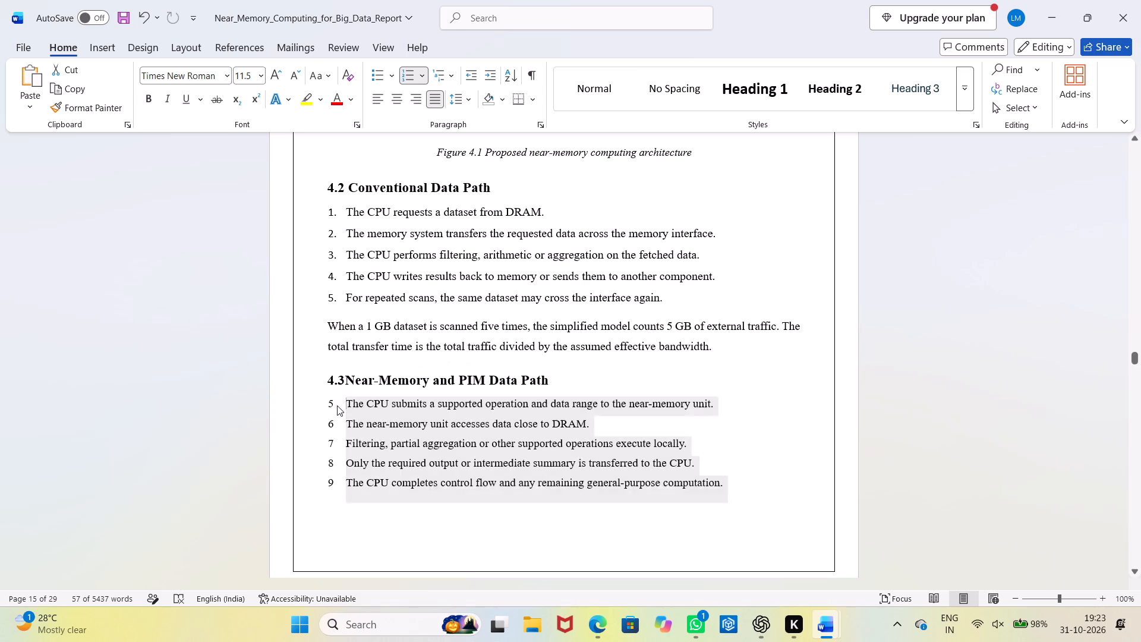
{"action": "left_click", "coordinate": [335, 404]}
{"action": "key", "text": "BackSpace"}
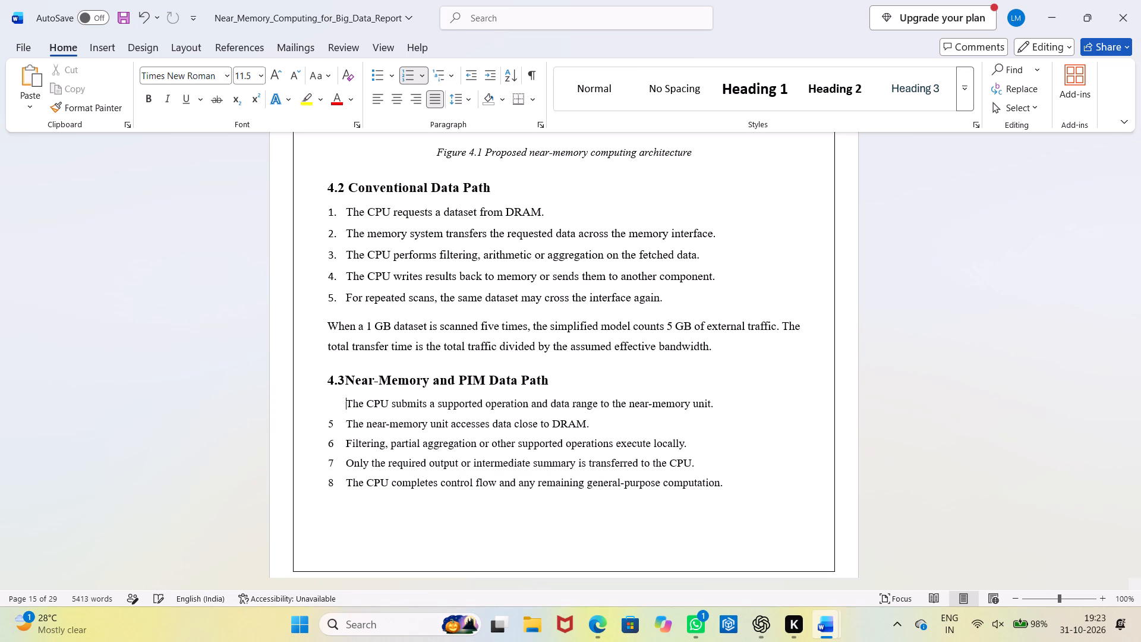
{"action": "key", "text": "4"}
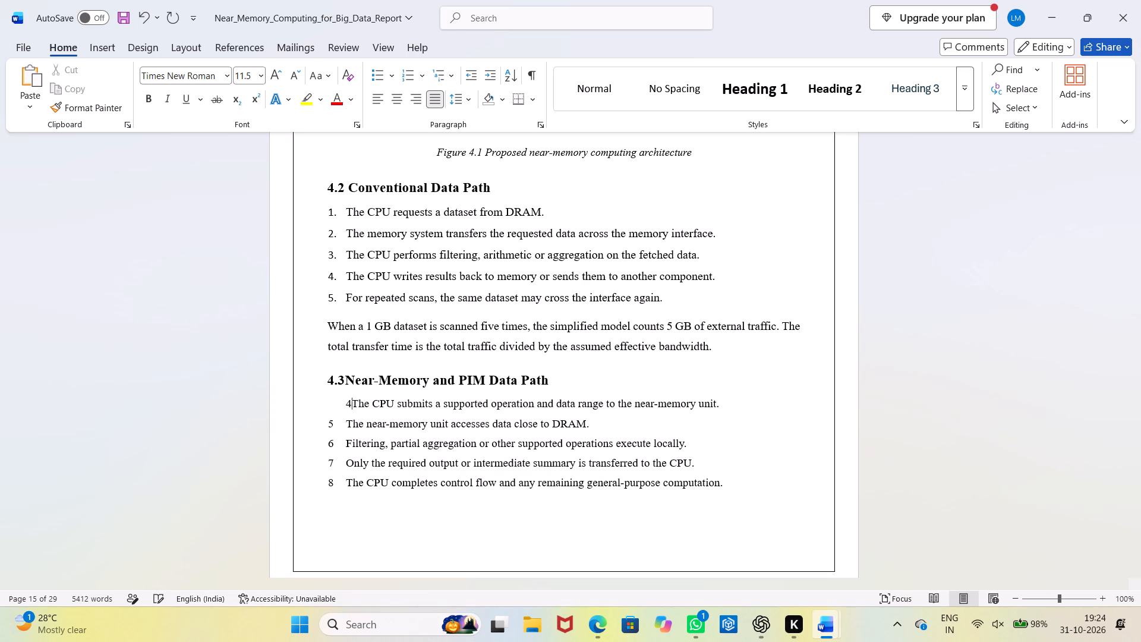
{"action": "type", "text": "."}
{"action": "key", "text": "space"}
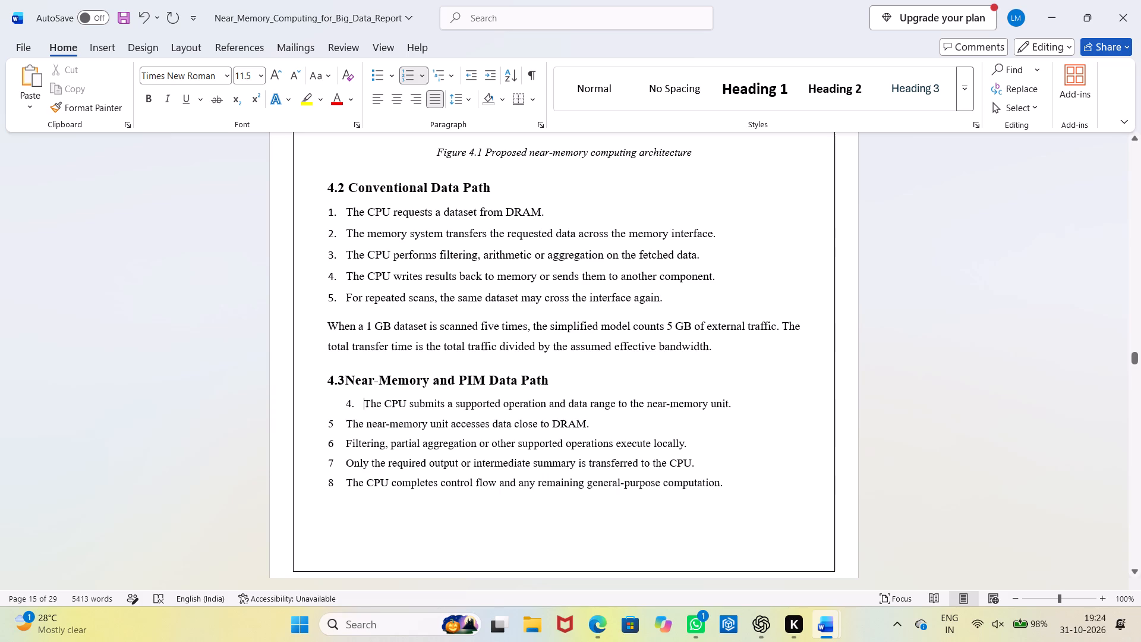
{"action": "left_click", "coordinate": [336, 426]}
{"action": "key", "text": "BackSpace"}
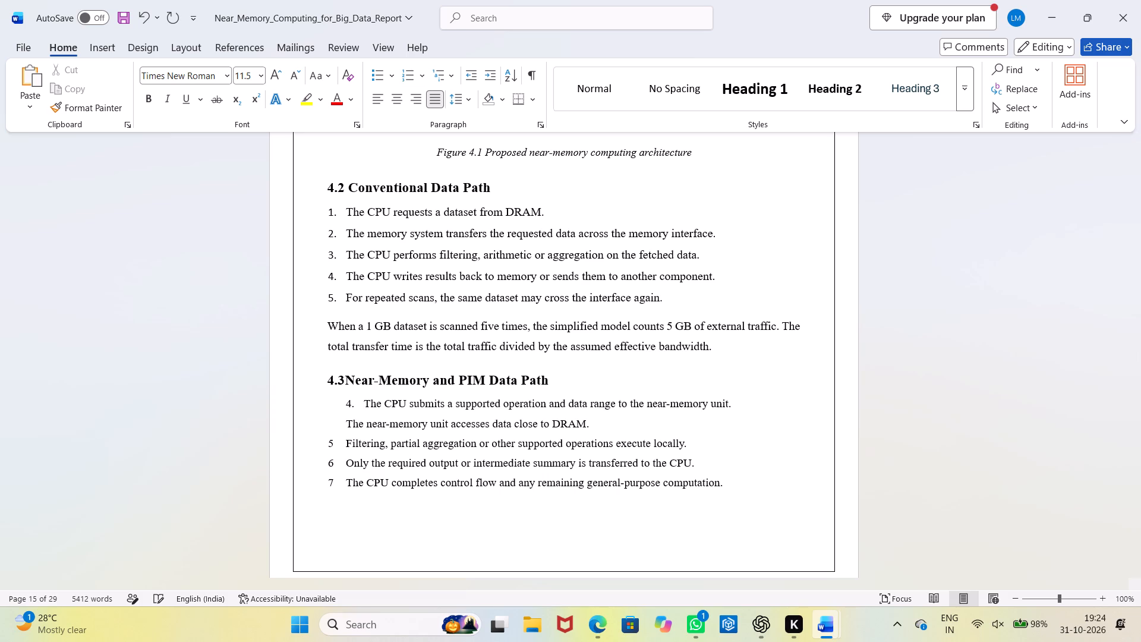
{"action": "type", "text": "5."}
{"action": "key", "text": "space"}
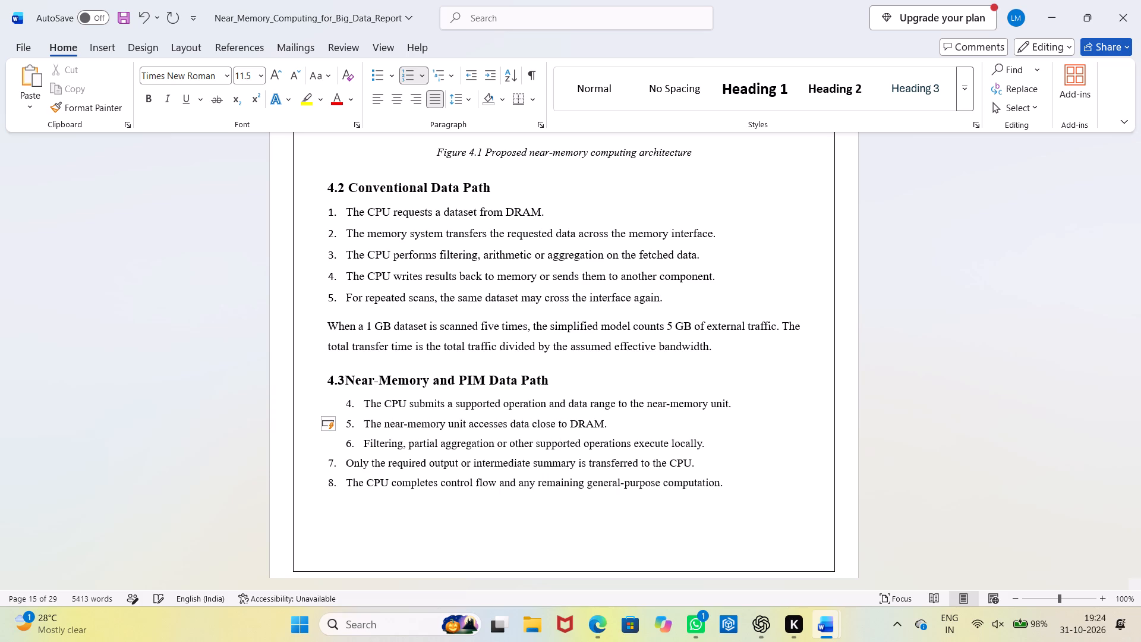
Renumber the "Only the required output" item as "7." and remove that number again.
{"action": "left_click", "coordinate": [343, 465]}
{"action": "key", "text": "BackSpace"}
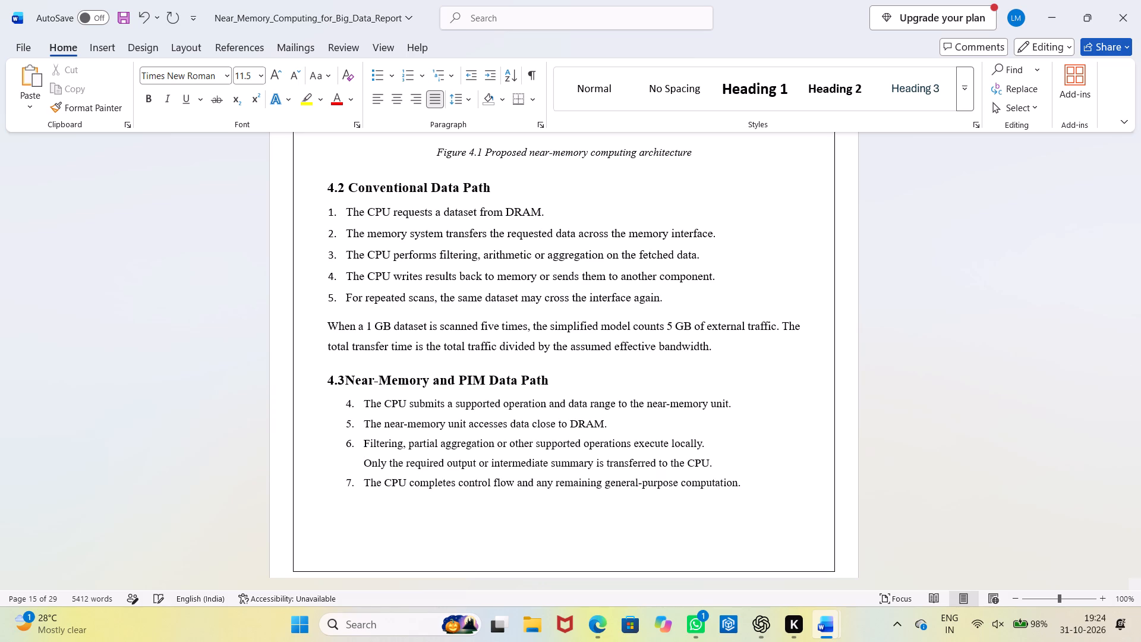
{"action": "type", "text": "7."}
{"action": "key", "text": "space"}
{"action": "key", "text": "BackSpace"}
Replace the number of the first section 4.3 item with "1." to restart the list numbering.
{"action": "left_click", "coordinate": [361, 405]}
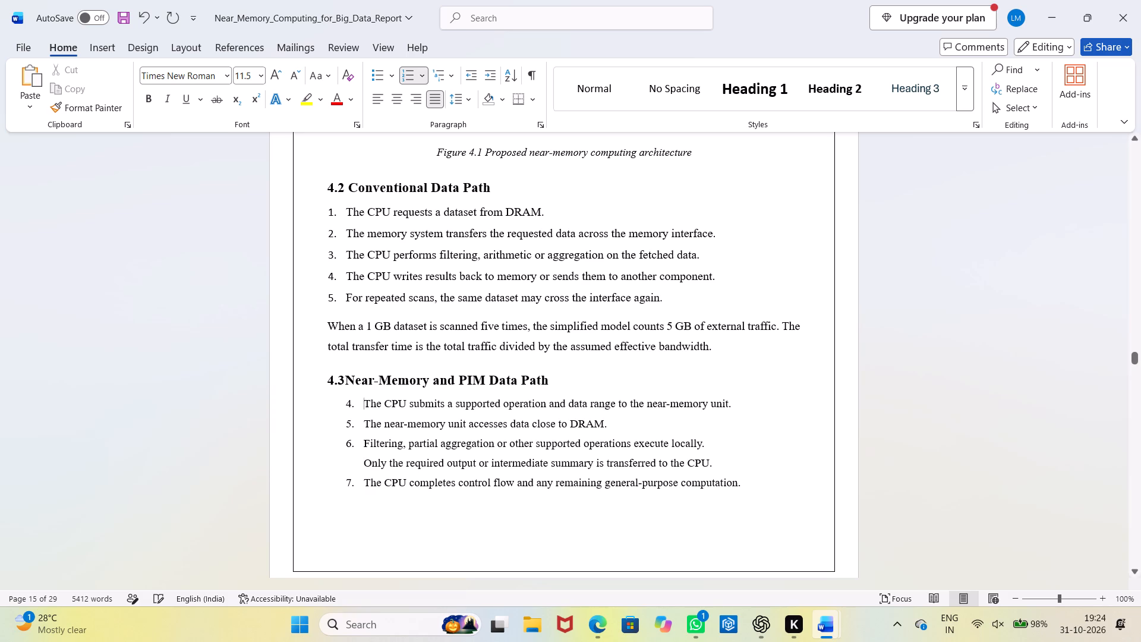
{"action": "key", "text": "BackSpace"}
{"action": "type", "text": "1."}
{"action": "key", "text": "space"}
Number the "Only the required output or intermediate summary" line in section 4.3 as item "4.".
{"action": "left_click", "coordinate": [365, 462]}
{"action": "key", "text": "BackSpace"}
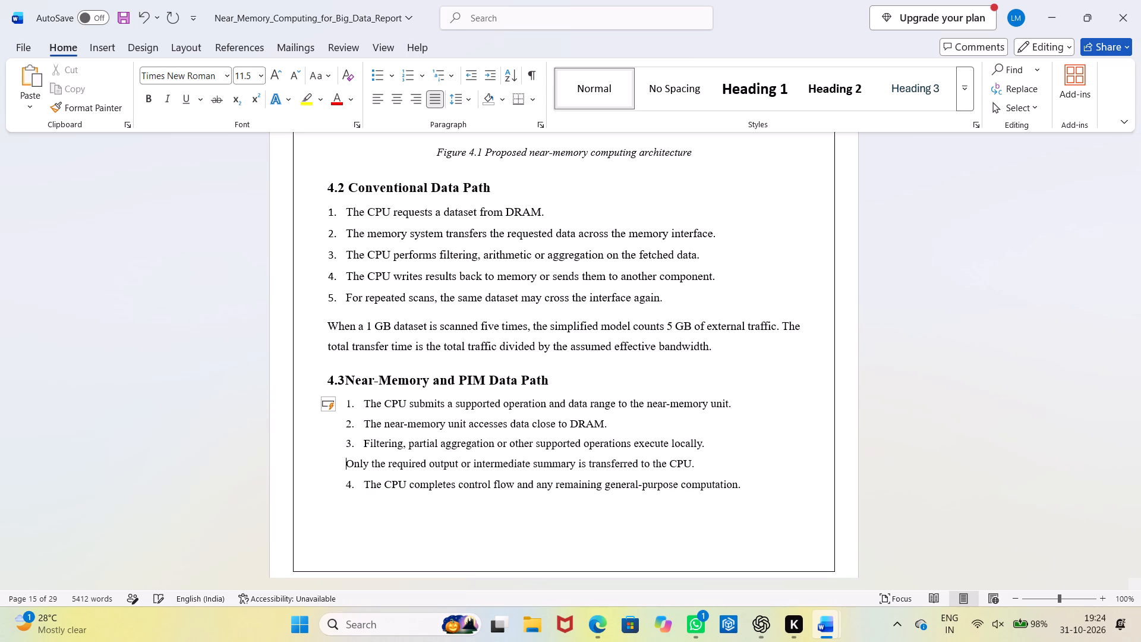
{"action": "type", "text": "4."}
{"action": "key", "text": "space"}
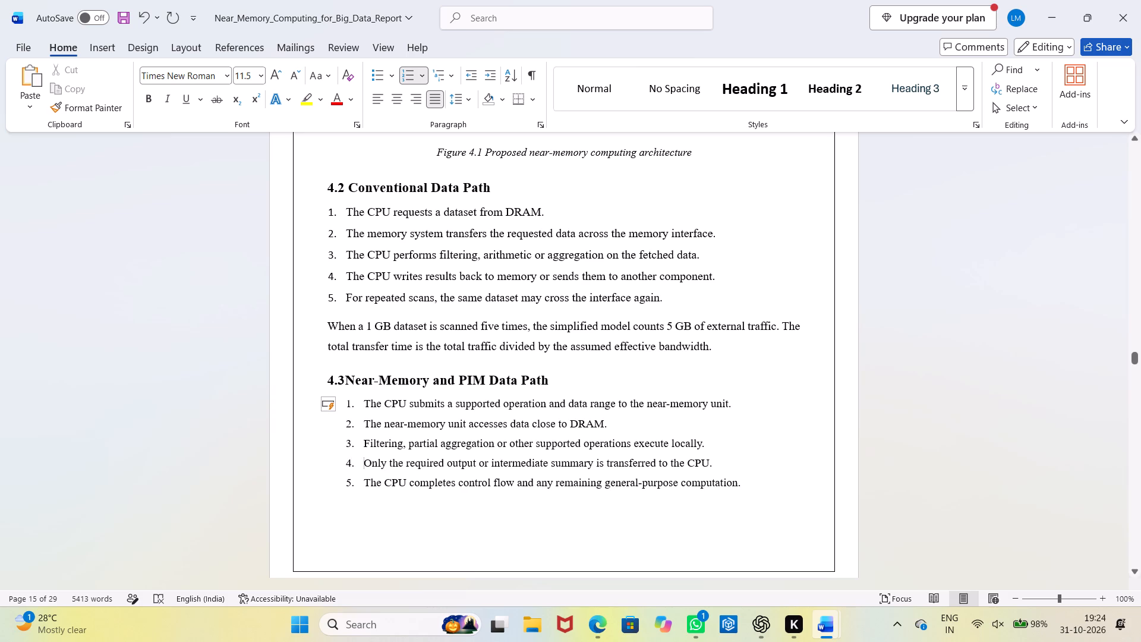
Shift the section 4.3 numbered list out to the text margin, aligned with the section 4.2 list.
{"action": "left_click", "coordinate": [345, 401]}
{"action": "double_click", "coordinate": [347, 406]}
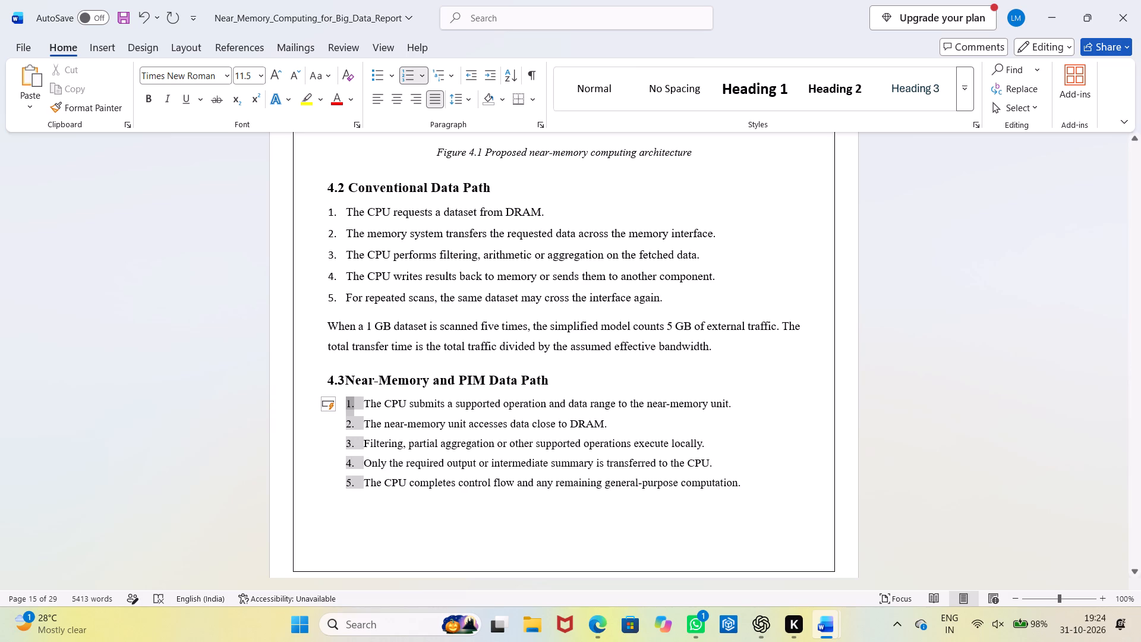
{"action": "left_click_drag", "start_coordinate": [345, 402], "coordinate": [336, 400]}
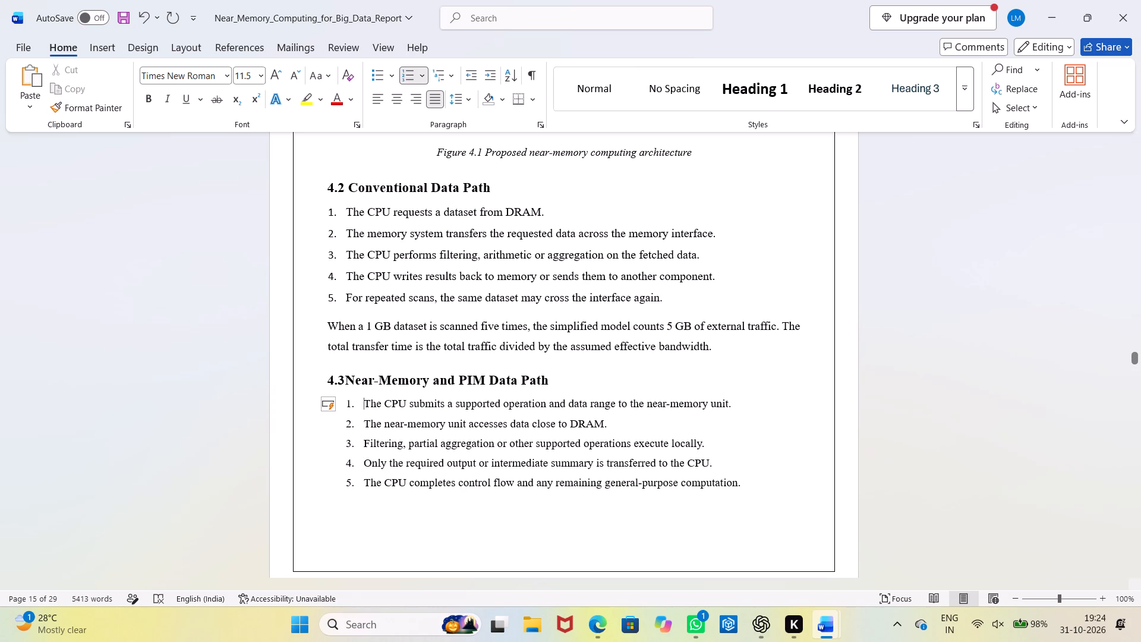
{"action": "double_click", "coordinate": [345, 402]}
{"action": "left_click", "coordinate": [354, 404]}
{"action": "left_click_drag", "start_coordinate": [354, 404], "coordinate": [333, 396]}
Set the text of the five section 4.3 list items to 12 pt.
{"action": "left_click", "coordinate": [747, 493]}
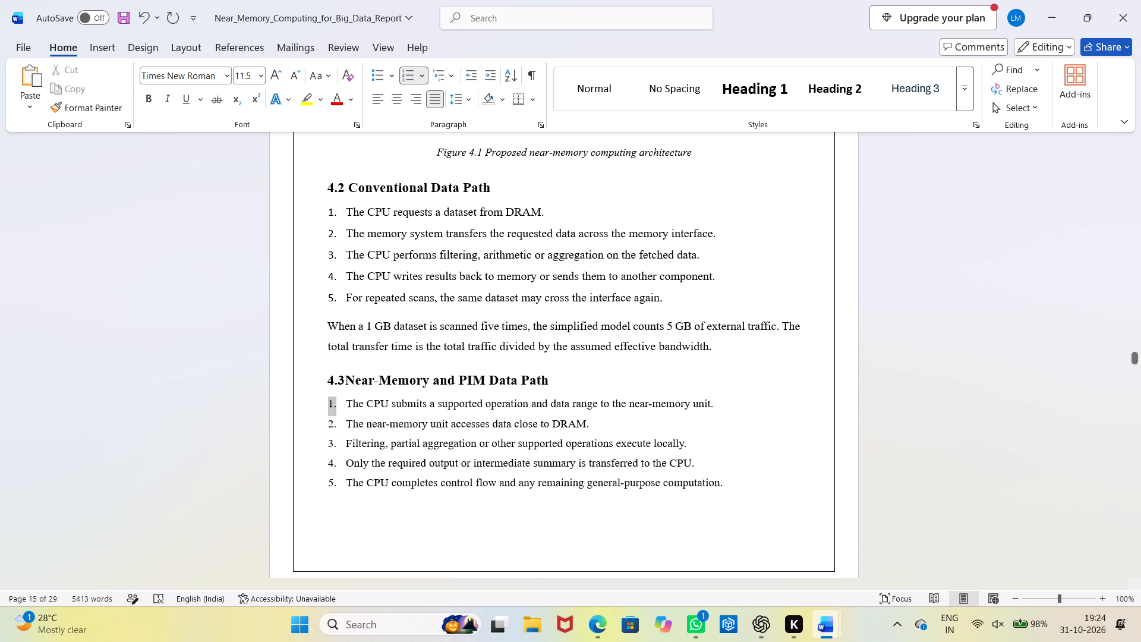
{"action": "left_click_drag", "start_coordinate": [748, 492], "coordinate": [313, 404]}
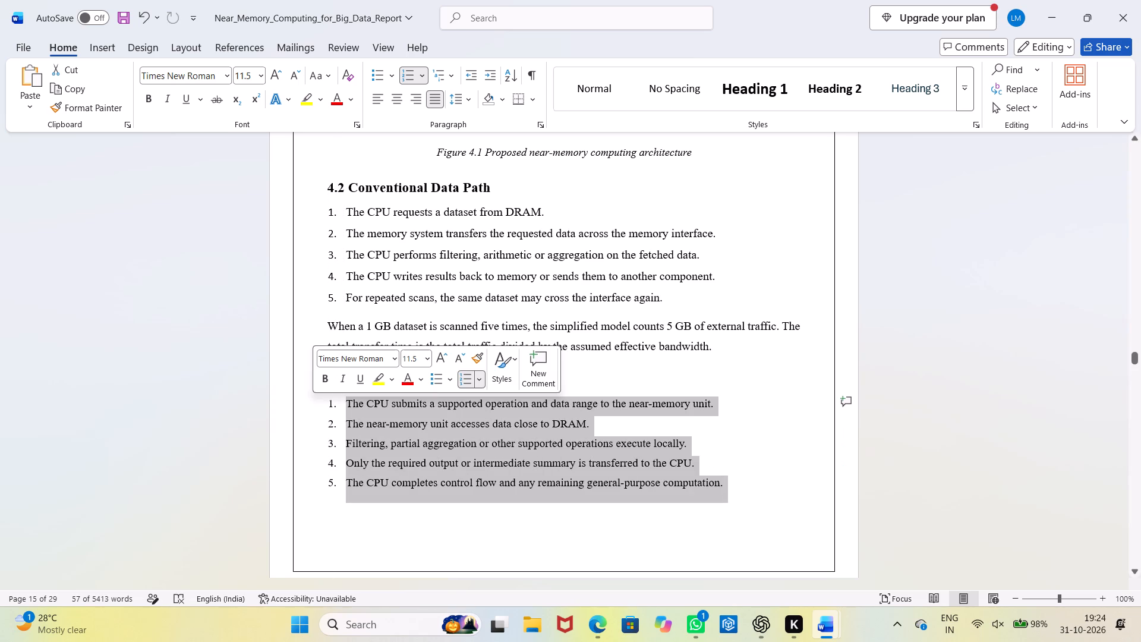
{"action": "left_click", "coordinate": [276, 79]}
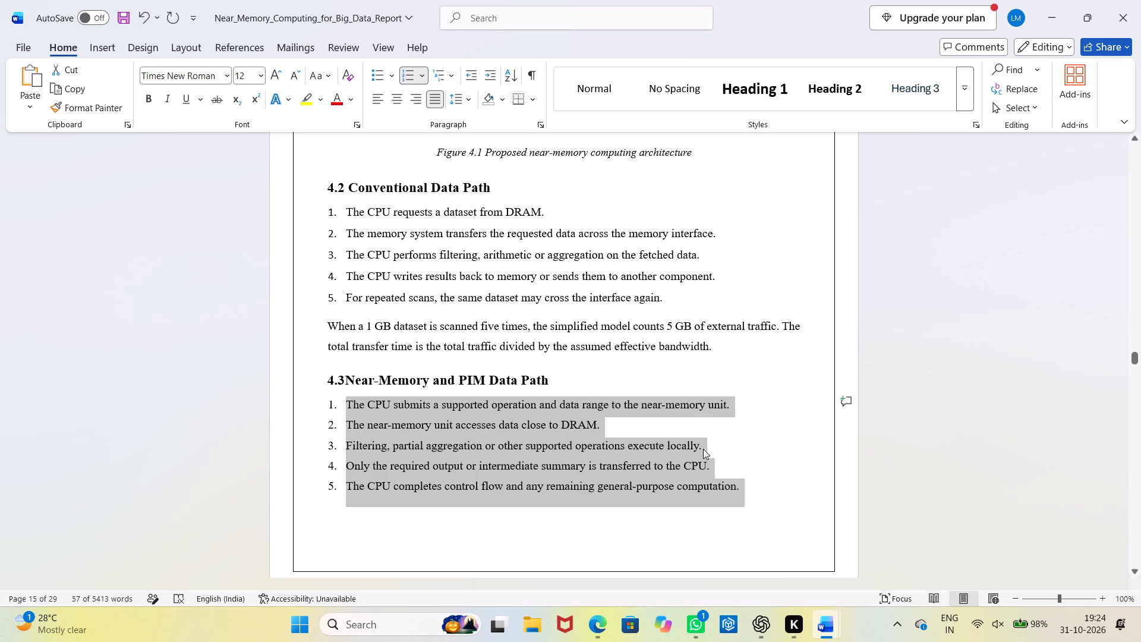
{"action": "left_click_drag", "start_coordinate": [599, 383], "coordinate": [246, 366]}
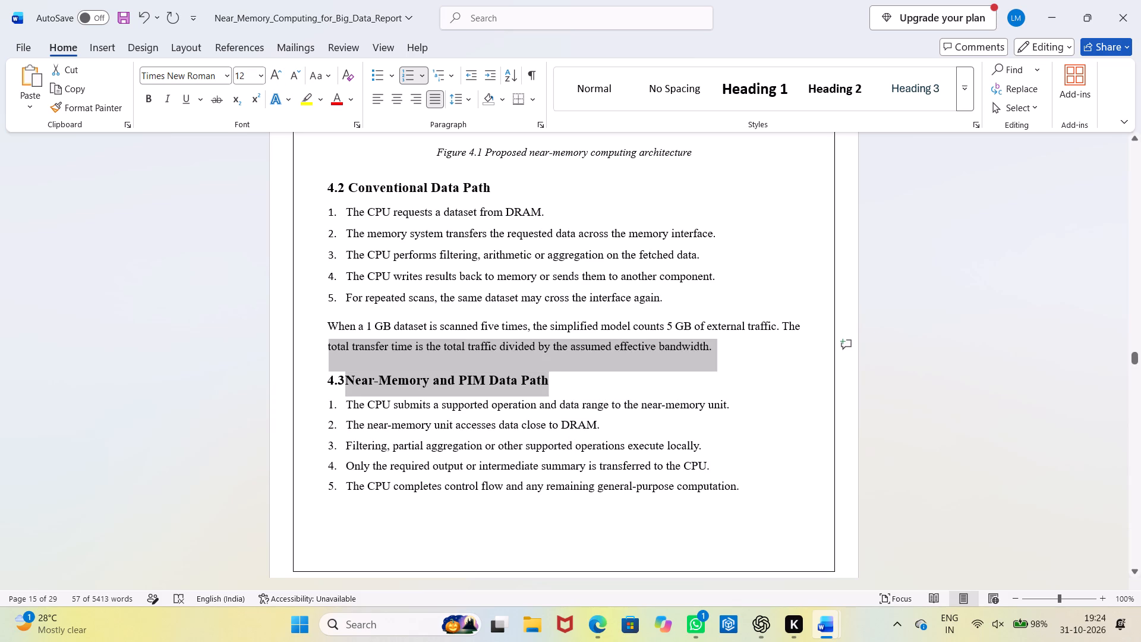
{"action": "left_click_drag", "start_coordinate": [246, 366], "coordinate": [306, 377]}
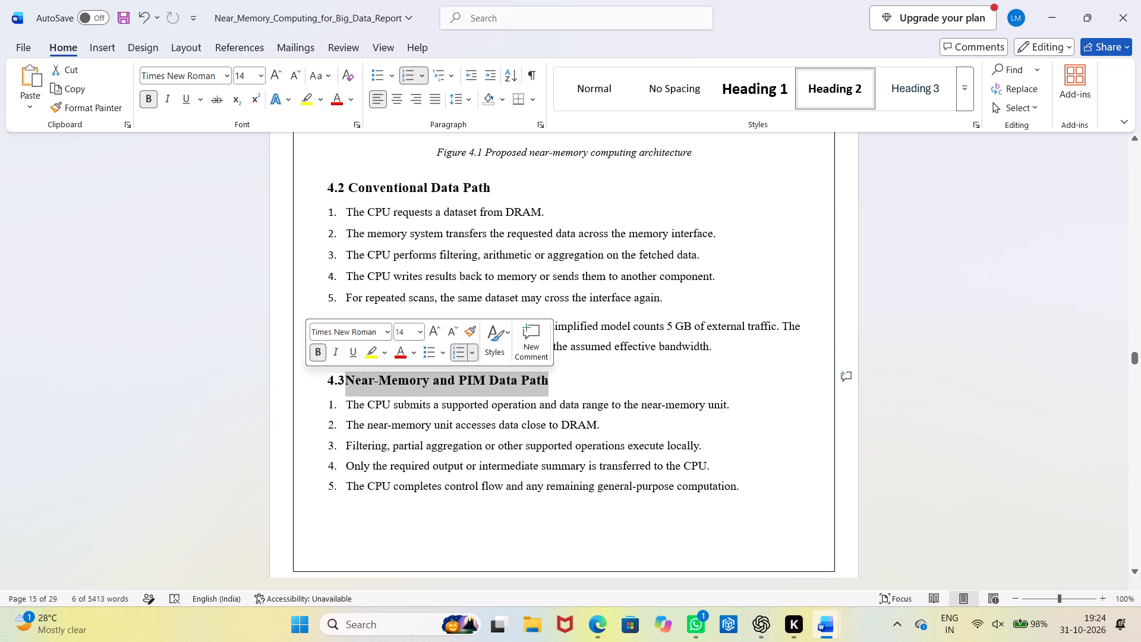
Set the paragraph starting "The model assumes that only 20%" above section 4.4 to 12 pt.
{"action": "scroll", "coordinate": [786, 516], "scroll_direction": "down", "scroll_amount": 9}
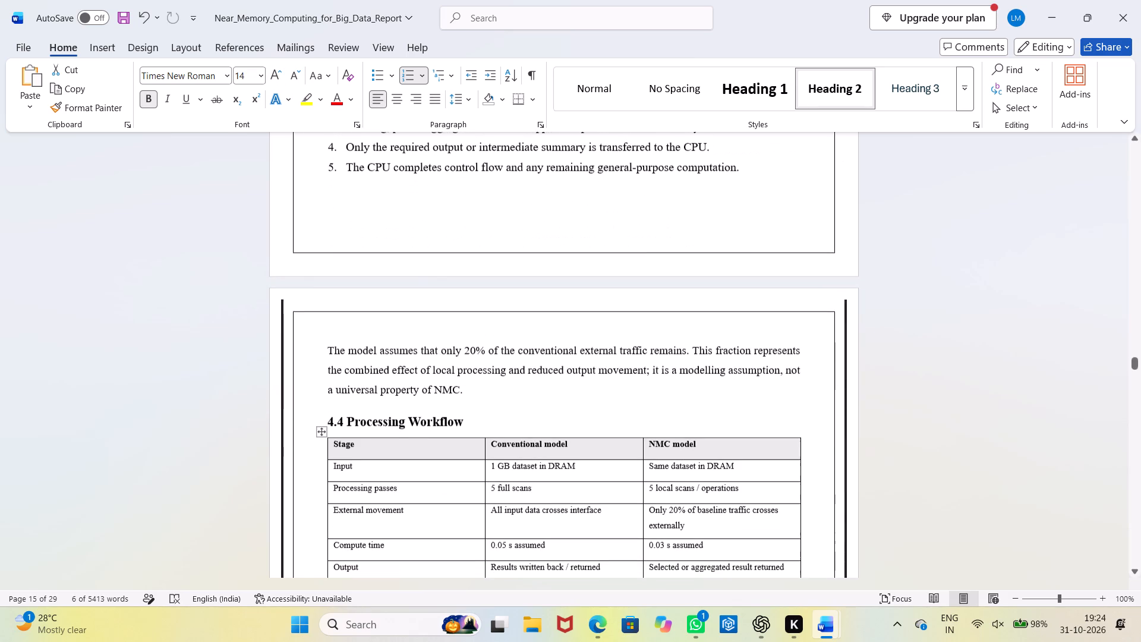
{"action": "left_click_drag", "start_coordinate": [473, 380], "coordinate": [319, 323]}
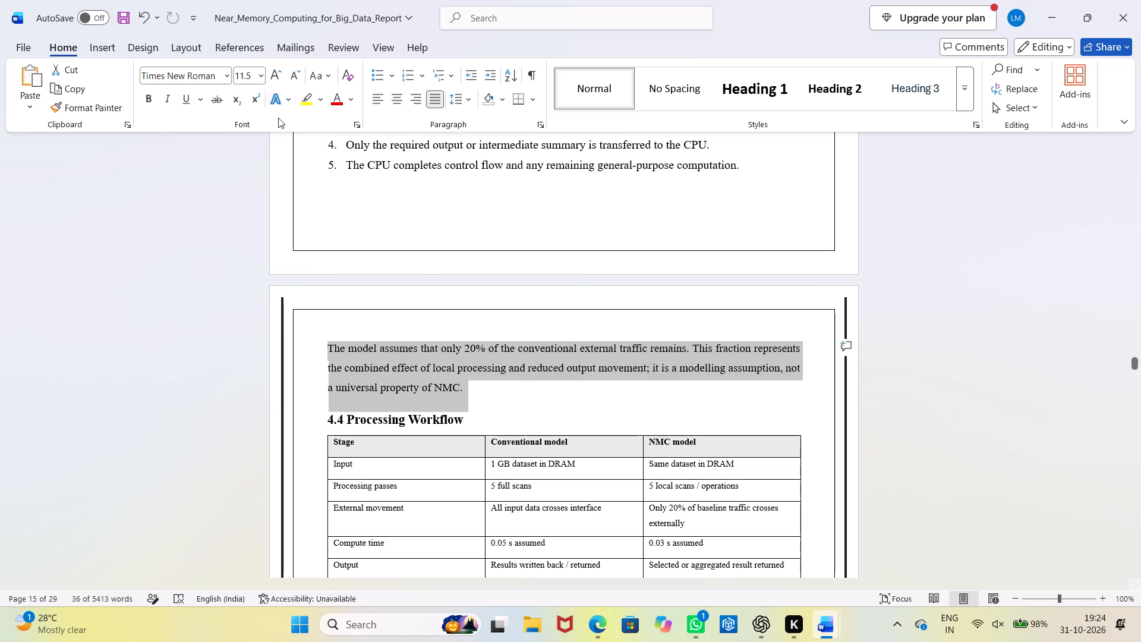
{"action": "left_click", "coordinate": [281, 82]}
Set the heading "4.4 Processing Workflow" to 14 pt.
{"action": "left_click_drag", "start_coordinate": [506, 424], "coordinate": [336, 418]}
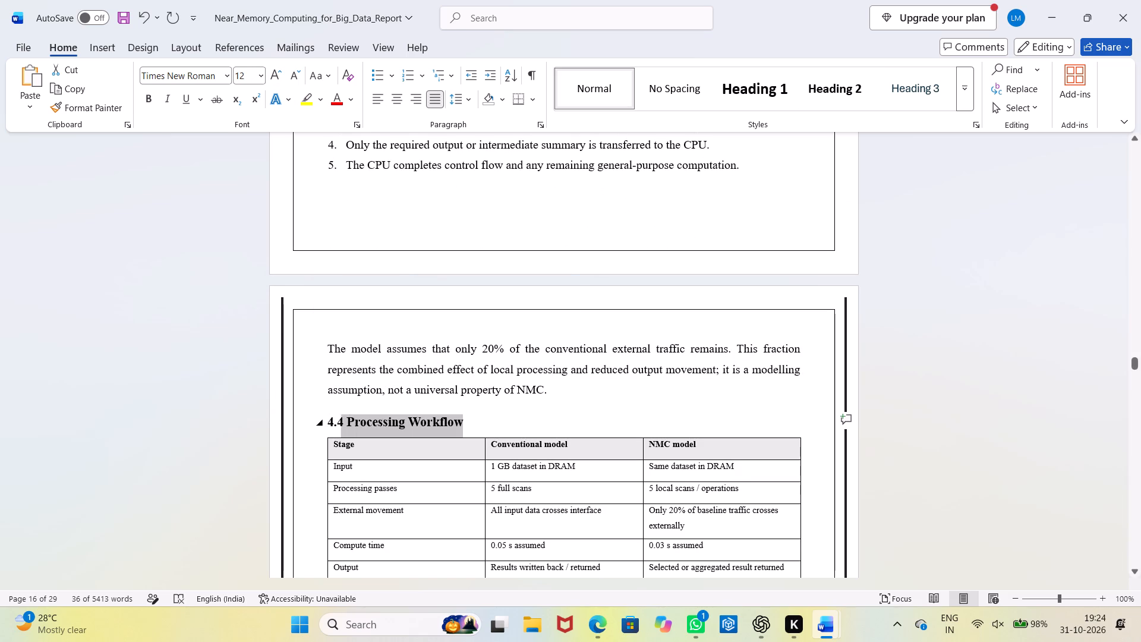
{"action": "left_click_drag", "start_coordinate": [336, 418], "coordinate": [327, 418]}
{"action": "left_click", "coordinate": [282, 79]}
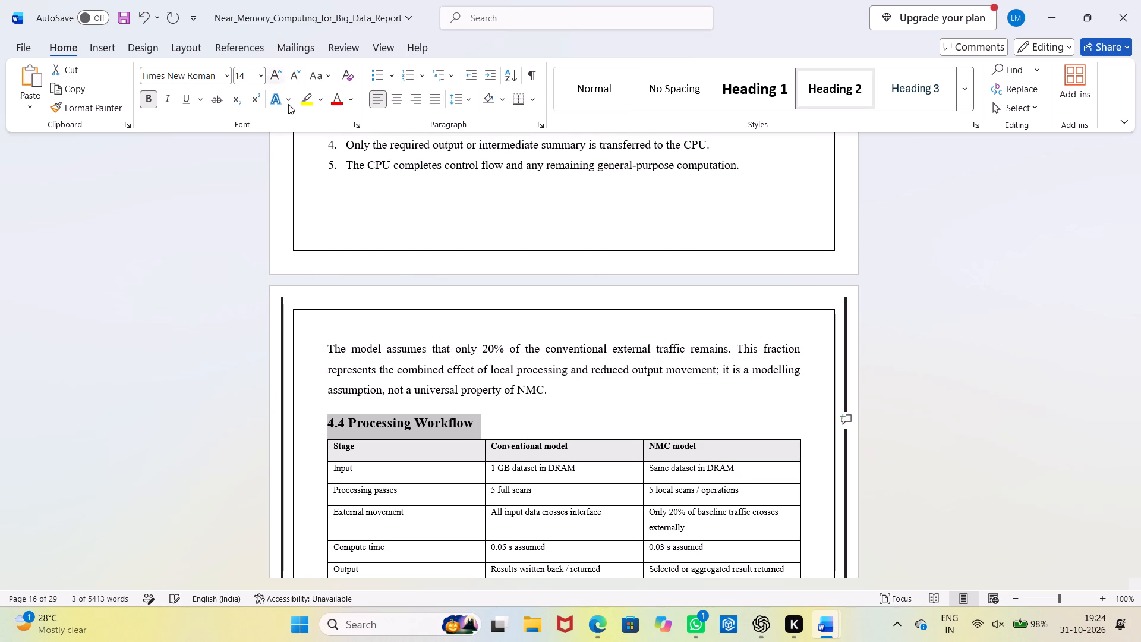
{"action": "left_click", "coordinate": [566, 416]}
Delete the two stray thick vertical lines outside the page border on the section 4.4 page.
{"action": "left_click", "coordinate": [283, 329]}
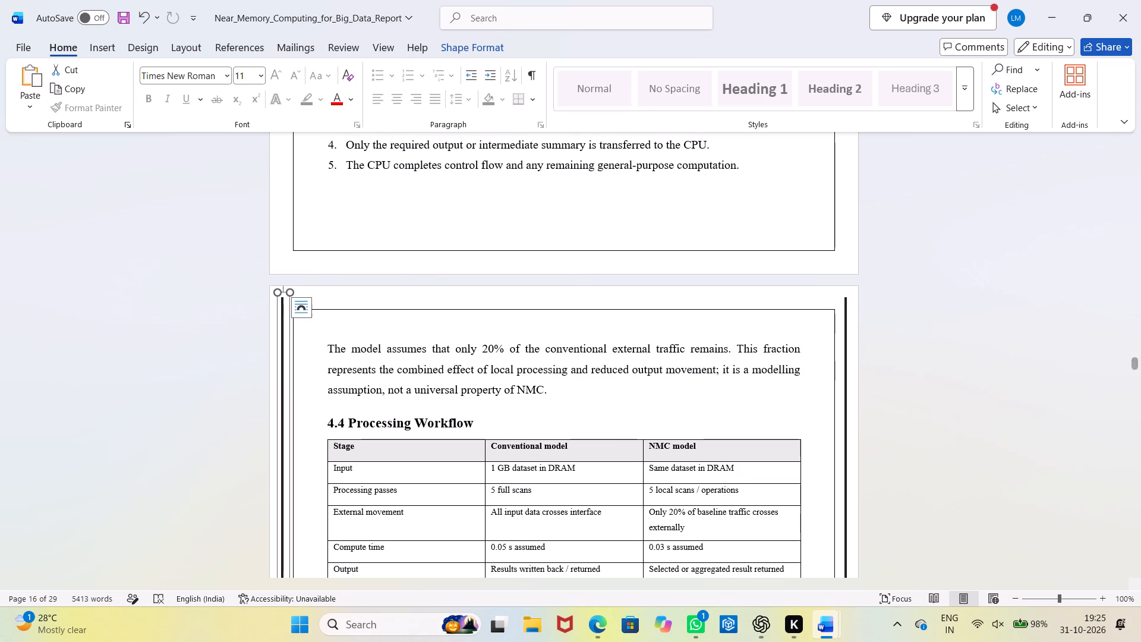
{"action": "key", "text": "BackSpace"}
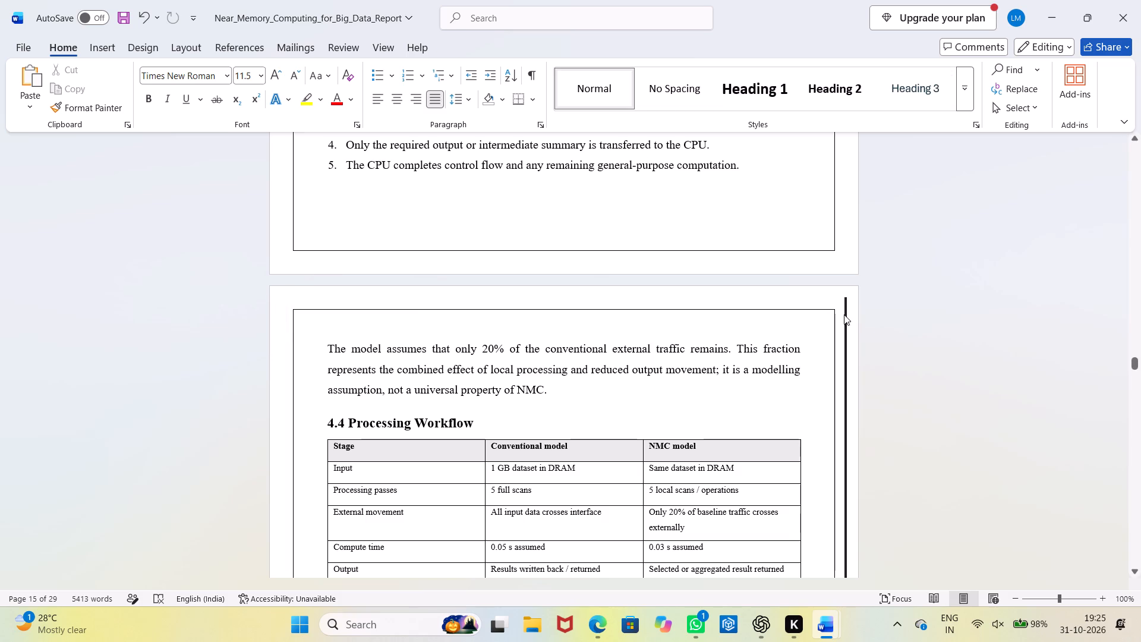
{"action": "left_click", "coordinate": [845, 315]}
{"action": "left_click", "coordinate": [846, 316]}
{"action": "key", "text": "BackSpace"}
Set all text in the section 4.4 Processing Workflow table to 12 pt.
{"action": "scroll", "coordinate": [839, 407], "scroll_direction": "down", "scroll_amount": 3}
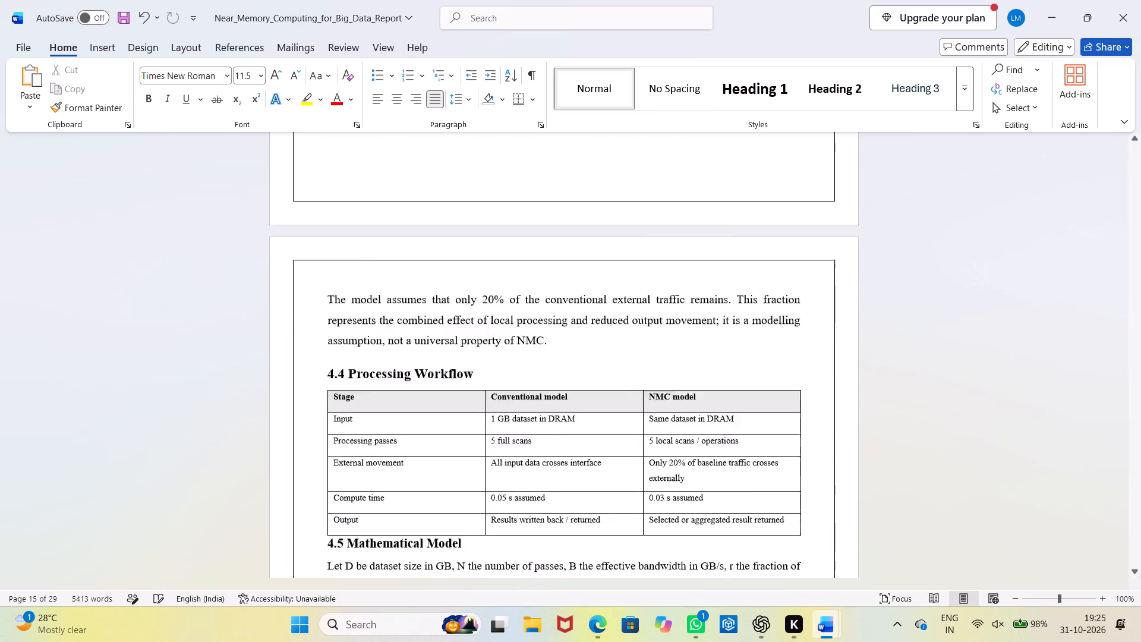
{"action": "scroll", "coordinate": [834, 411], "scroll_direction": "down", "scroll_amount": 1}
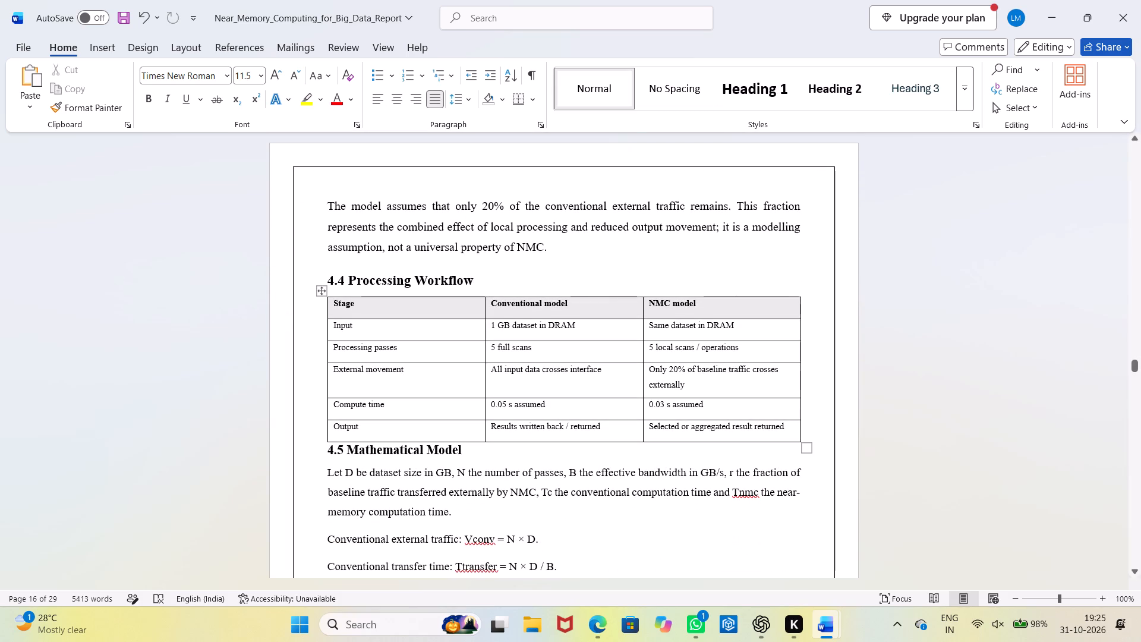
{"action": "left_click_drag", "start_coordinate": [796, 429], "coordinate": [390, 304]}
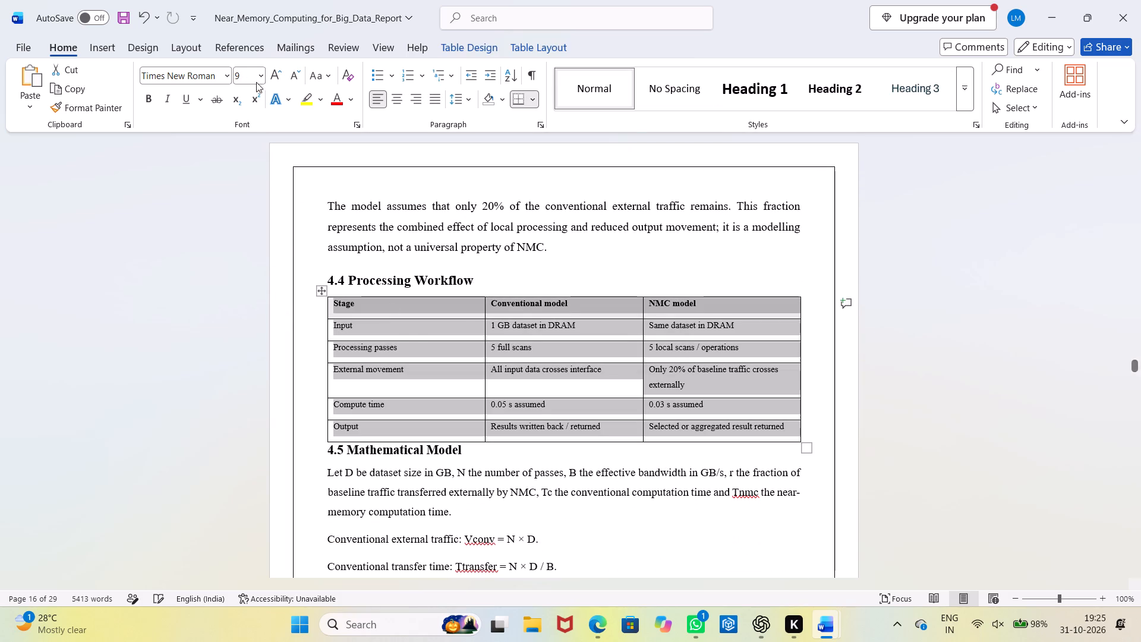
{"action": "triple_click", "coordinate": [277, 73]}
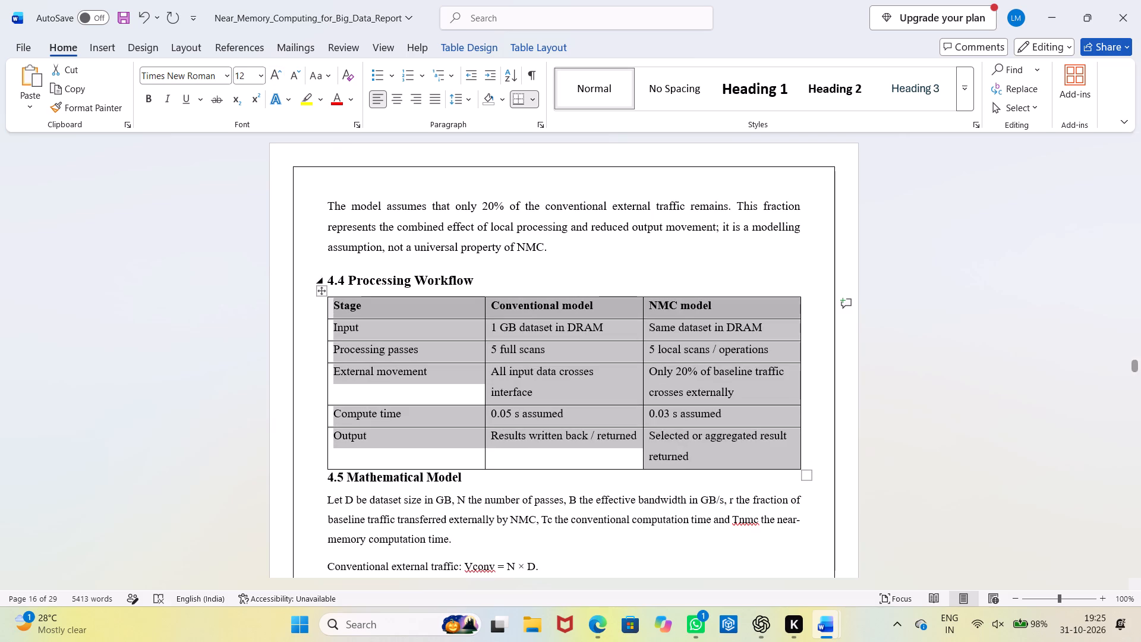
Remove the shading from the header row of the Processing Workflow table.
{"action": "left_click", "coordinate": [737, 301]}
{"action": "left_click_drag", "start_coordinate": [736, 308], "coordinate": [417, 313]}
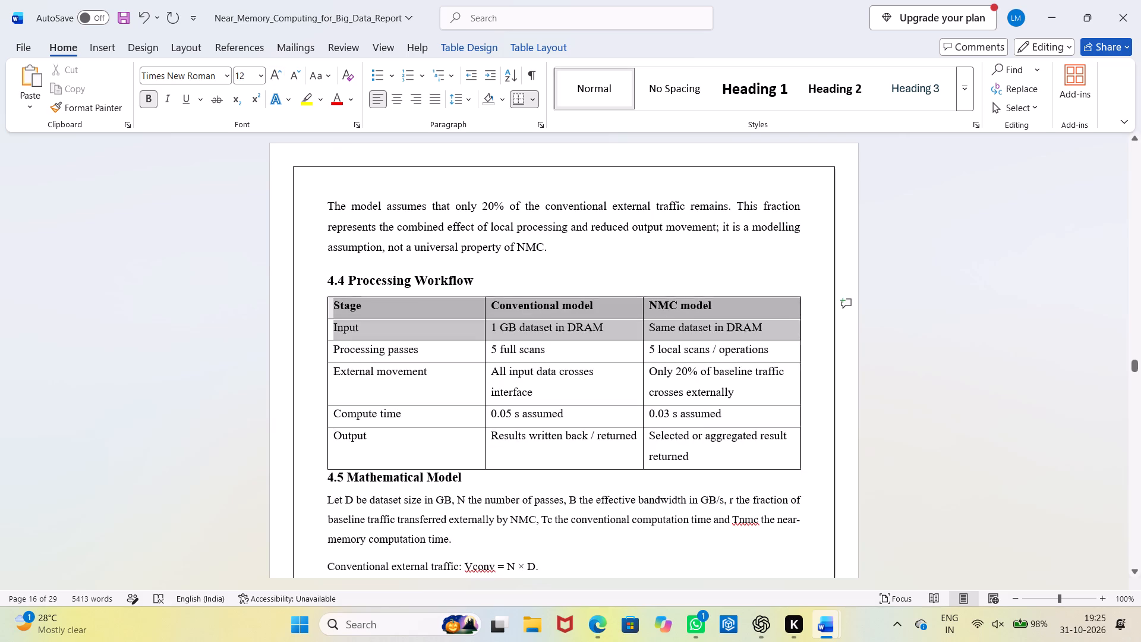
{"action": "left_click_drag", "start_coordinate": [417, 313], "coordinate": [409, 310]}
{"action": "left_click", "coordinate": [494, 101]}
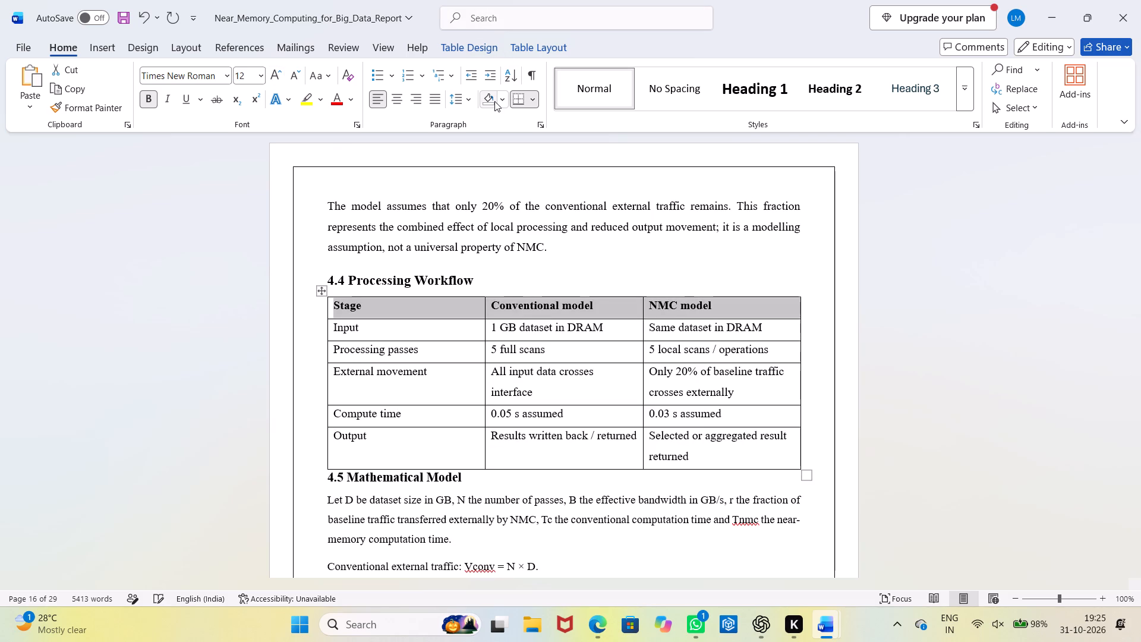
Narrow the Stage column of the Processing Workflow table, lining up its divider in the header and body rows.
{"action": "left_click", "coordinate": [487, 305]}
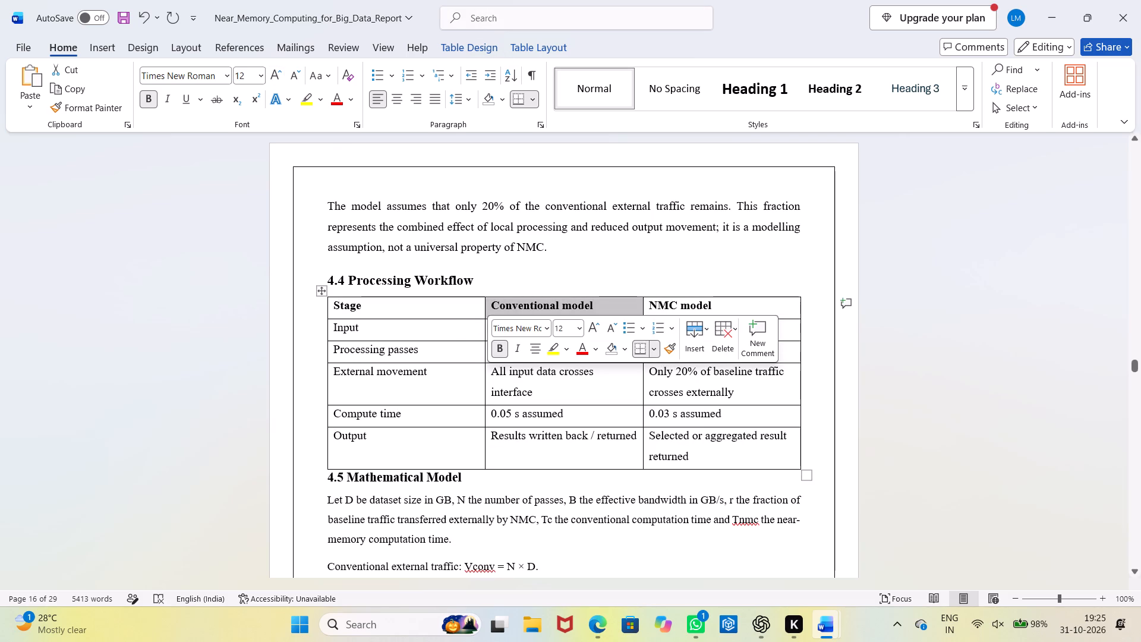
{"action": "left_click_drag", "start_coordinate": [483, 303], "coordinate": [447, 298]}
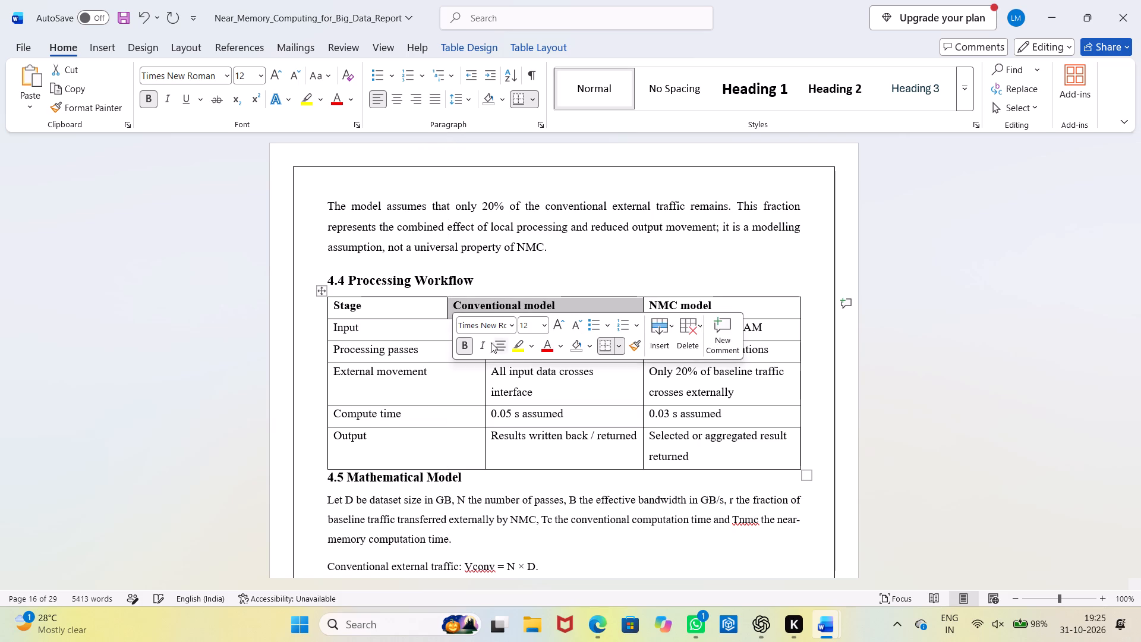
{"action": "left_click_drag", "start_coordinate": [485, 391], "coordinate": [454, 383]}
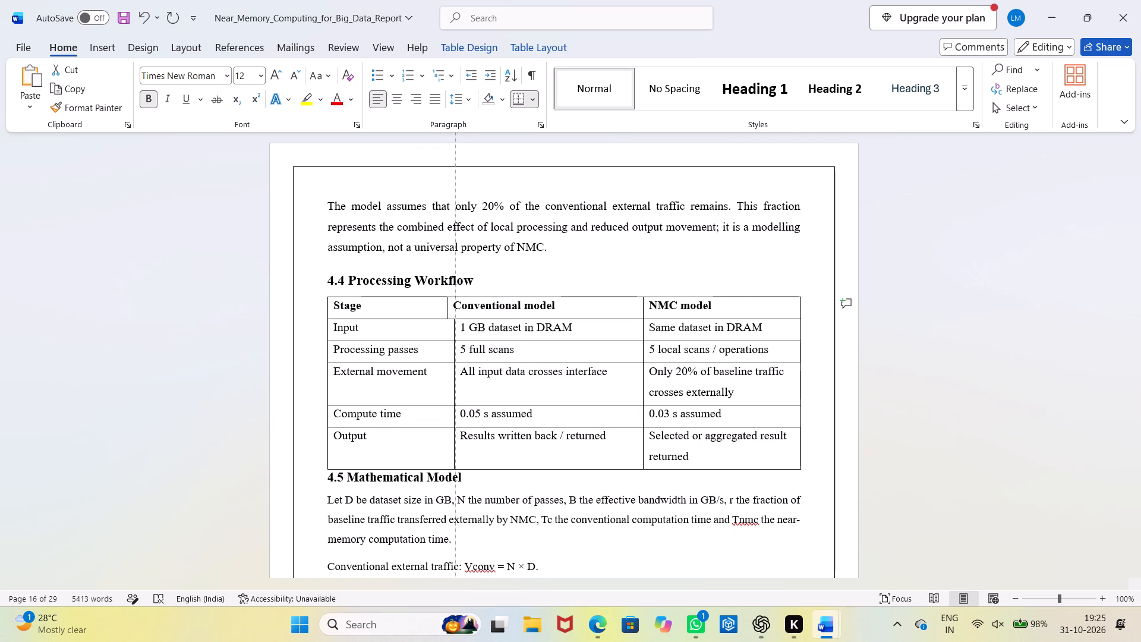
{"action": "left_click_drag", "start_coordinate": [454, 383], "coordinate": [446, 377]}
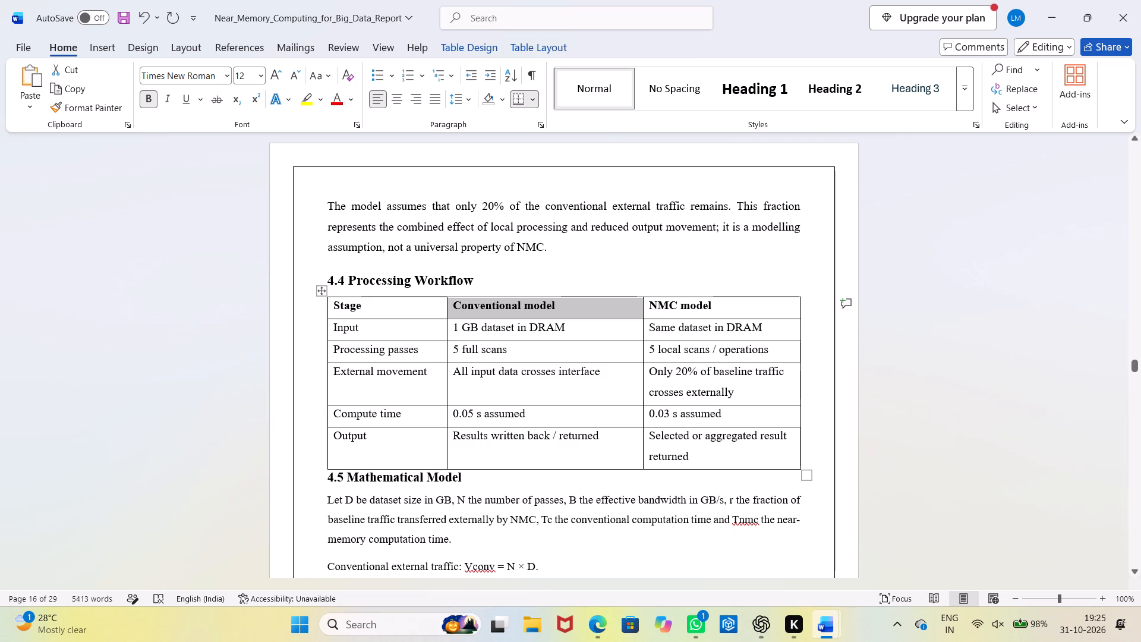
{"action": "left_click", "coordinate": [743, 304]}
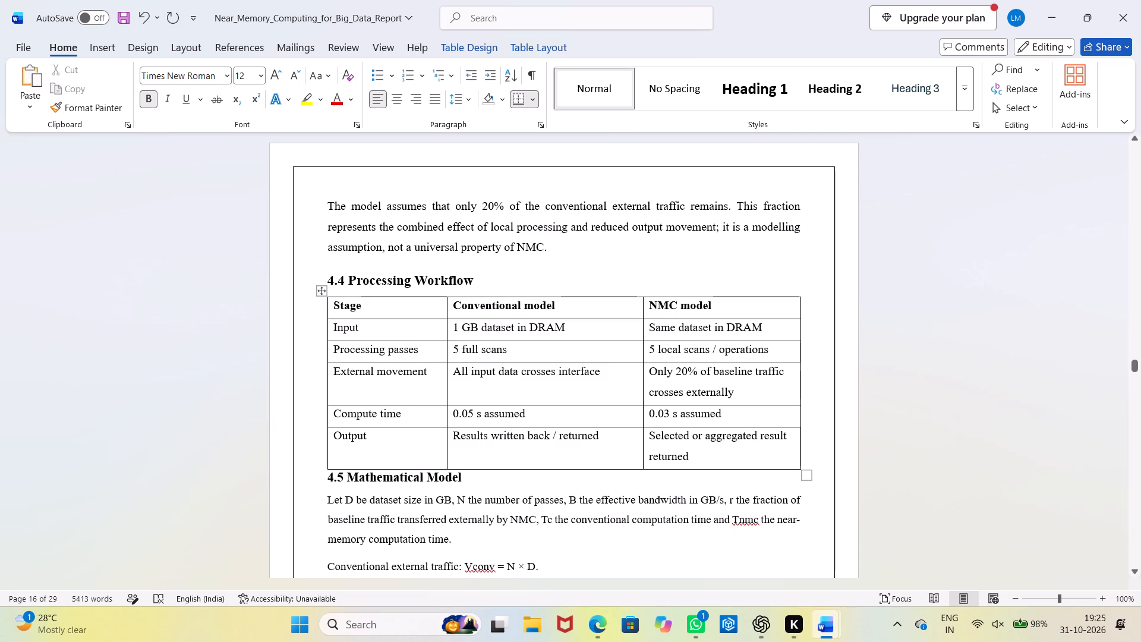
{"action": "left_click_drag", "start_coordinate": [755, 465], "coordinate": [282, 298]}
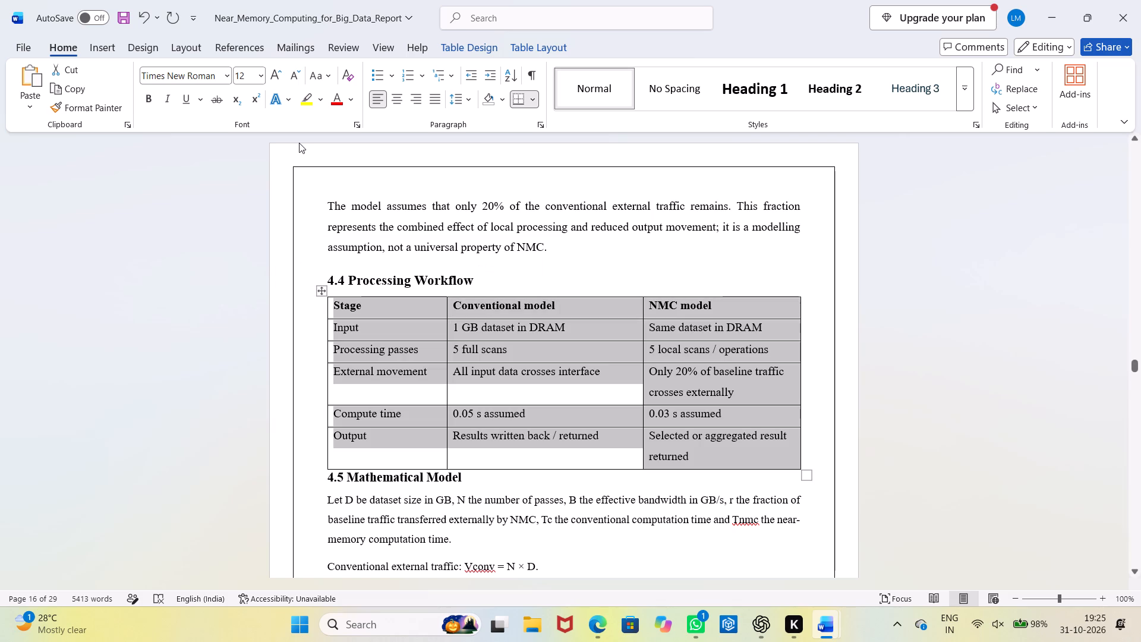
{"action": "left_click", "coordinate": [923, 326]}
Insert a blank line between the Processing Workflow table and the heading "4.5 Mathematical Model".
{"action": "scroll", "coordinate": [861, 430], "scroll_direction": "down", "scroll_amount": 2}
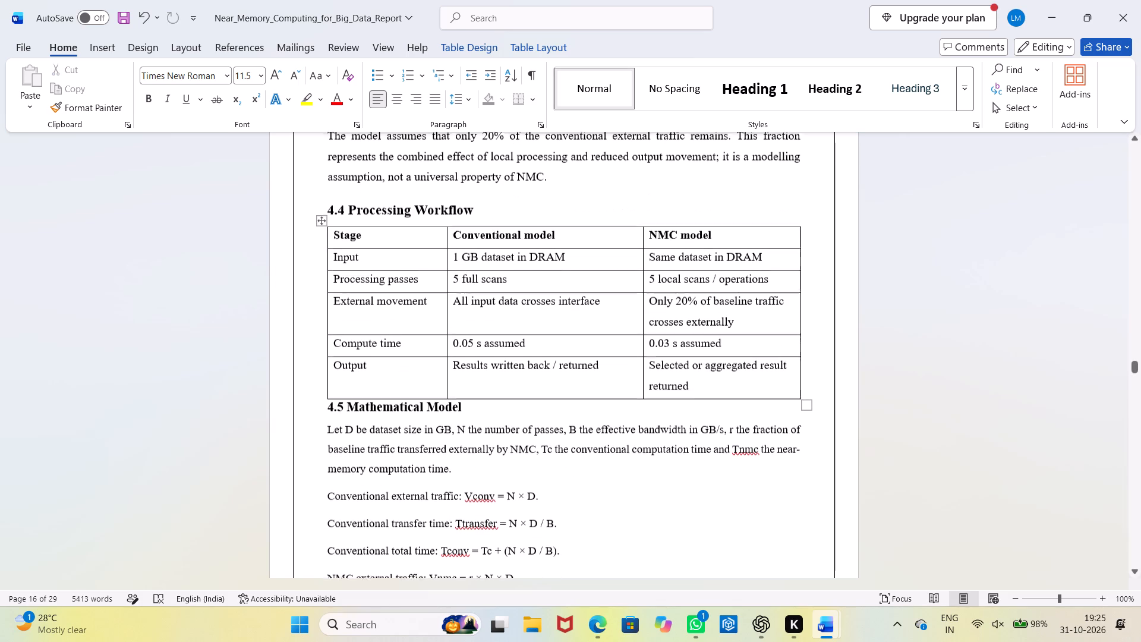
{"action": "left_click", "coordinate": [324, 404]}
{"action": "left_click", "coordinate": [321, 406]}
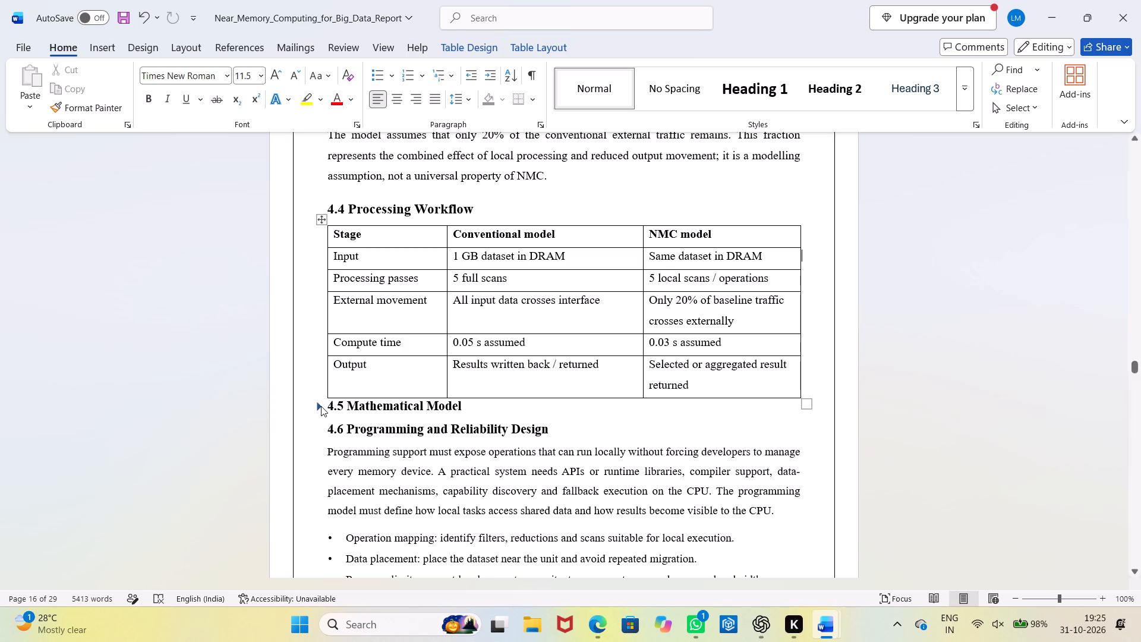
{"action": "left_click", "coordinate": [326, 404]}
{"action": "key", "text": "Return"}
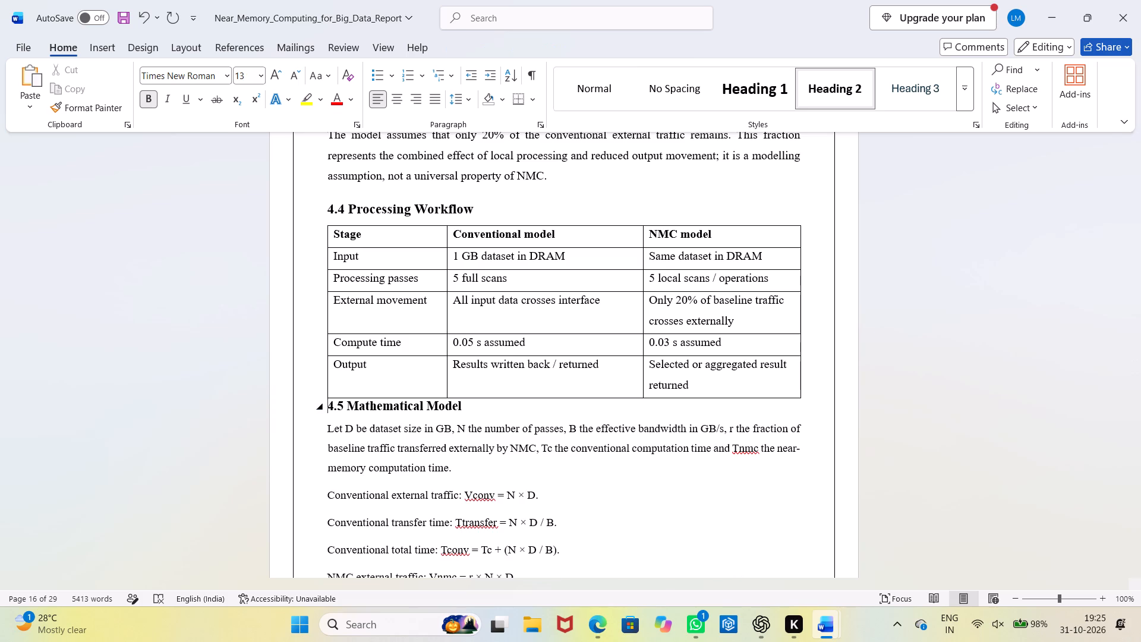
Set the heading "4.5 Mathematical Model" to 14 pt.
{"action": "left_click_drag", "start_coordinate": [475, 426], "coordinate": [471, 426]}
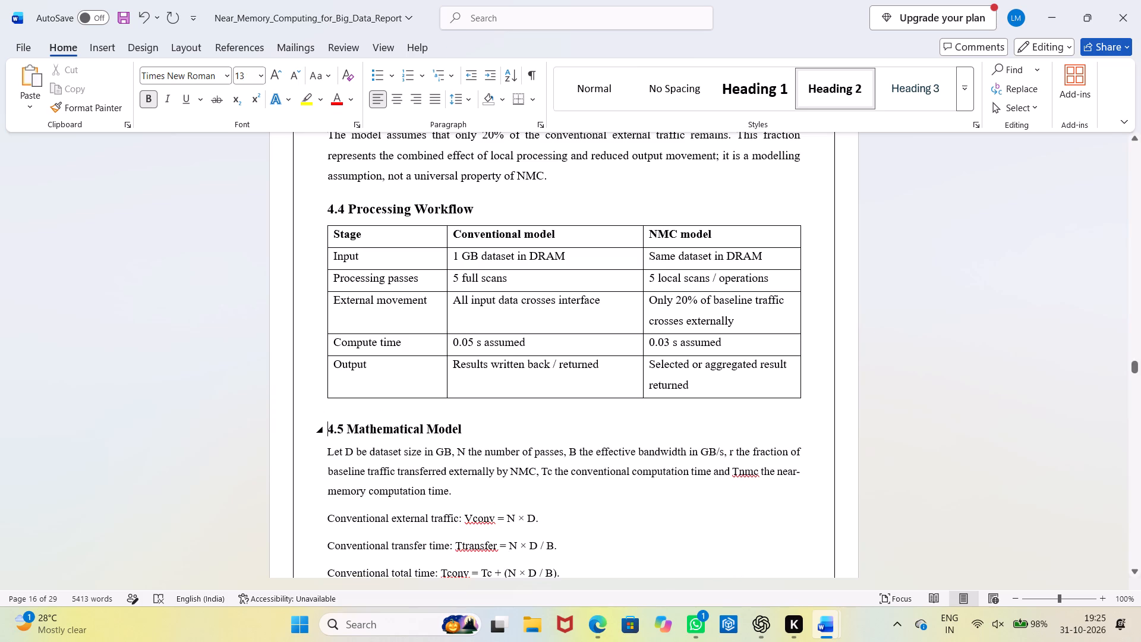
{"action": "left_click_drag", "start_coordinate": [471, 426], "coordinate": [298, 426]}
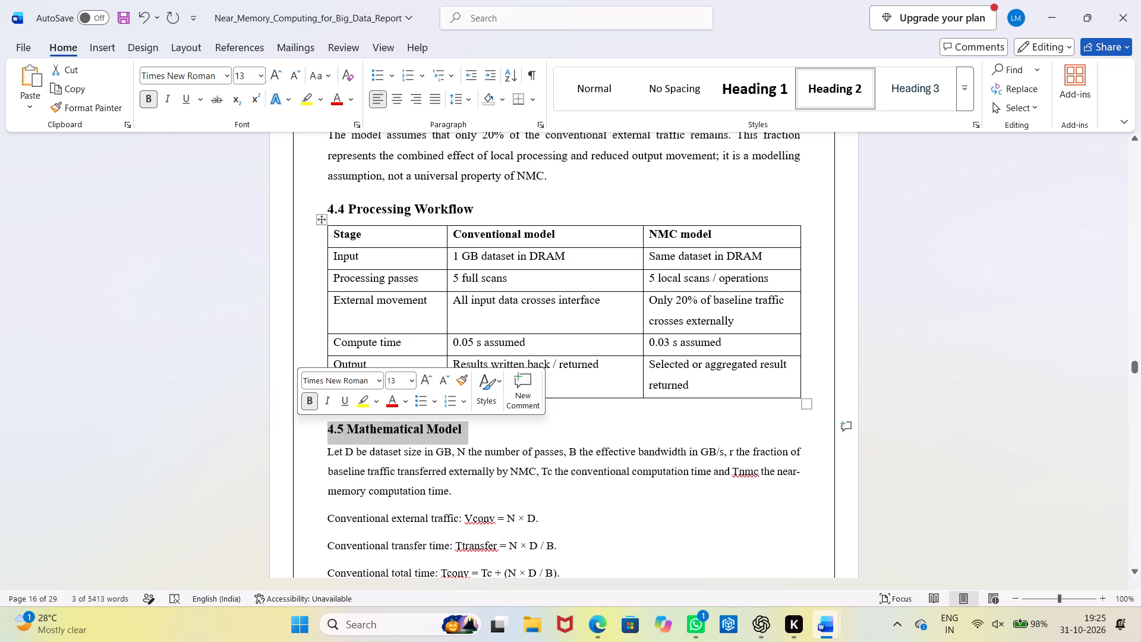
{"action": "left_click", "coordinate": [276, 71]}
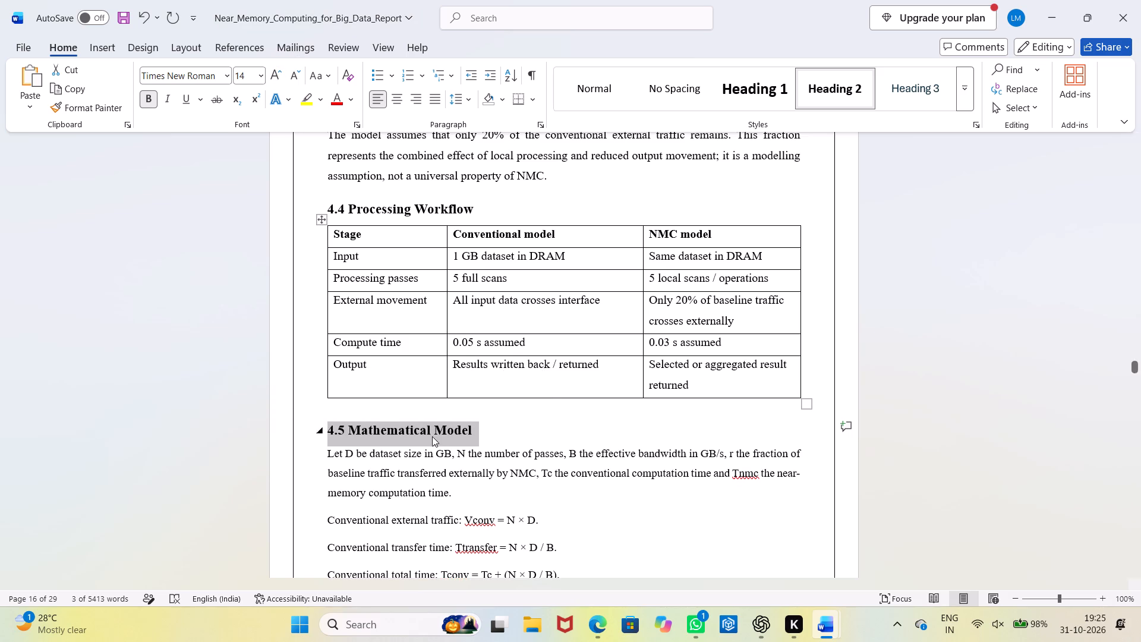
Set all the body text under the heading "4.5 Mathematical Model" to 12 pt.
{"action": "scroll", "coordinate": [439, 453], "scroll_direction": "down", "scroll_amount": 8}
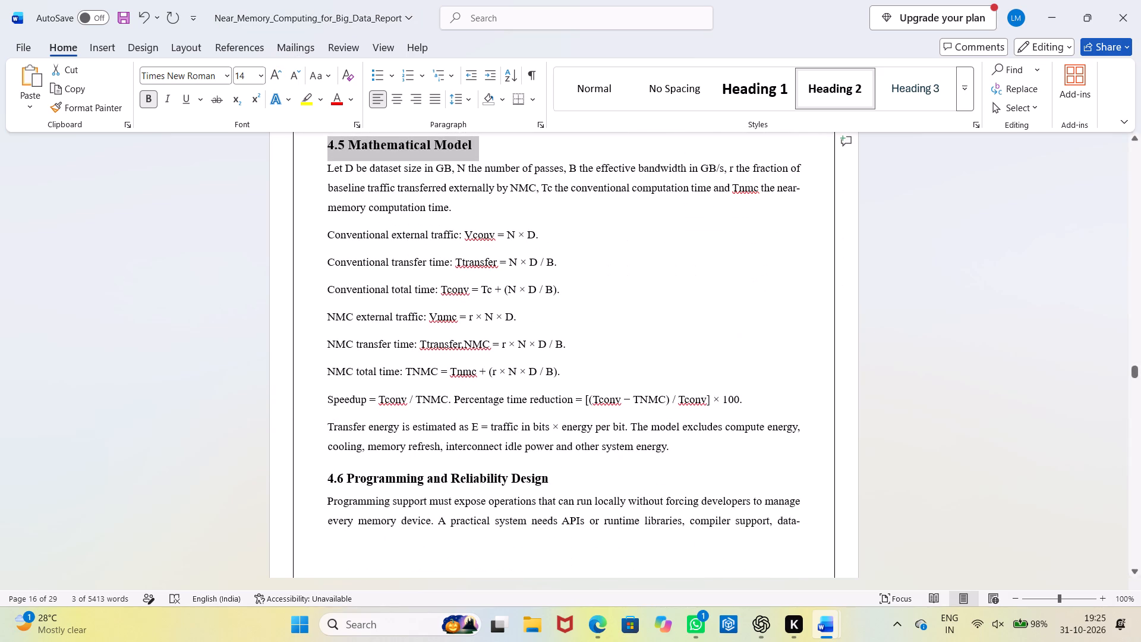
{"action": "left_click_drag", "start_coordinate": [691, 453], "coordinate": [307, 175]}
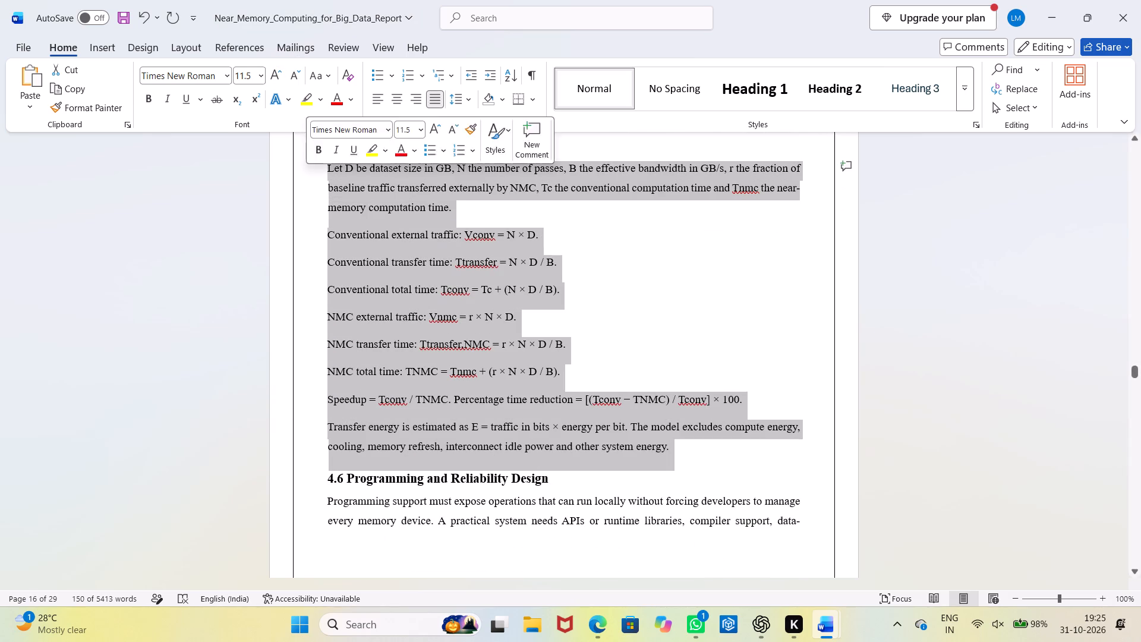
{"action": "left_click", "coordinate": [267, 77]}
Set the heading "4.6 Programming and Reliability Design" to 14 pt.
{"action": "scroll", "coordinate": [505, 385], "scroll_direction": "down", "scroll_amount": 3}
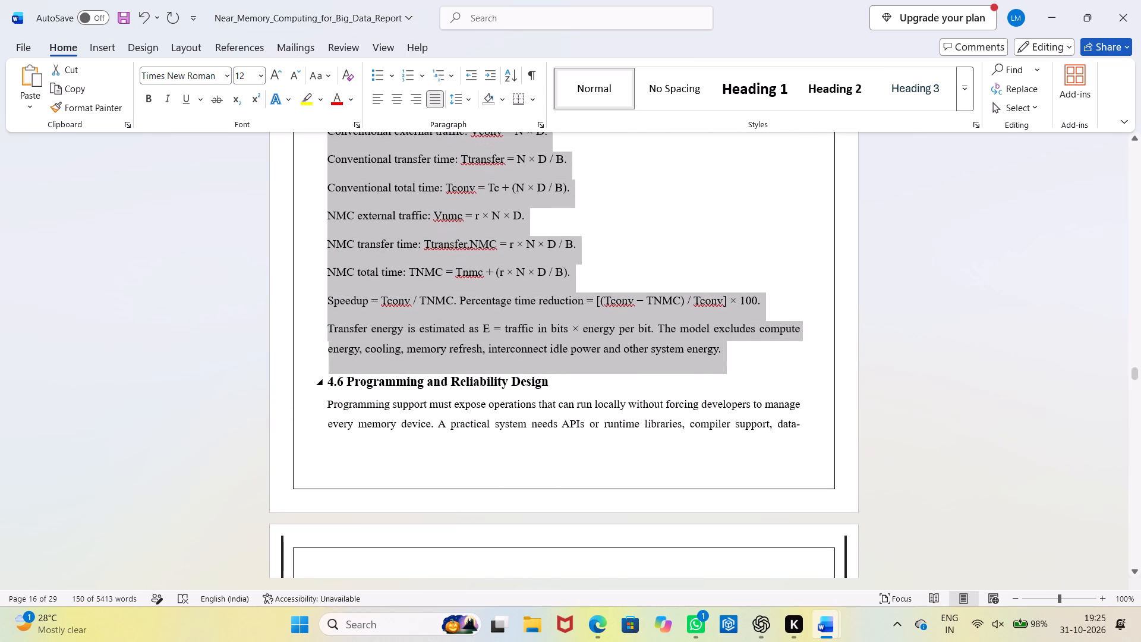
{"action": "left_click_drag", "start_coordinate": [554, 384], "coordinate": [329, 379]}
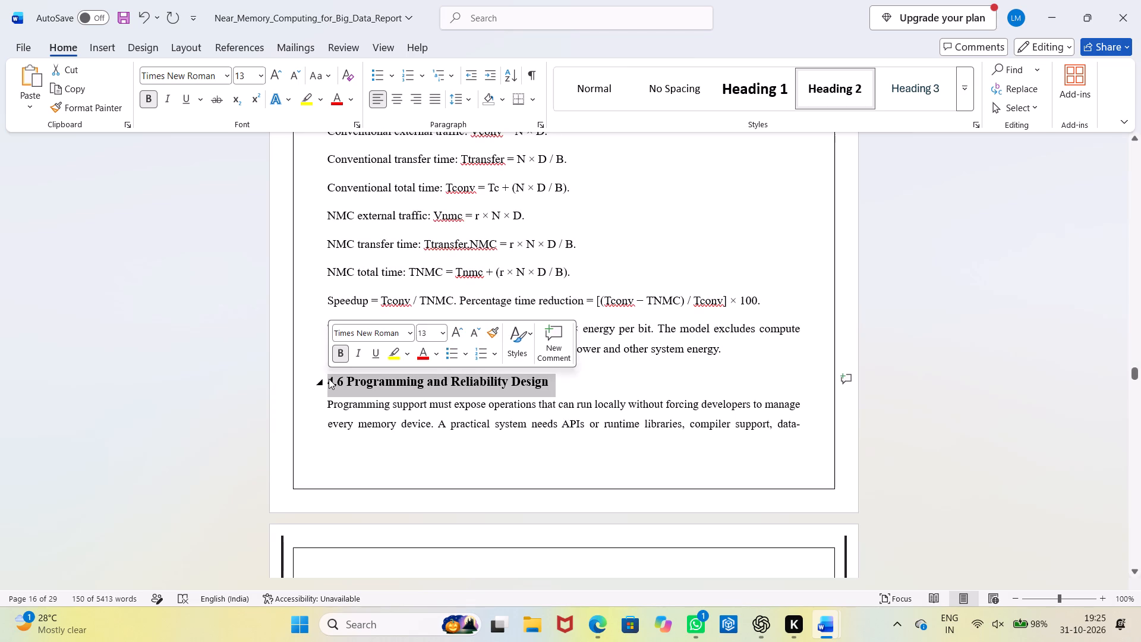
{"action": "left_click", "coordinate": [278, 73]}
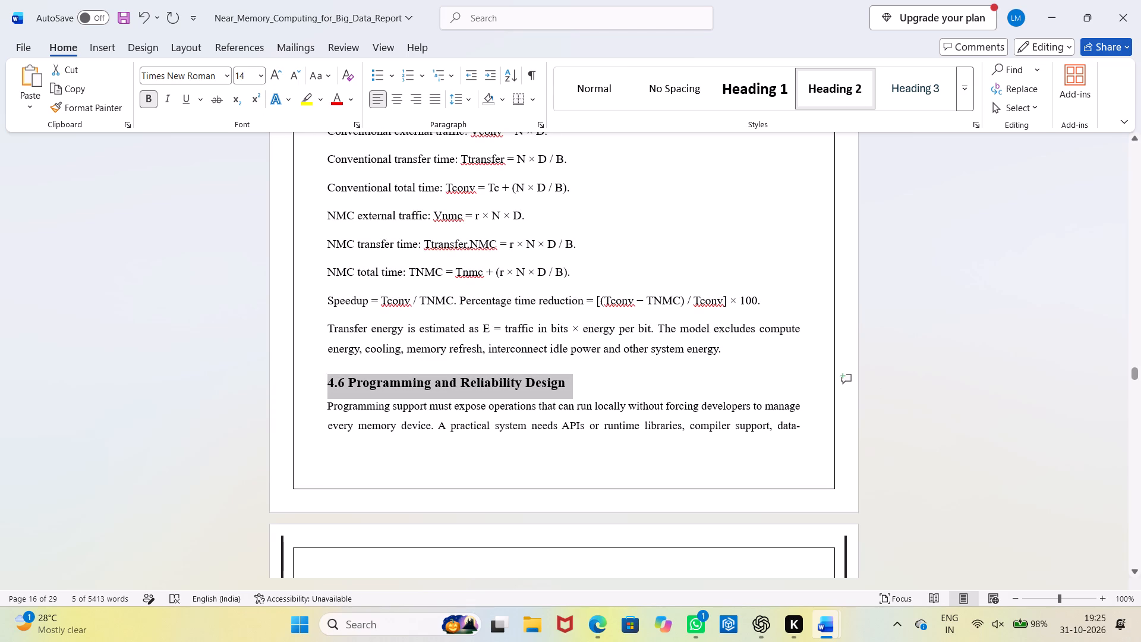
Set the paragraph and bullet list under "4.6 Programming and Reliability Design" to 12 pt, including the part continuing on page 17.
{"action": "left_click_drag", "start_coordinate": [326, 404], "coordinate": [621, 380]}
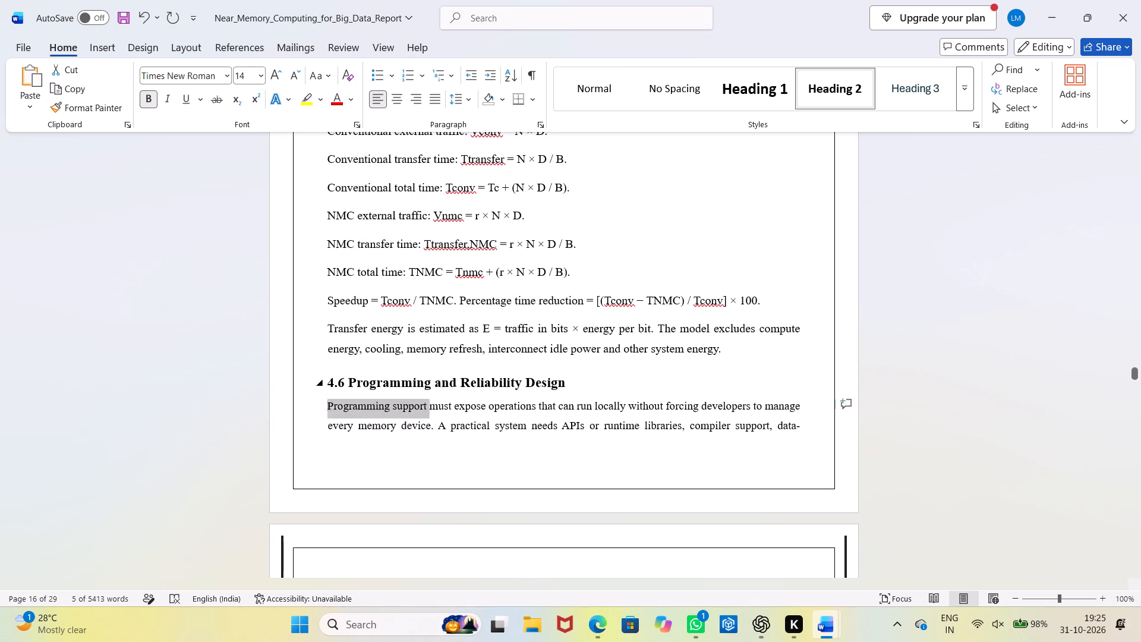
{"action": "left_click_drag", "start_coordinate": [621, 380], "coordinate": [806, 430]}
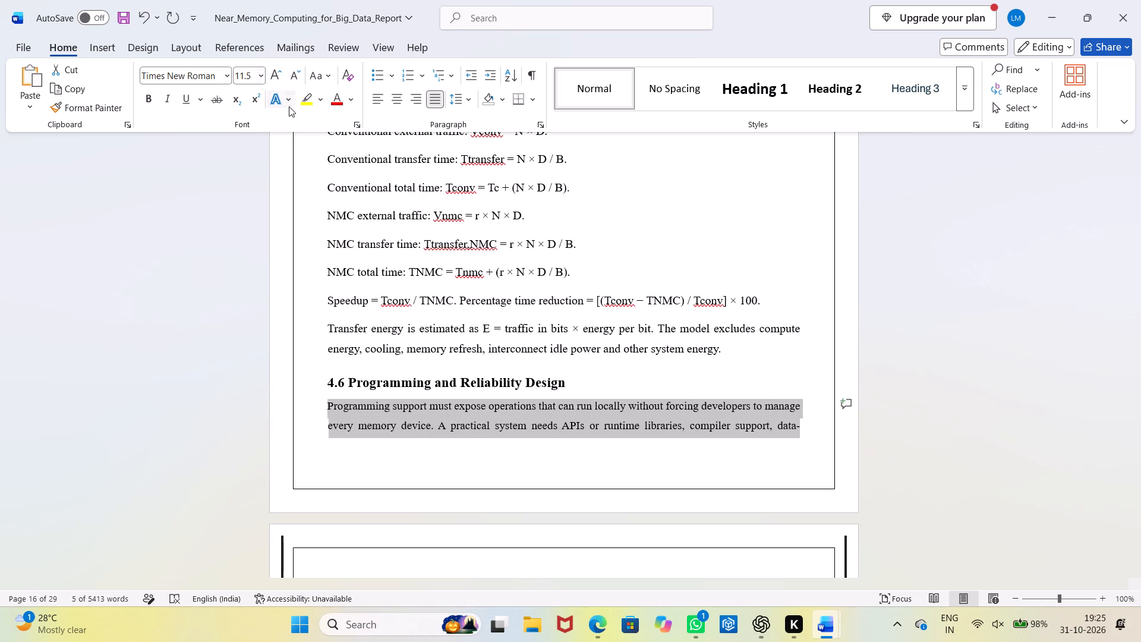
{"action": "left_click", "coordinate": [283, 78]}
{"action": "scroll", "coordinate": [534, 345], "scroll_direction": "down", "scroll_amount": 7}
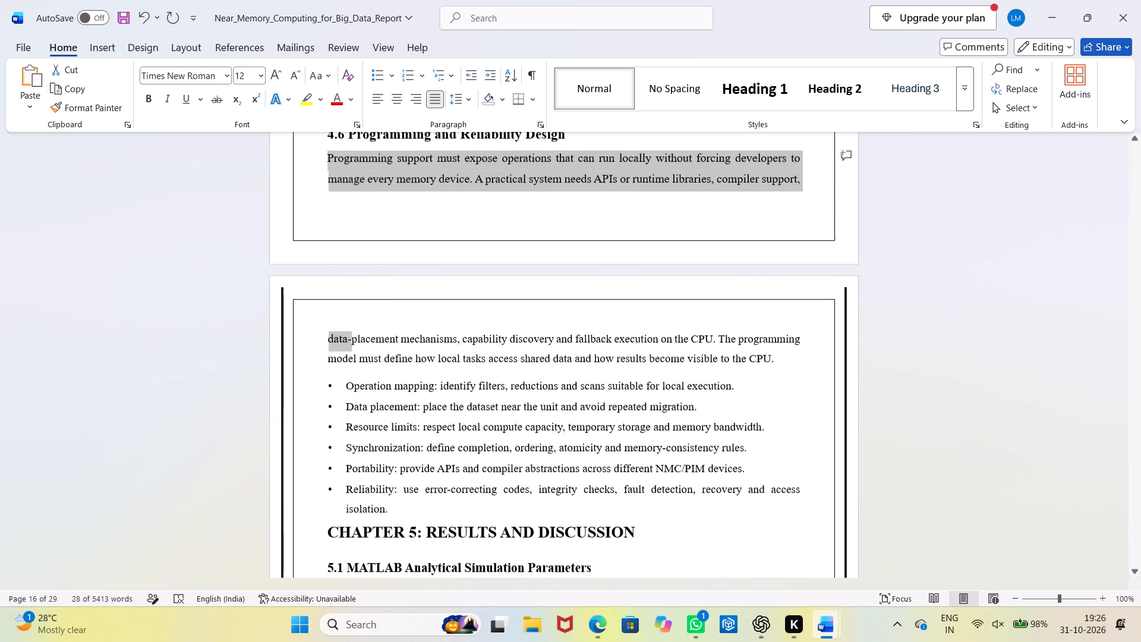
{"action": "left_click_drag", "start_coordinate": [398, 500], "coordinate": [339, 339]}
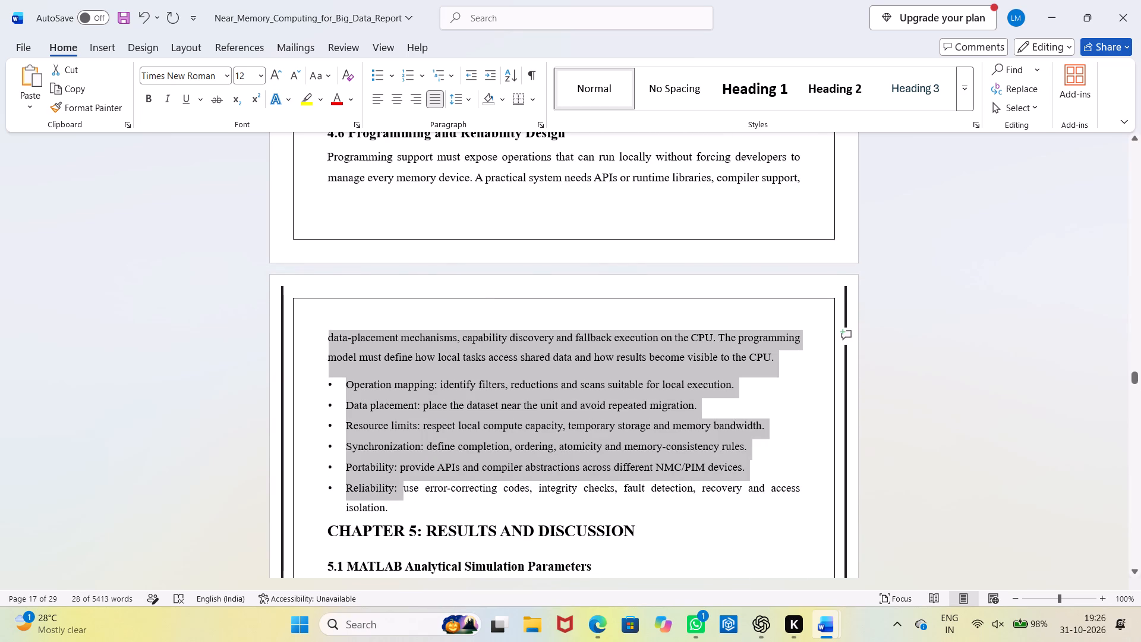
{"action": "left_click_drag", "start_coordinate": [339, 339], "coordinate": [339, 337]}
{"action": "left_click", "coordinate": [339, 337]}
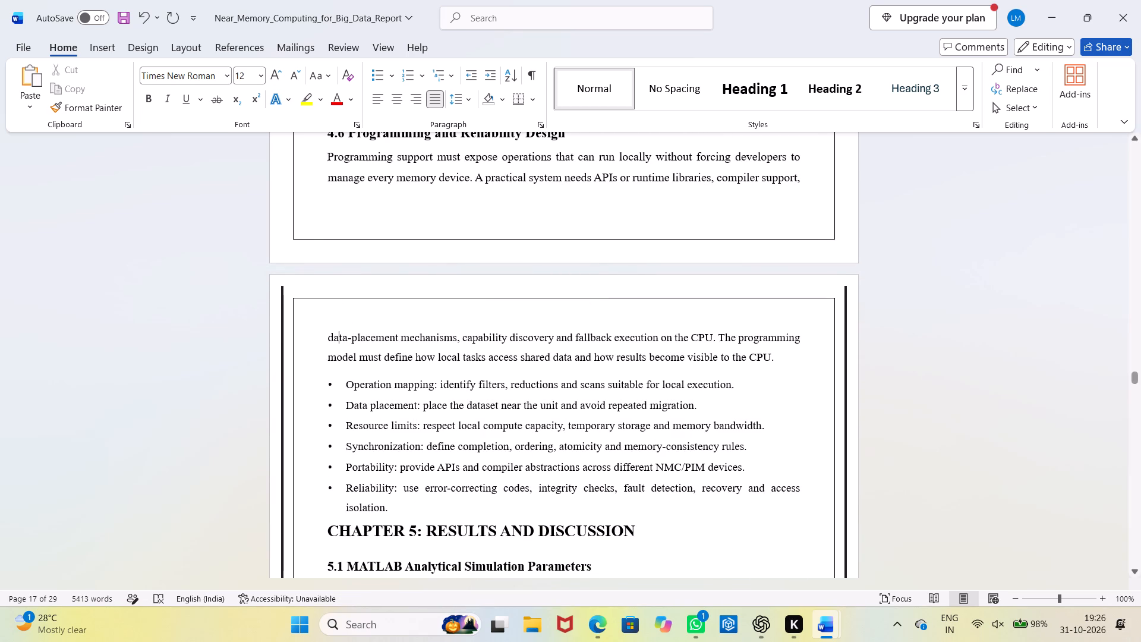
{"action": "left_click_drag", "start_coordinate": [418, 513], "coordinate": [317, 335]}
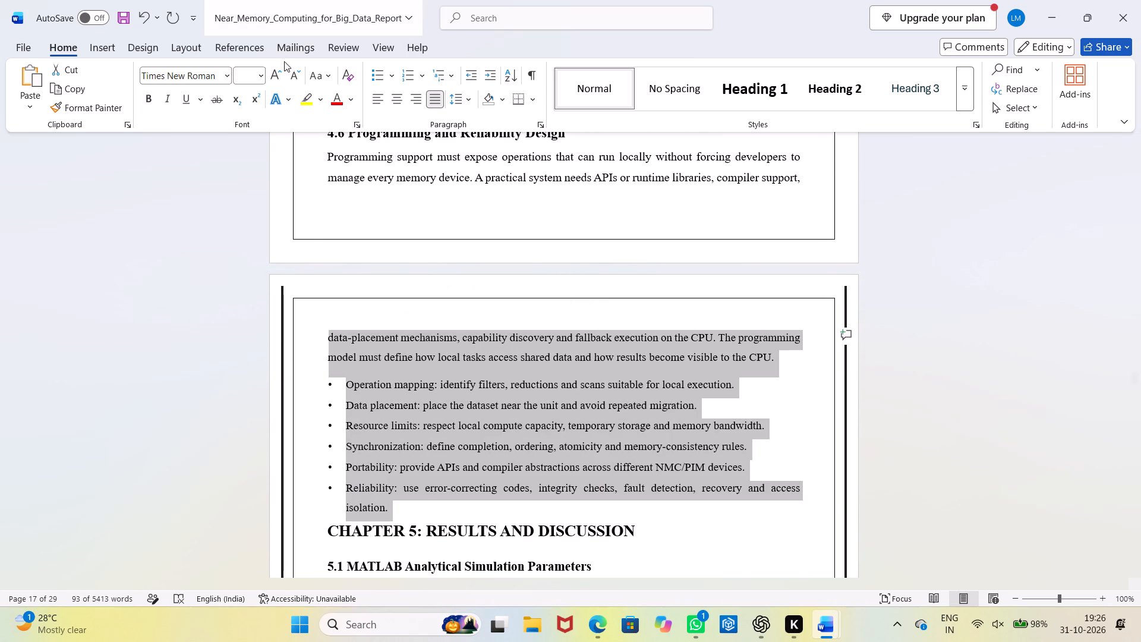
{"action": "left_click", "coordinate": [256, 75]}
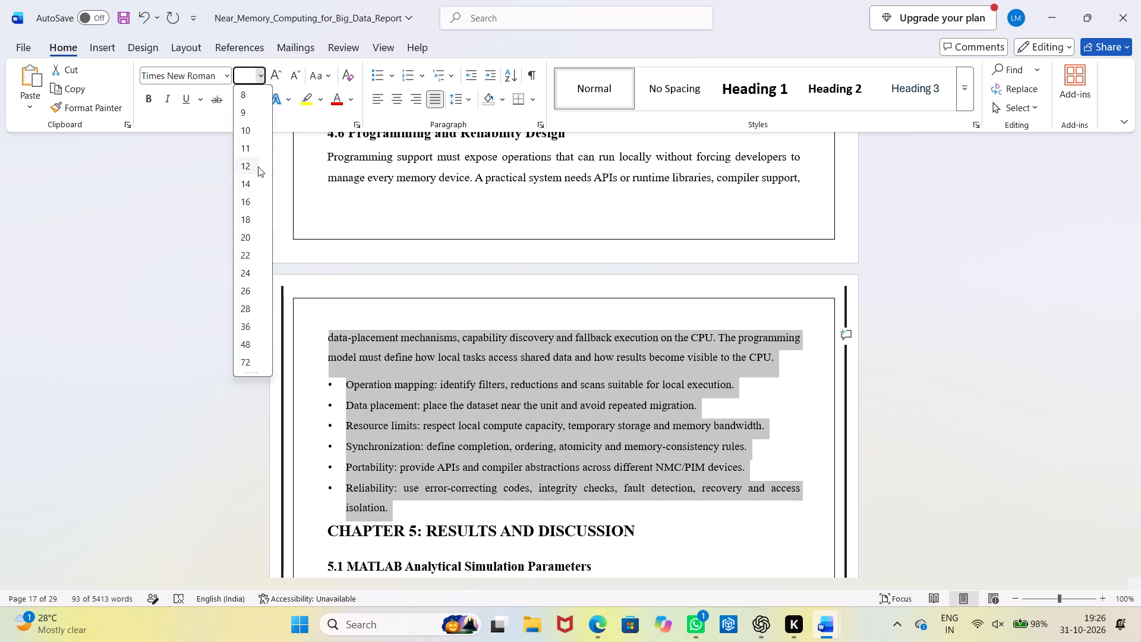
{"action": "left_click", "coordinate": [258, 166]}
{"action": "left_click", "coordinate": [928, 416]}
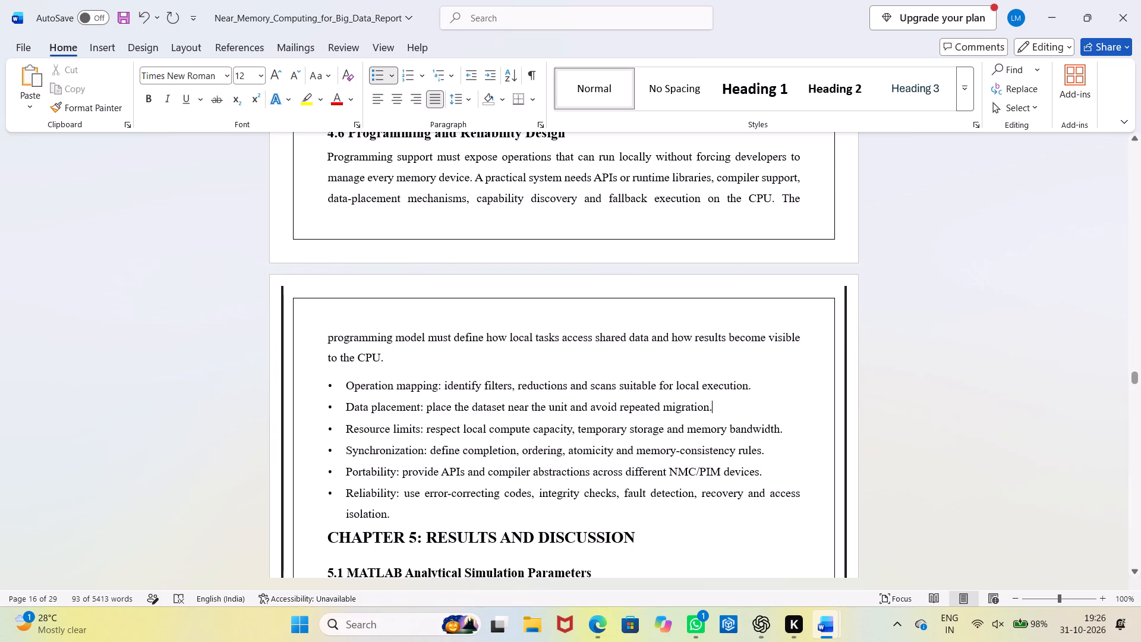
Delete the two stray thick vertical lines outside the page border on page 17.
{"action": "scroll", "coordinate": [683, 538], "scroll_direction": "down", "scroll_amount": 5}
{"action": "scroll", "coordinate": [270, 297], "scroll_direction": "up", "scroll_amount": 1}
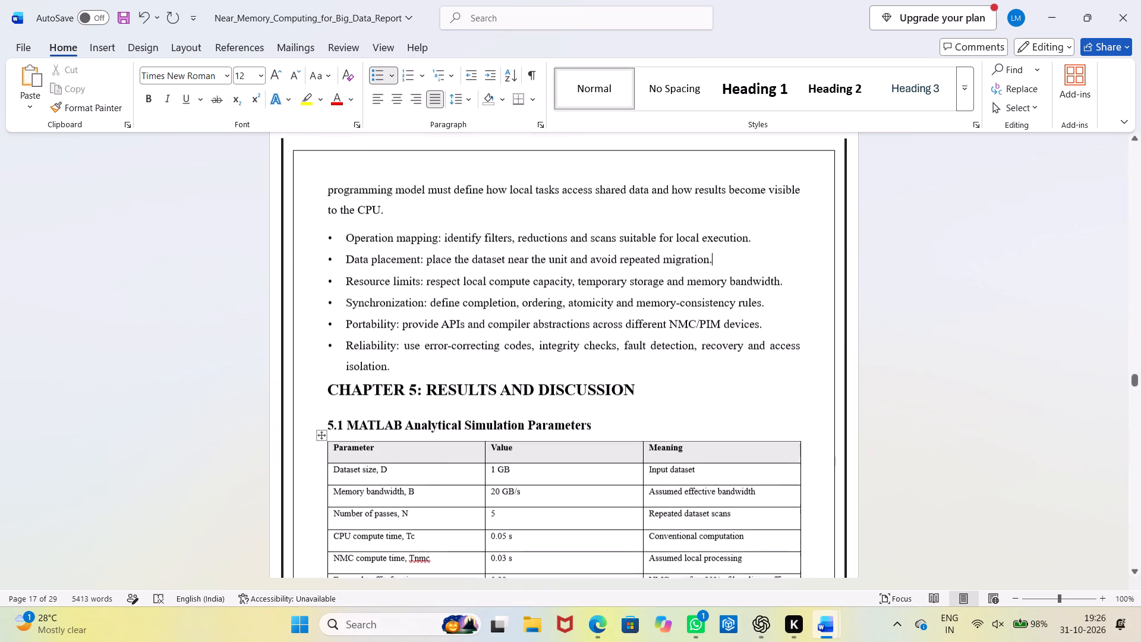
{"action": "left_click", "coordinate": [280, 301]}
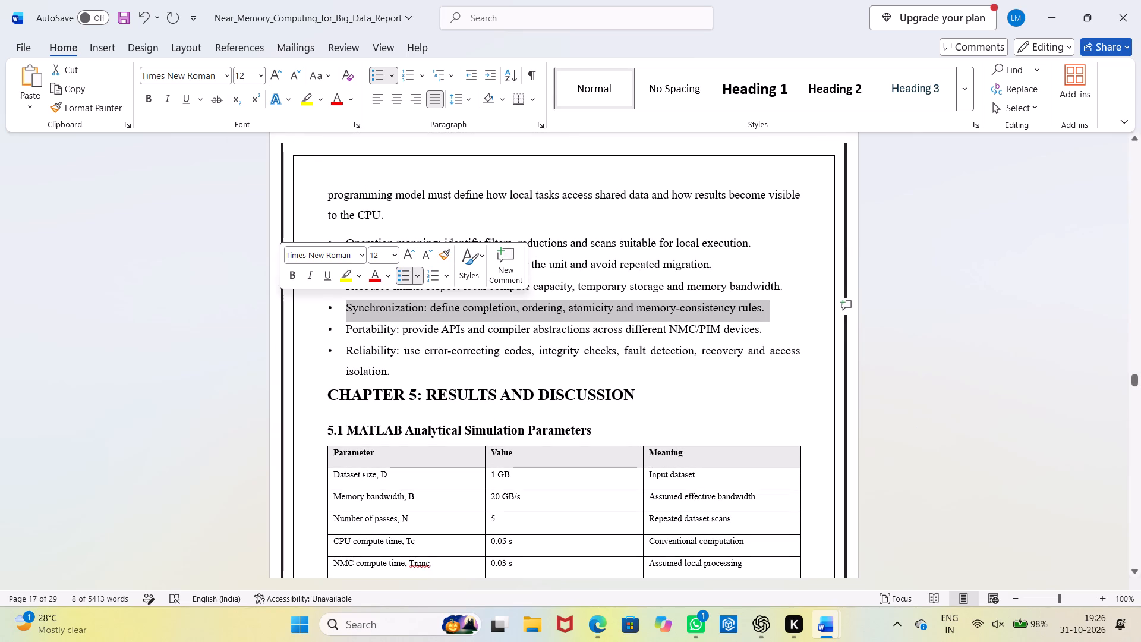
{"action": "left_click", "coordinate": [283, 302]}
{"action": "key", "text": "BackSpace"}
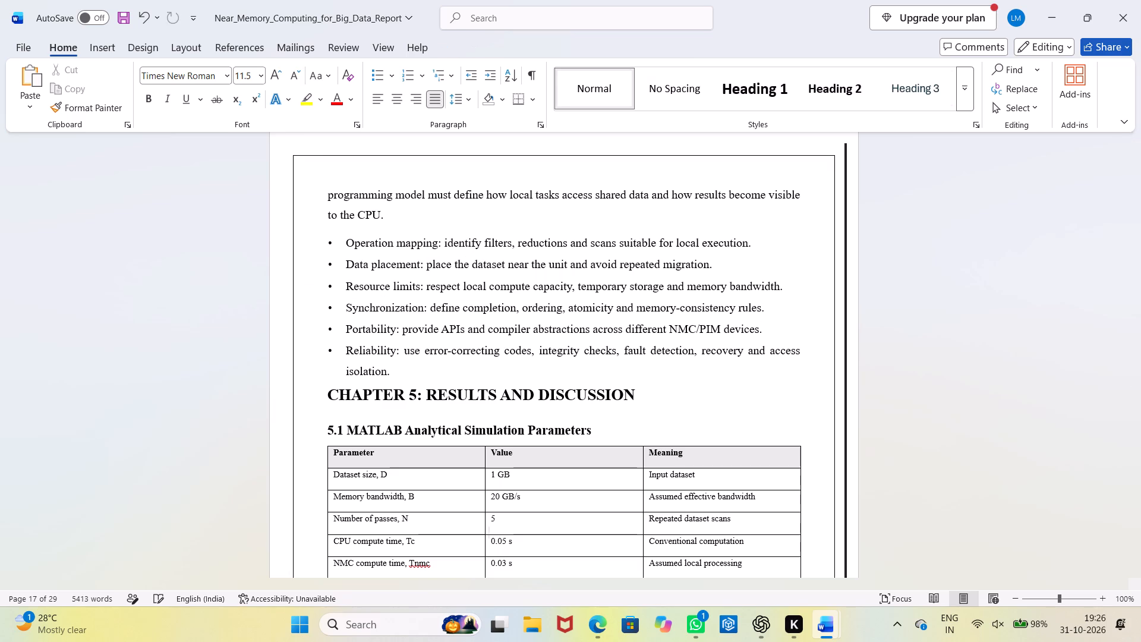
{"action": "left_click", "coordinate": [846, 251]}
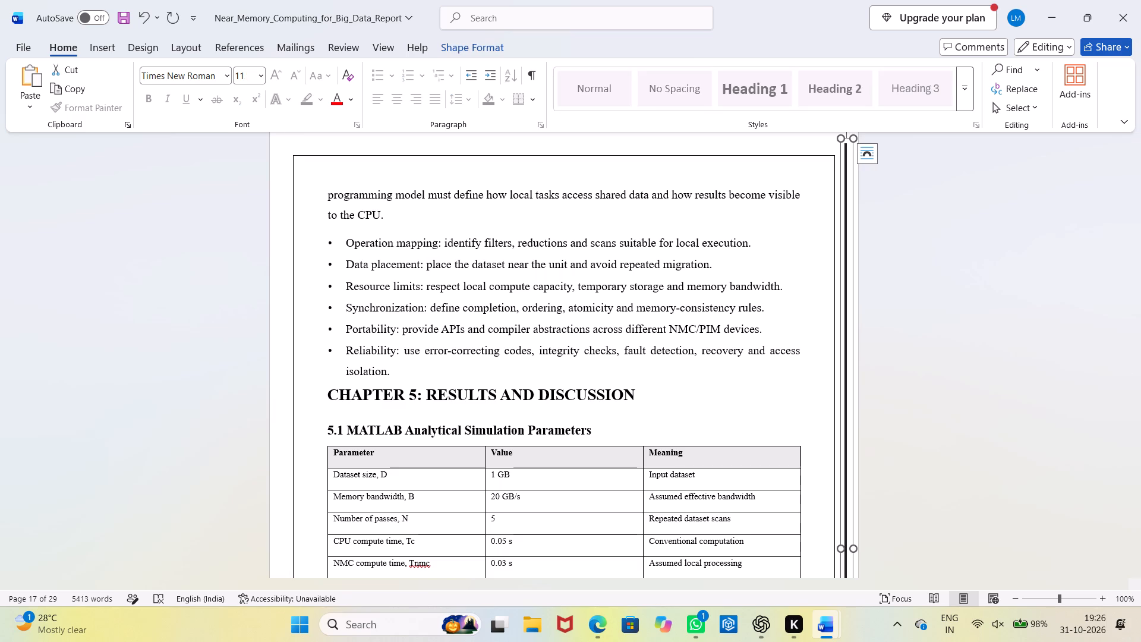
{"action": "key", "text": "BackSpace"}
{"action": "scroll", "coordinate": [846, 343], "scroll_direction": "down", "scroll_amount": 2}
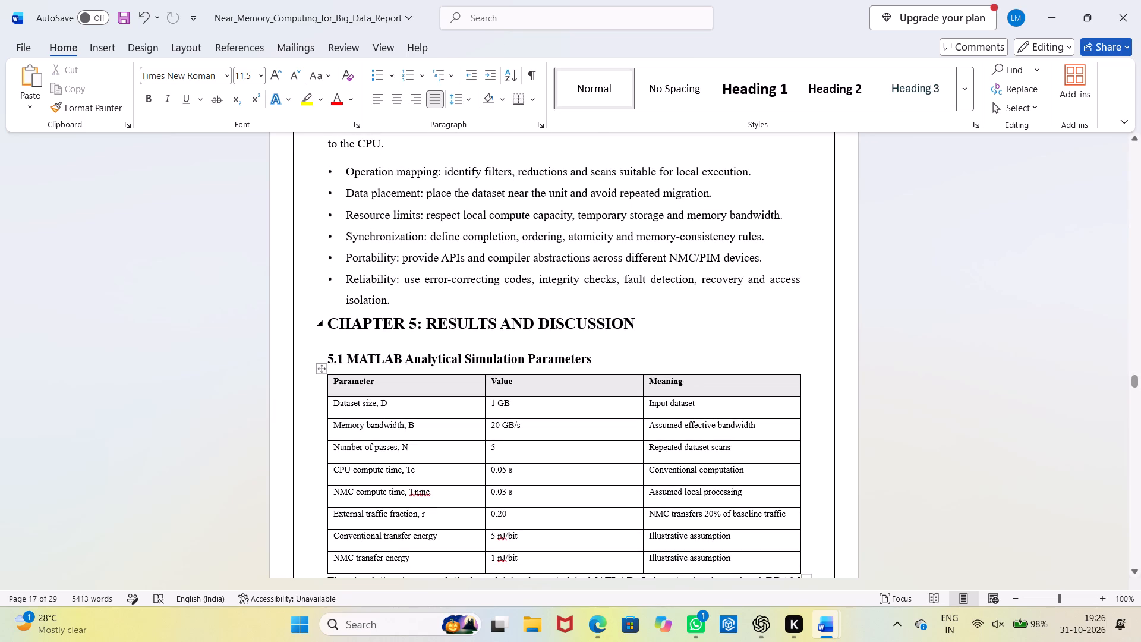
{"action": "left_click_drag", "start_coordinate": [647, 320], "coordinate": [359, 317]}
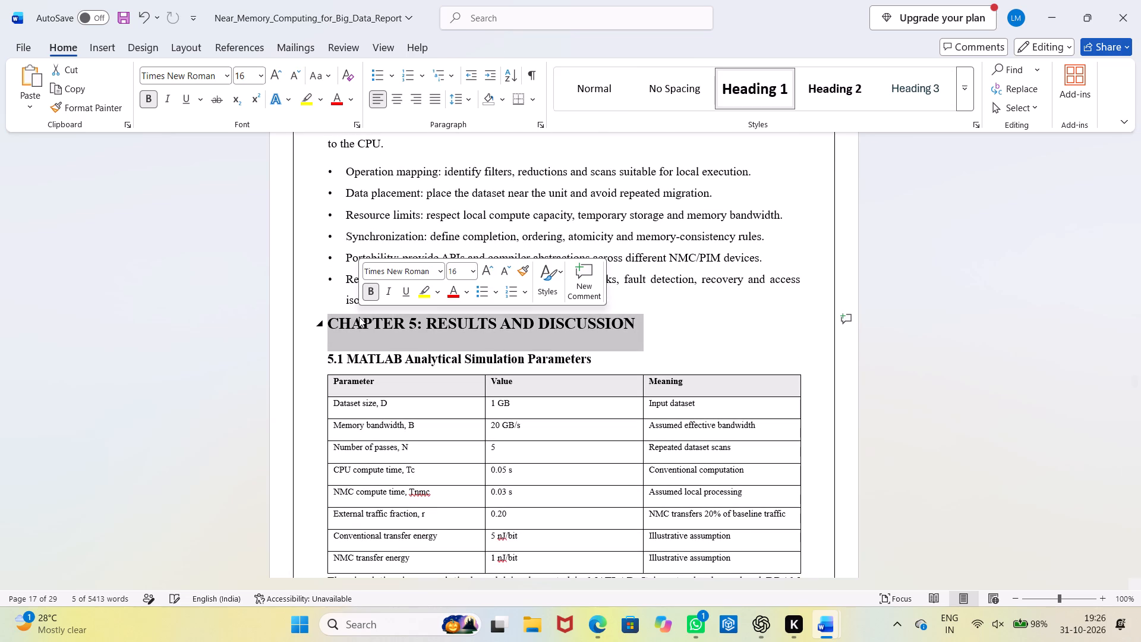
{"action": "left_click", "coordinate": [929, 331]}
Enlarge all text in the MATLAB Analytical Simulation Parameters table to 12 pt.
{"action": "scroll", "coordinate": [566, 420], "scroll_direction": "down", "scroll_amount": 5}
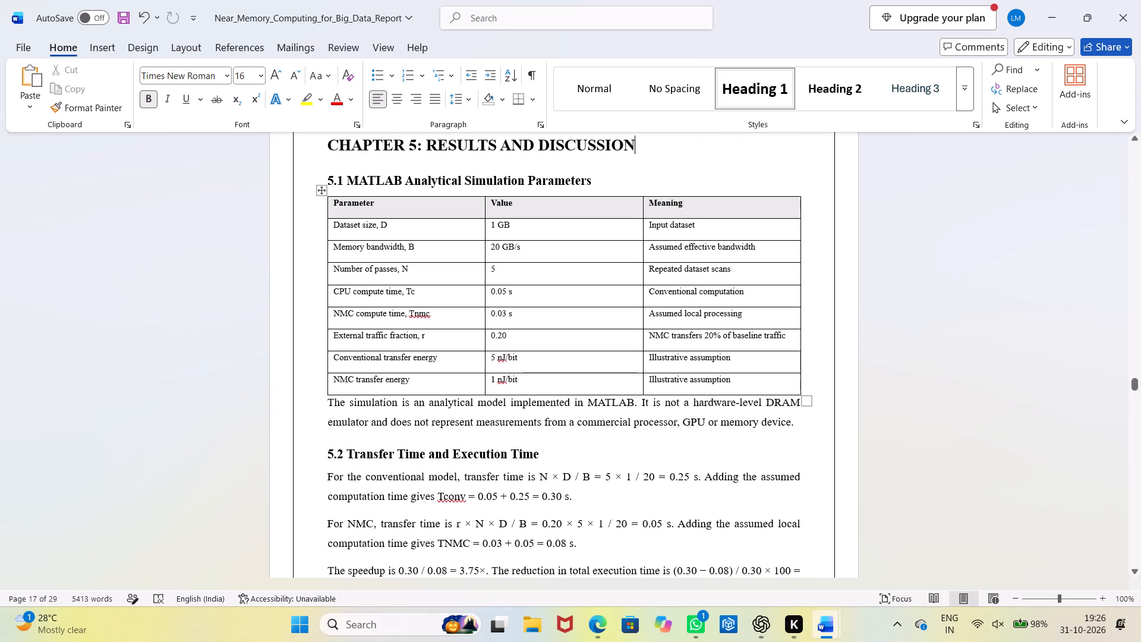
{"action": "left_click_drag", "start_coordinate": [770, 386], "coordinate": [320, 206]}
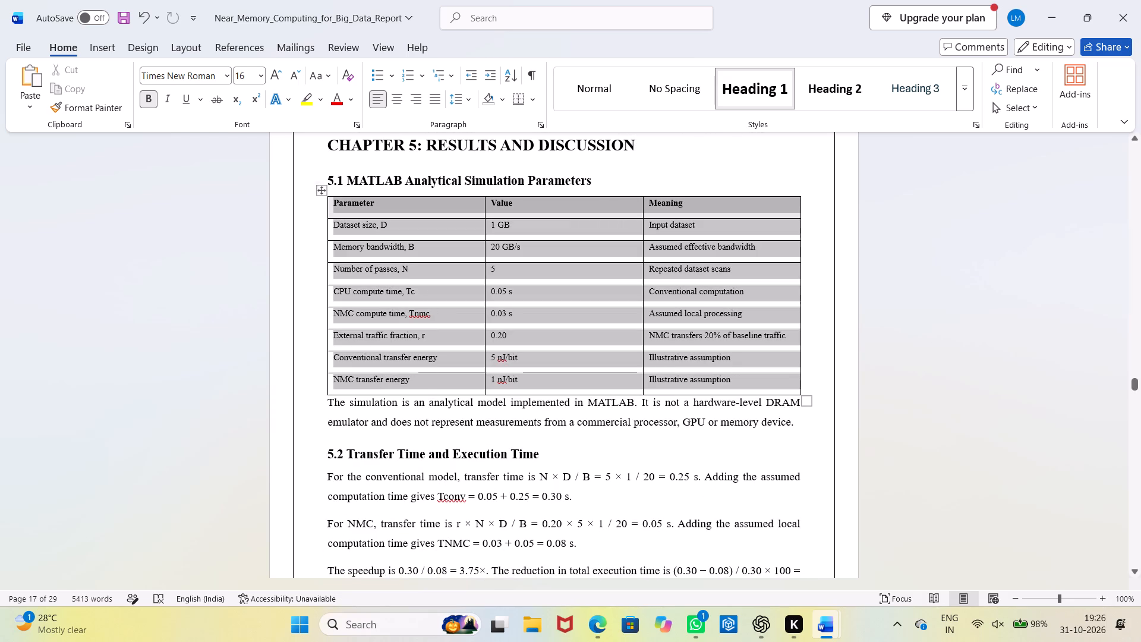
{"action": "triple_click", "coordinate": [279, 70]}
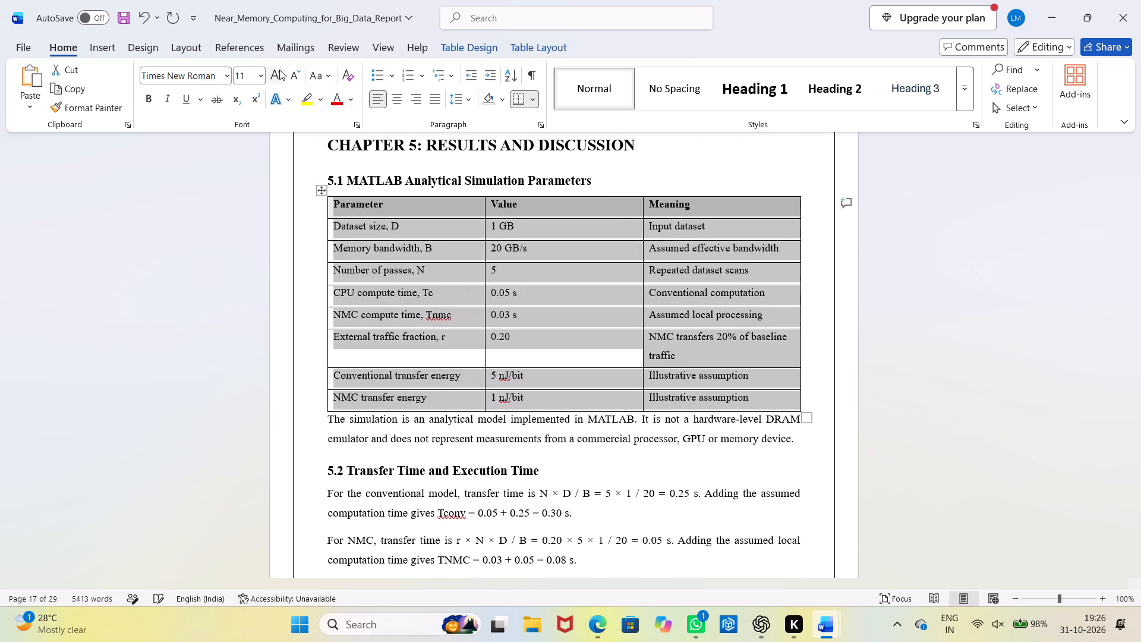
{"action": "left_click", "coordinate": [969, 260]}
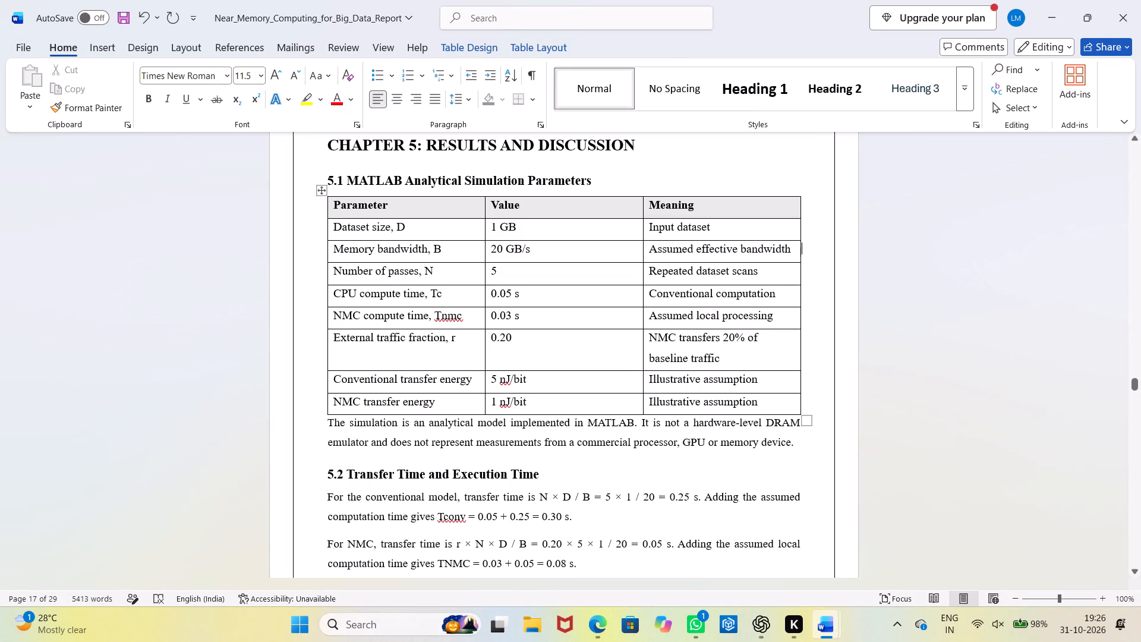
Remove the shading from the header row of the MATLAB Analytical Simulation Parameters table.
{"action": "left_click_drag", "start_coordinate": [714, 209], "coordinate": [482, 216]}
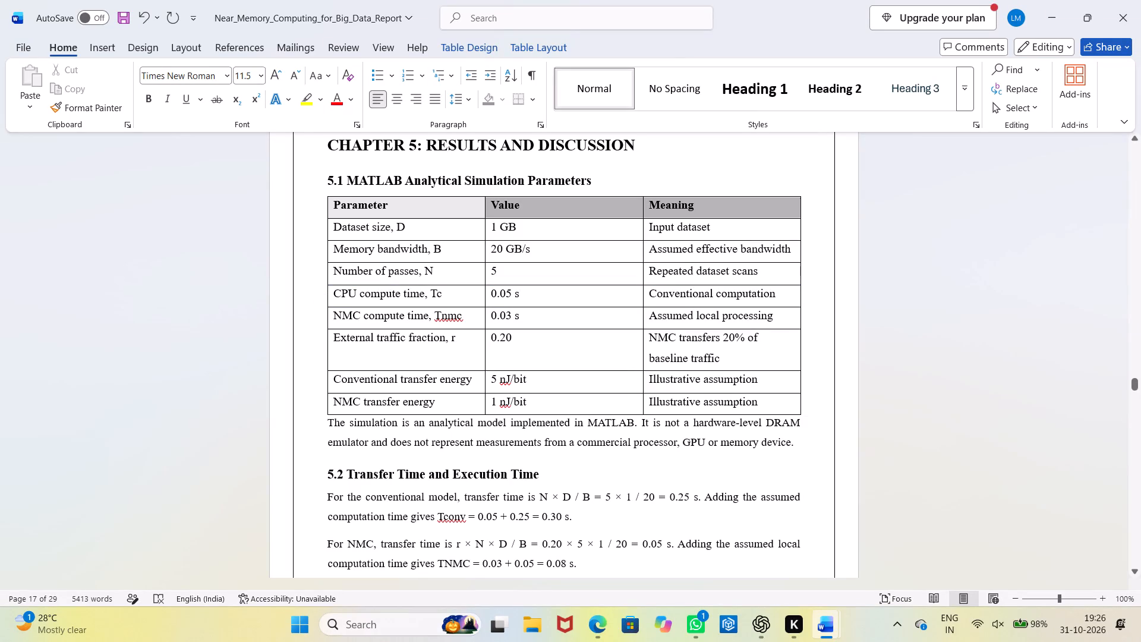
{"action": "left_click_drag", "start_coordinate": [482, 216], "coordinate": [393, 215]}
{"action": "left_click", "coordinate": [484, 103]}
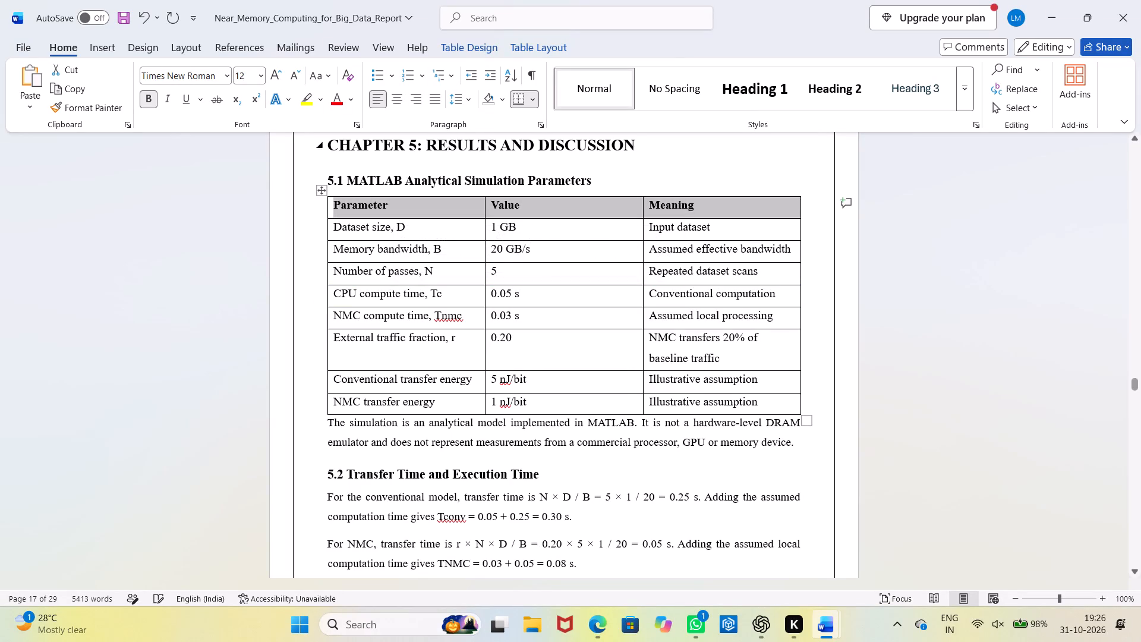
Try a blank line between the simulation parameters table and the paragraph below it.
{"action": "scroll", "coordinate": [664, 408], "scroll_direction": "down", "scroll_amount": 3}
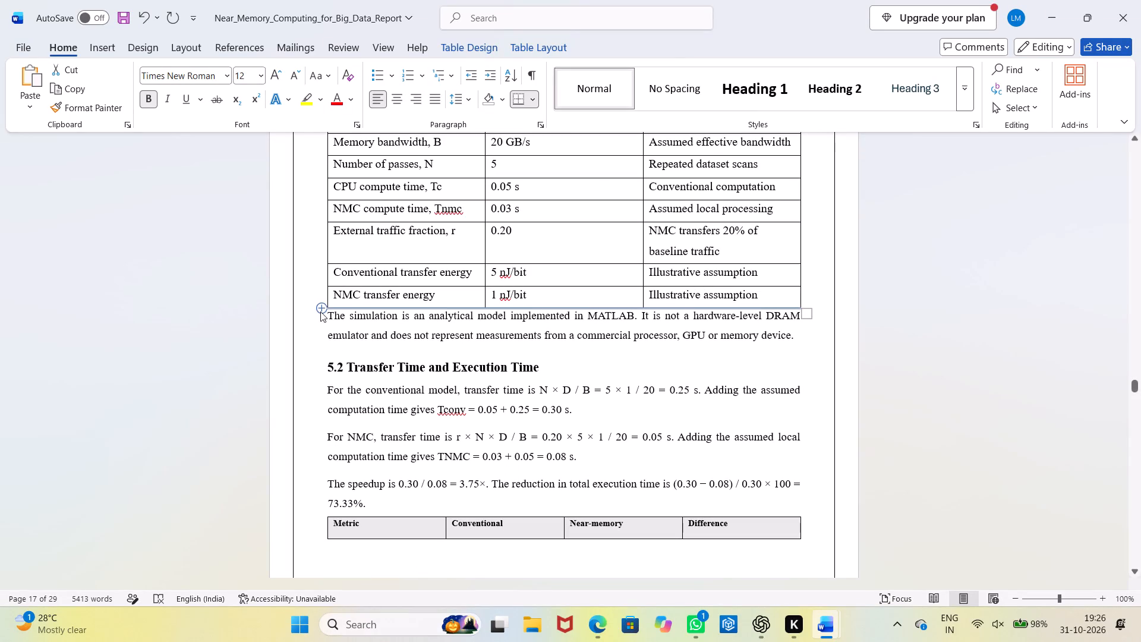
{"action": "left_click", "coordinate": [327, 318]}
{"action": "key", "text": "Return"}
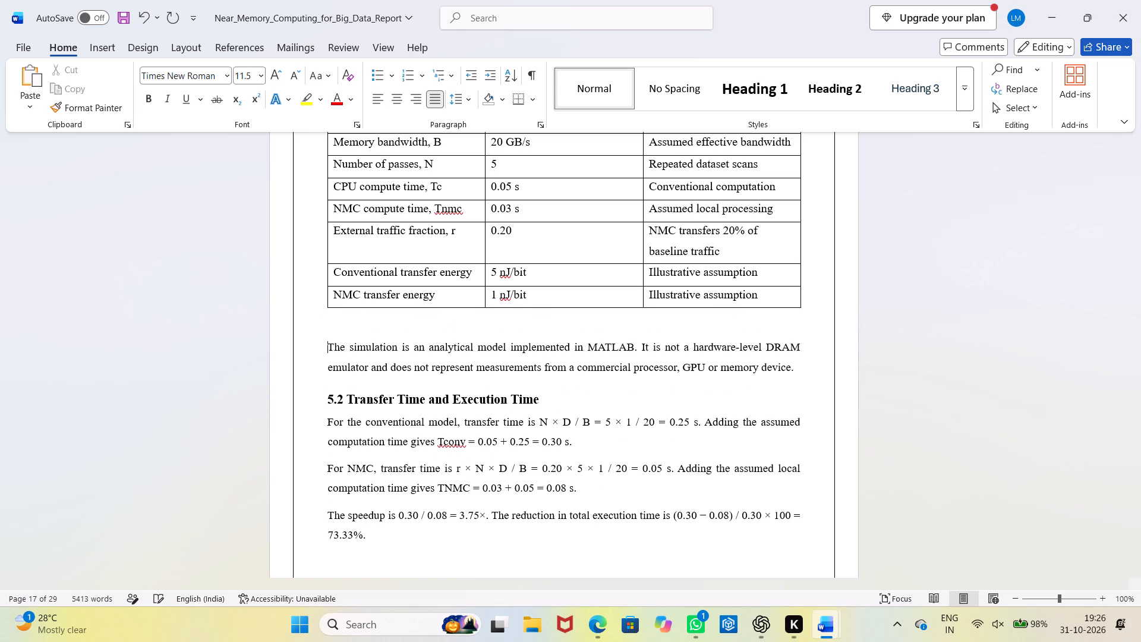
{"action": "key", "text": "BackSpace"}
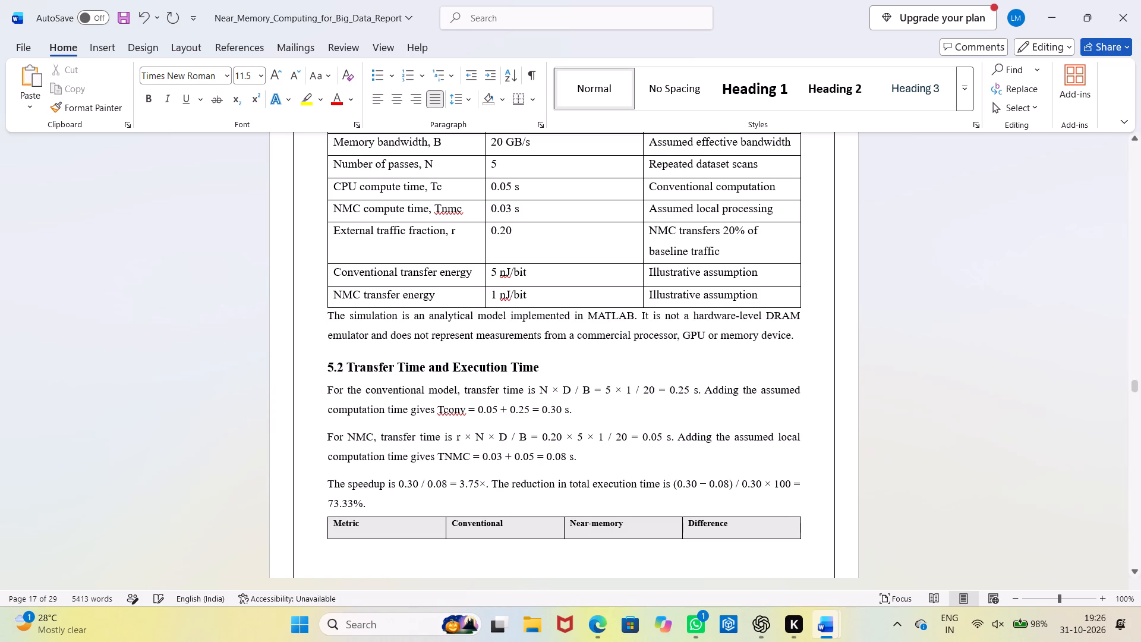
Set the paragraph directly below the simulation parameters table to 12 pt and apply a preset line spacing to it.
{"action": "left_click_drag", "start_coordinate": [797, 336], "coordinate": [313, 315]}
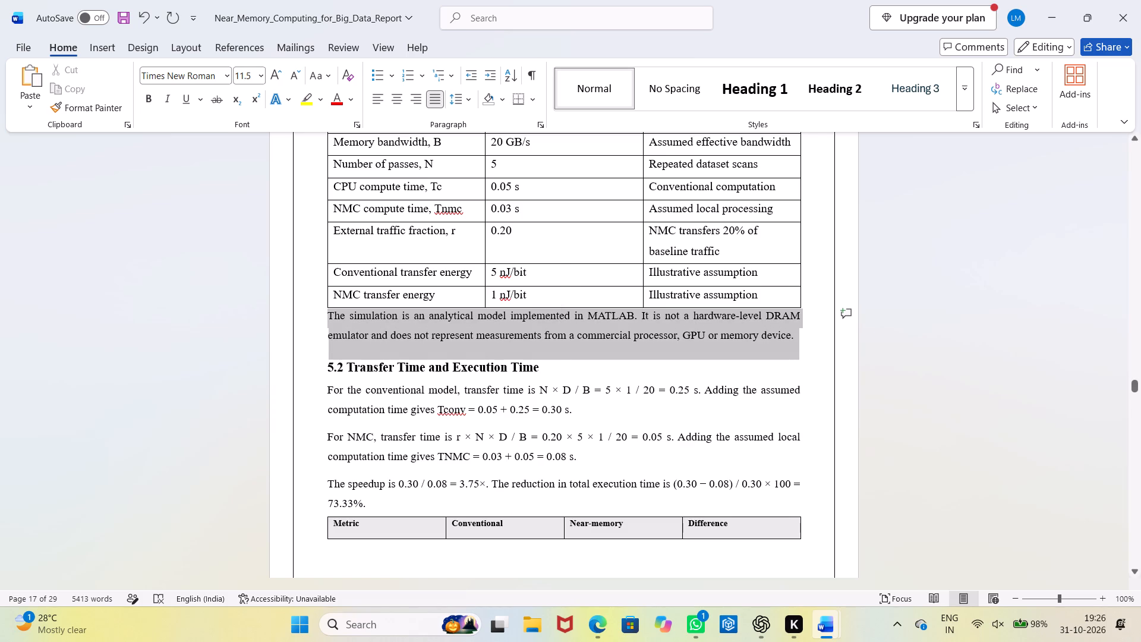
{"action": "left_click", "coordinate": [283, 75]}
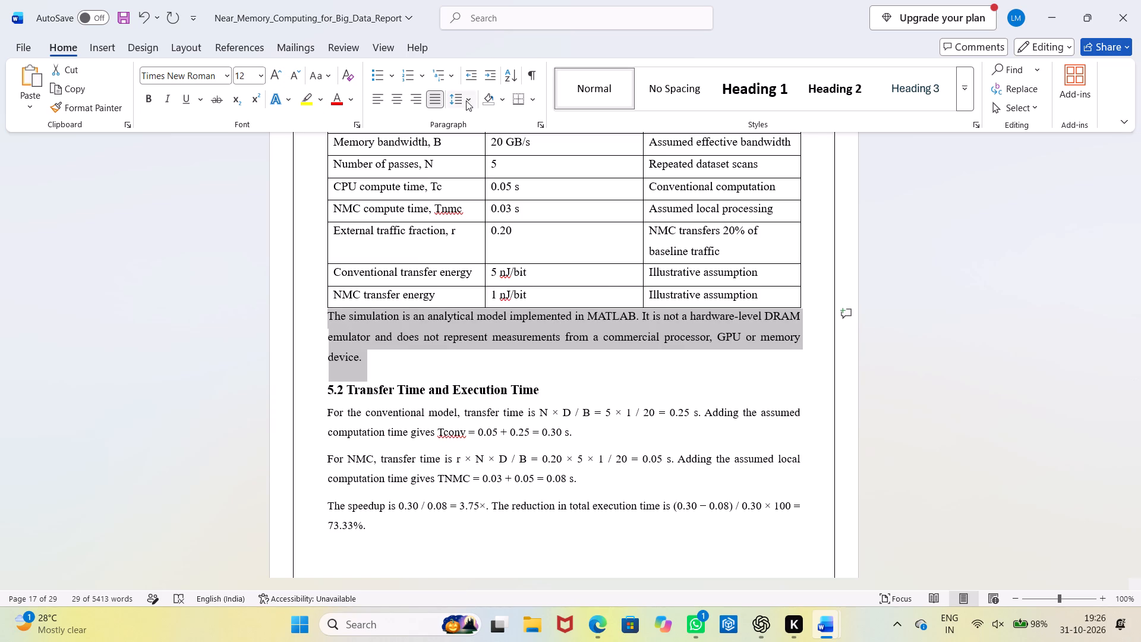
{"action": "left_click", "coordinate": [465, 100]}
{"action": "left_click", "coordinate": [481, 155]}
{"action": "left_click", "coordinate": [877, 357]}
Set the heading "5.2 Transfer Time and Execution Time" to 14 pt.
{"action": "left_click_drag", "start_coordinate": [549, 391], "coordinate": [530, 387]}
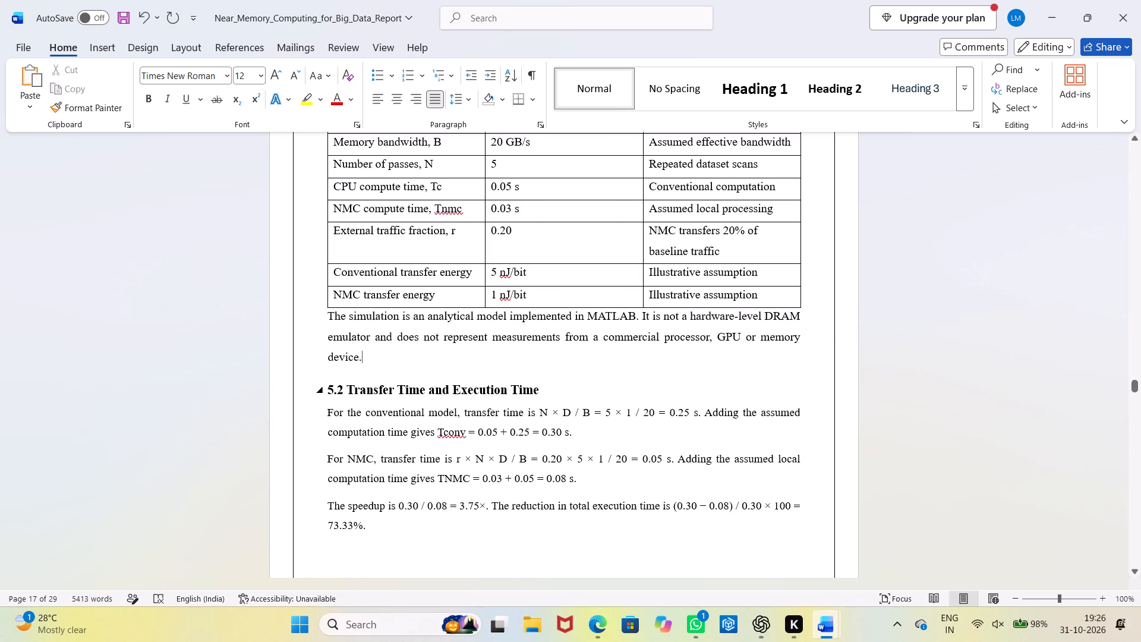
{"action": "left_click_drag", "start_coordinate": [530, 387], "coordinate": [330, 388]}
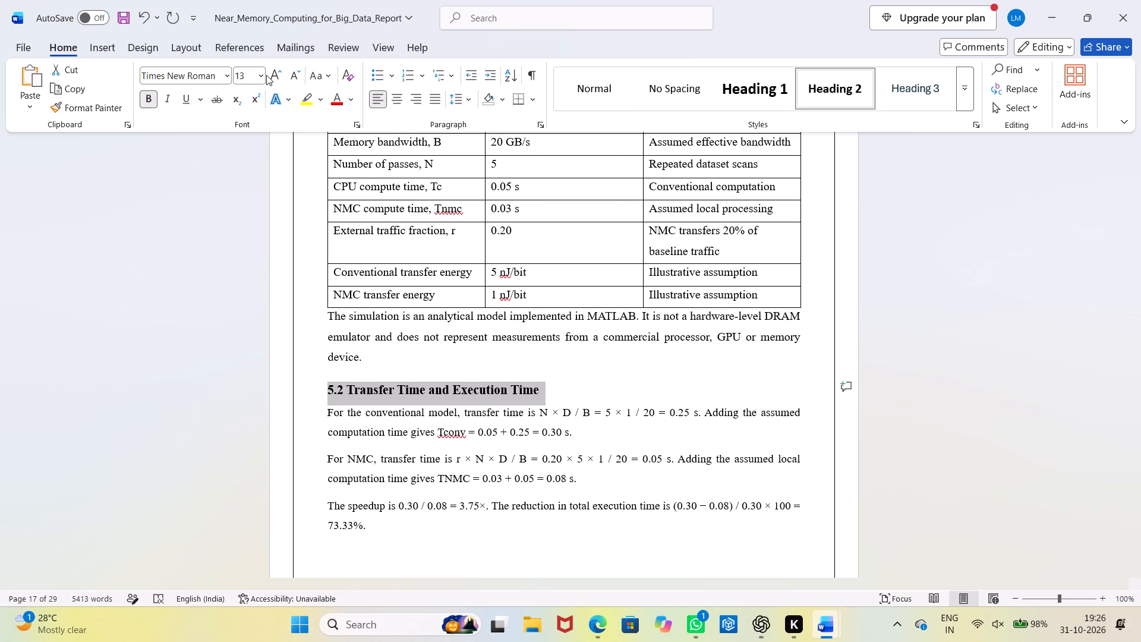
{"action": "left_click", "coordinate": [266, 75]}
{"action": "left_click", "coordinate": [275, 73]}
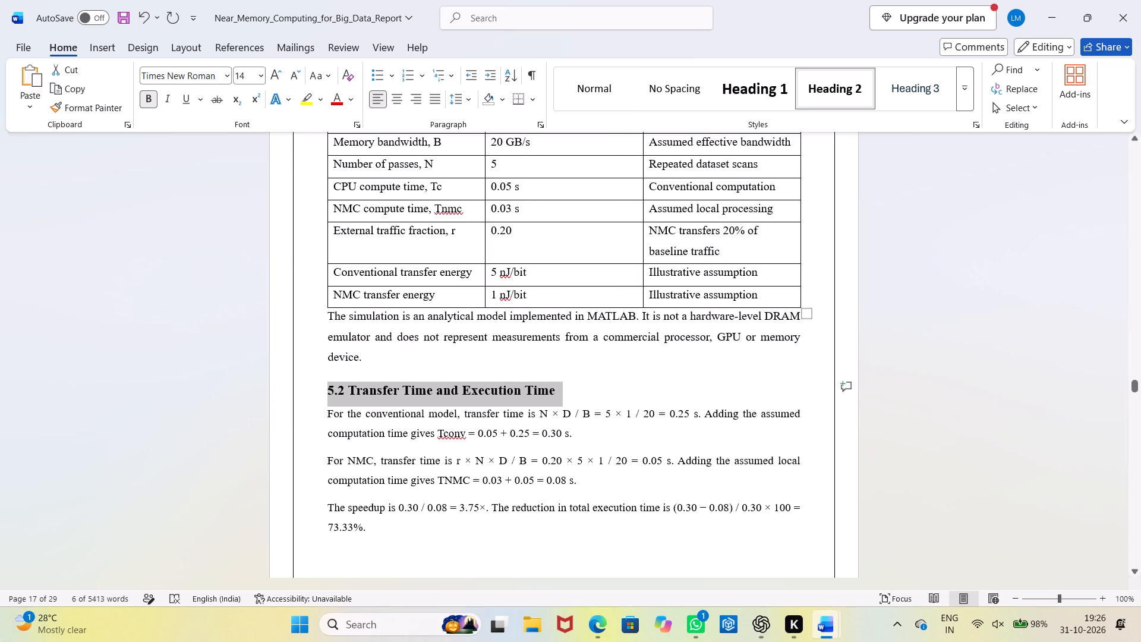
Set the three body paragraphs under heading 5.2 to 12 pt.
{"action": "scroll", "coordinate": [602, 465], "scroll_direction": "down", "scroll_amount": 2}
{"action": "left_click_drag", "start_coordinate": [382, 462], "coordinate": [333, 377]}
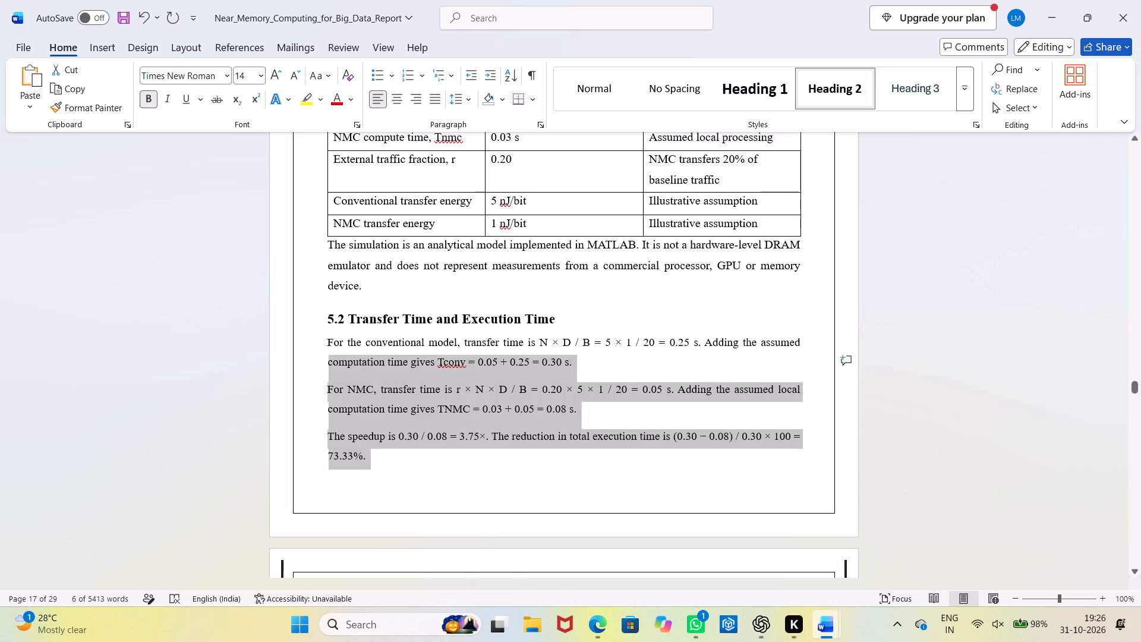
{"action": "left_click_drag", "start_coordinate": [333, 377], "coordinate": [325, 348]}
{"action": "left_click", "coordinate": [280, 72]}
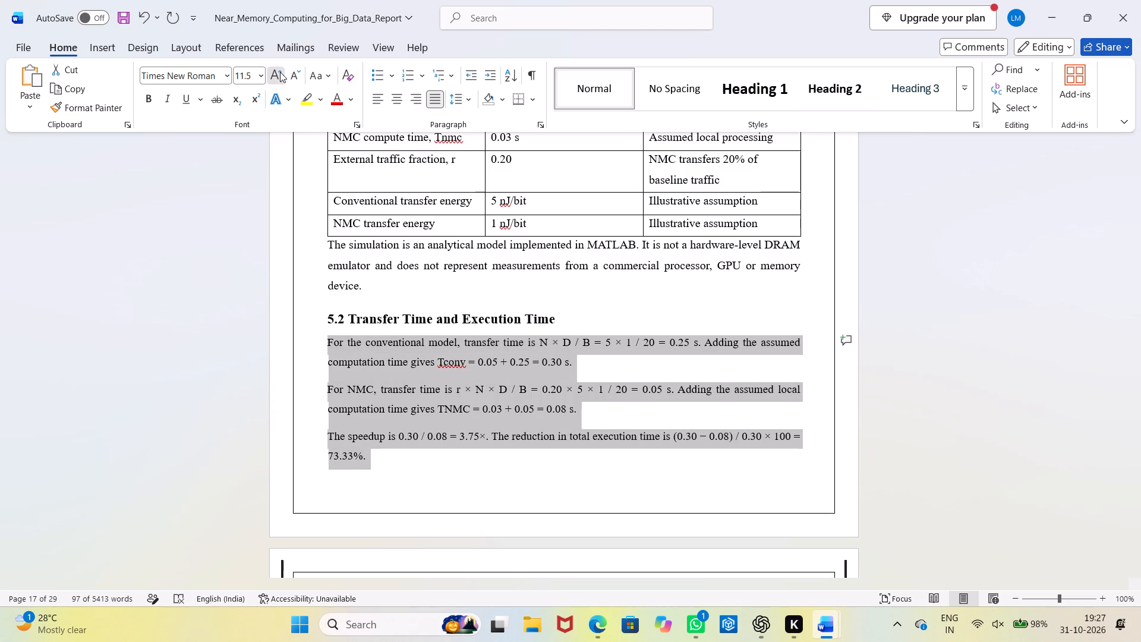
Set all text in the Conventional versus Near-memory table above heading 5.3 to 12 pt.
{"action": "scroll", "coordinate": [536, 487], "scroll_direction": "down", "scroll_amount": 6}
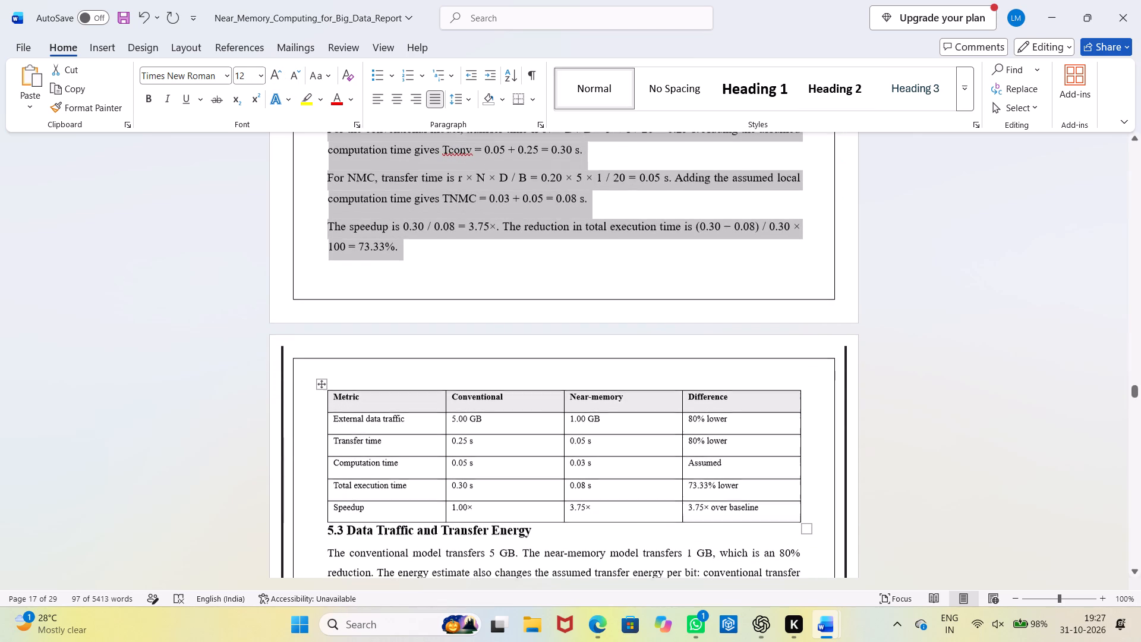
{"action": "left_click_drag", "start_coordinate": [773, 517], "coordinate": [320, 405]}
{"action": "double_click", "coordinate": [269, 78]}
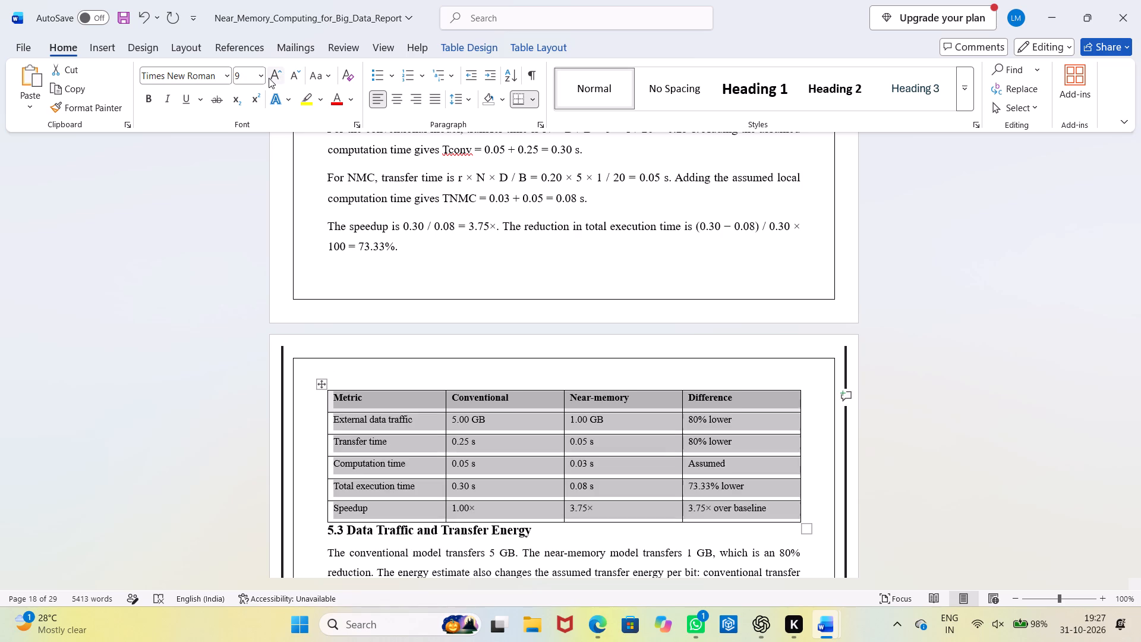
{"action": "left_click", "coordinate": [269, 78]}
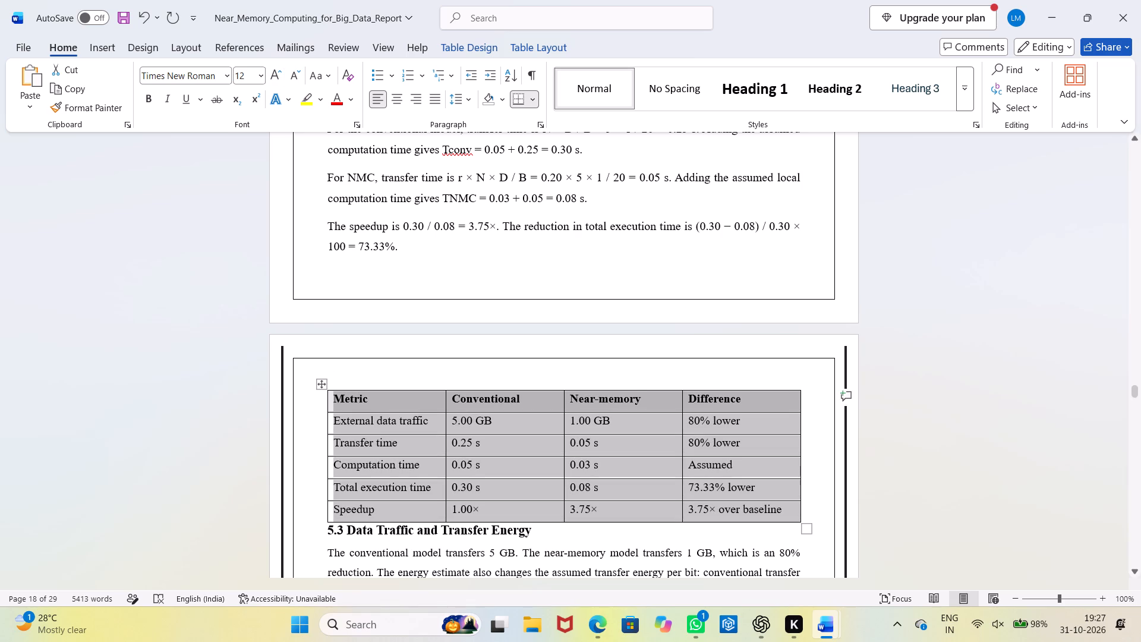
Remove the shading from the header row of the comparison table above heading 5.3.
{"action": "left_click", "coordinate": [764, 400]}
{"action": "left_click_drag", "start_coordinate": [764, 399], "coordinate": [392, 398]}
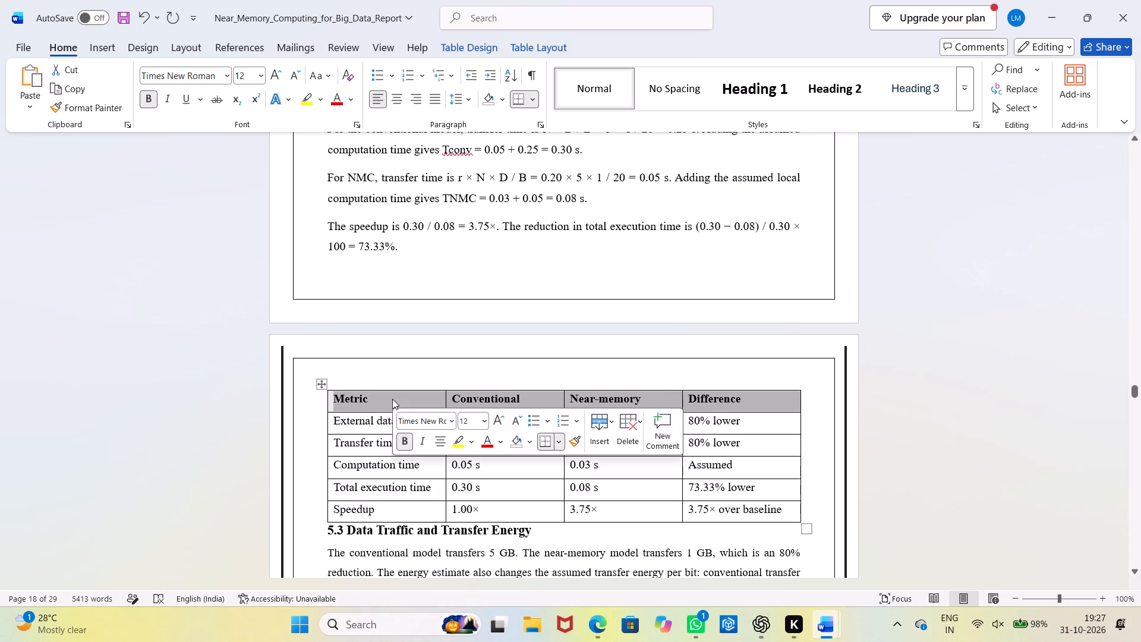
{"action": "left_click", "coordinate": [483, 98]}
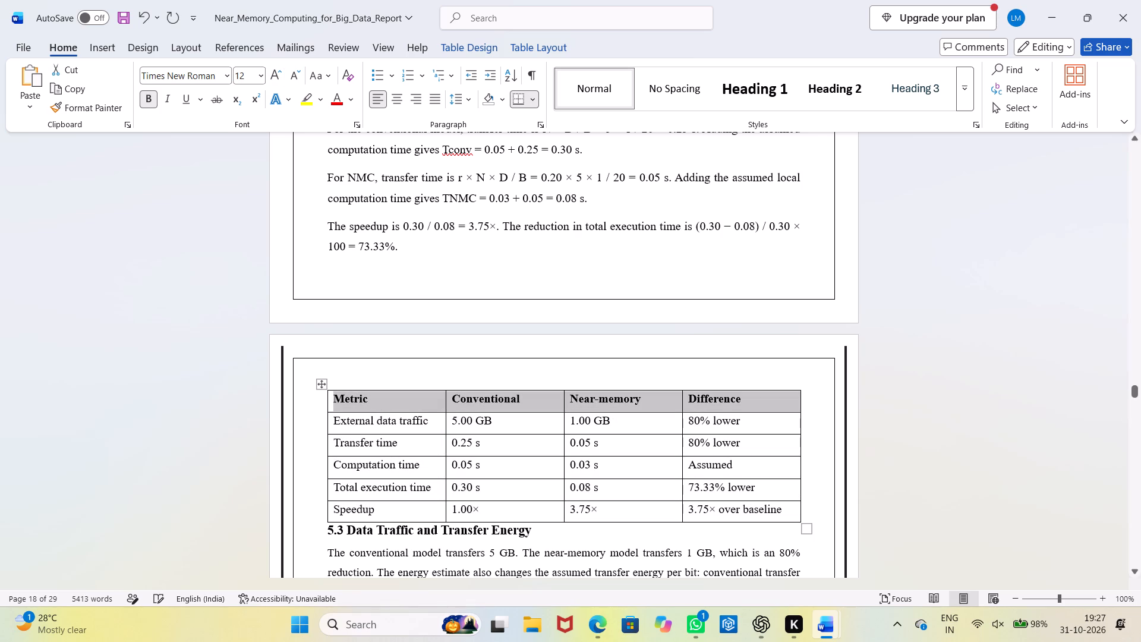
Delete the two stray thick vertical border lines on either side of page 18.
{"action": "left_click", "coordinate": [283, 363]}
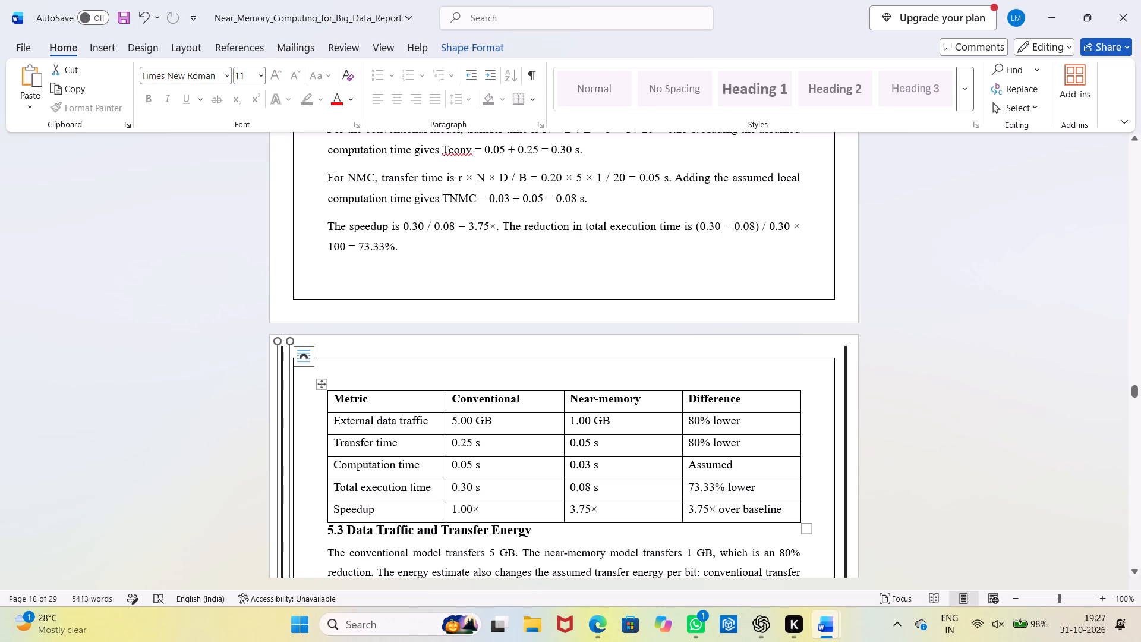
{"action": "key", "text": "BackSpace"}
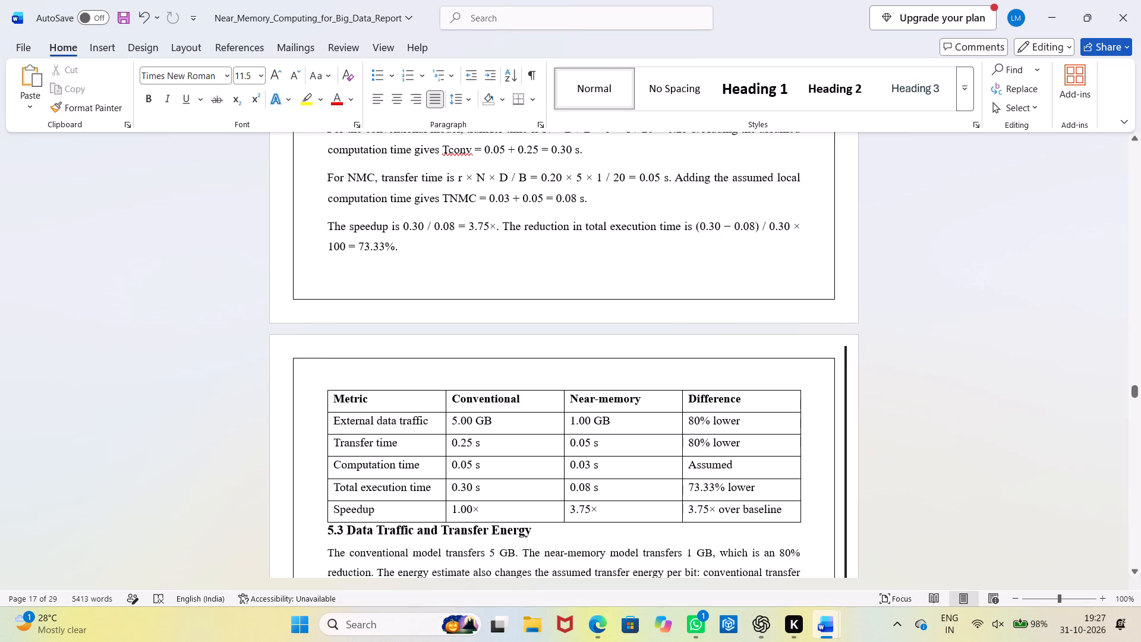
{"action": "left_click", "coordinate": [847, 365]}
{"action": "key", "text": "BackSpace"}
Set the heading "5.3 Data Traffic and Transfer Energy" to 14 pt.
{"action": "scroll", "coordinate": [846, 434], "scroll_direction": "down", "scroll_amount": 1}
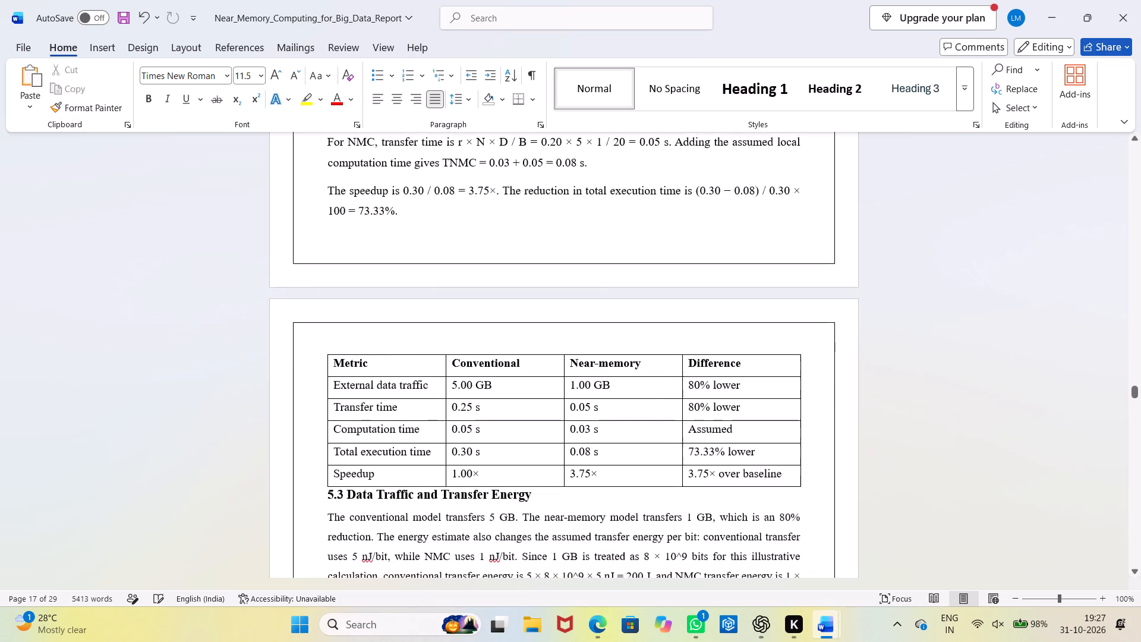
{"action": "scroll", "coordinate": [789, 471], "scroll_direction": "down", "scroll_amount": 3}
{"action": "left_click_drag", "start_coordinate": [556, 390], "coordinate": [323, 385]}
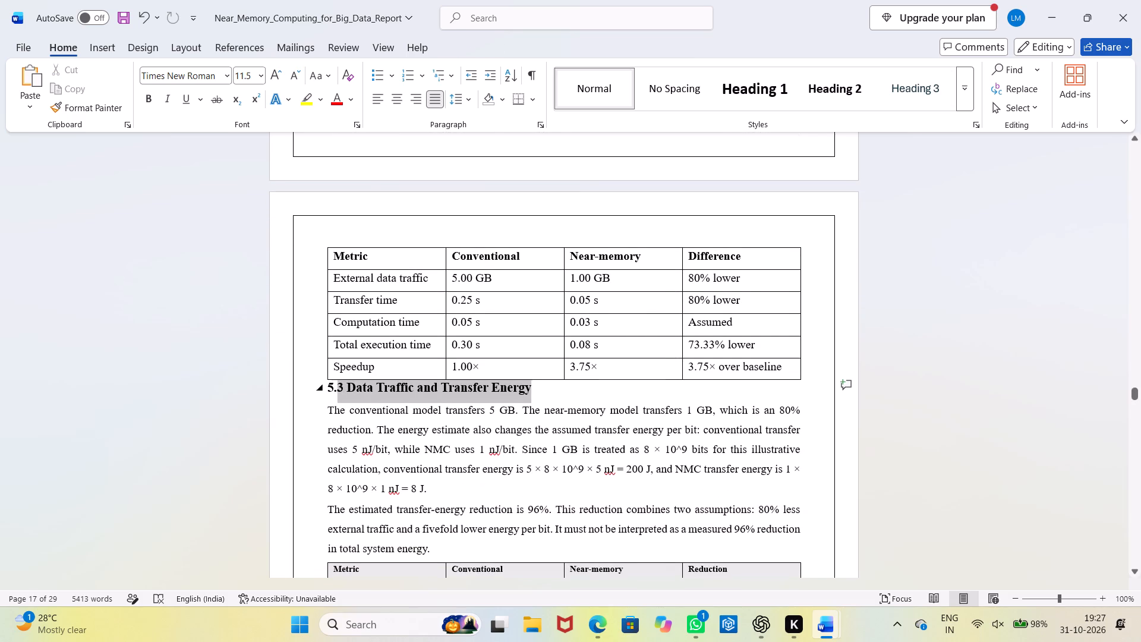
{"action": "left_click_drag", "start_coordinate": [323, 385], "coordinate": [320, 383]}
{"action": "left_click", "coordinate": [276, 79]}
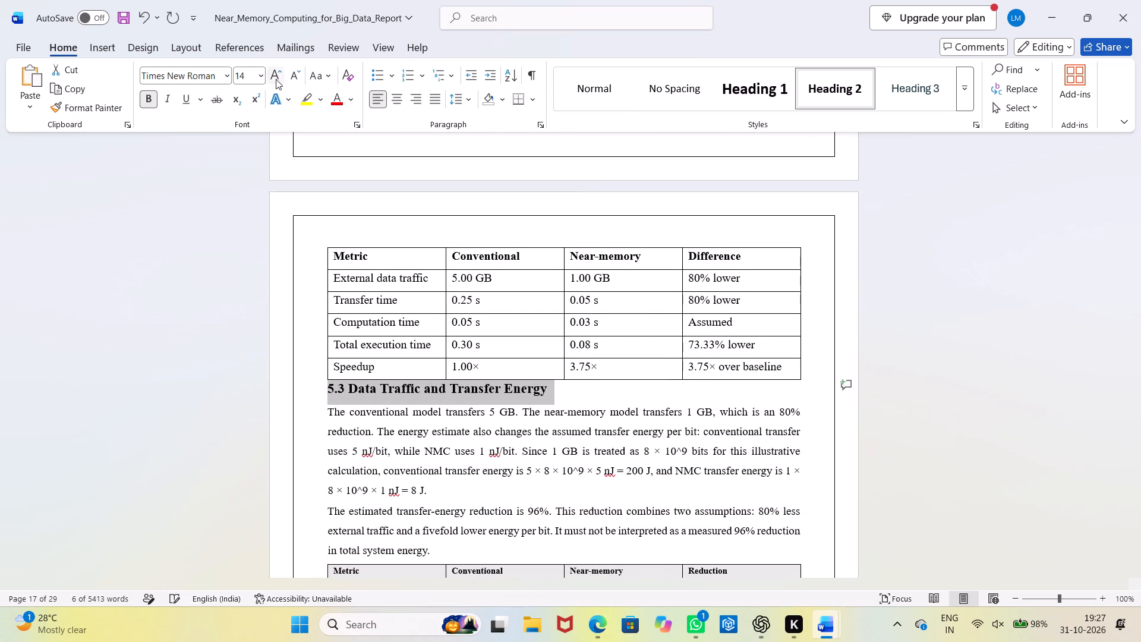
Set the two body paragraphs under heading 5.3 to 12 pt.
{"action": "scroll", "coordinate": [603, 431], "scroll_direction": "down", "scroll_amount": 2}
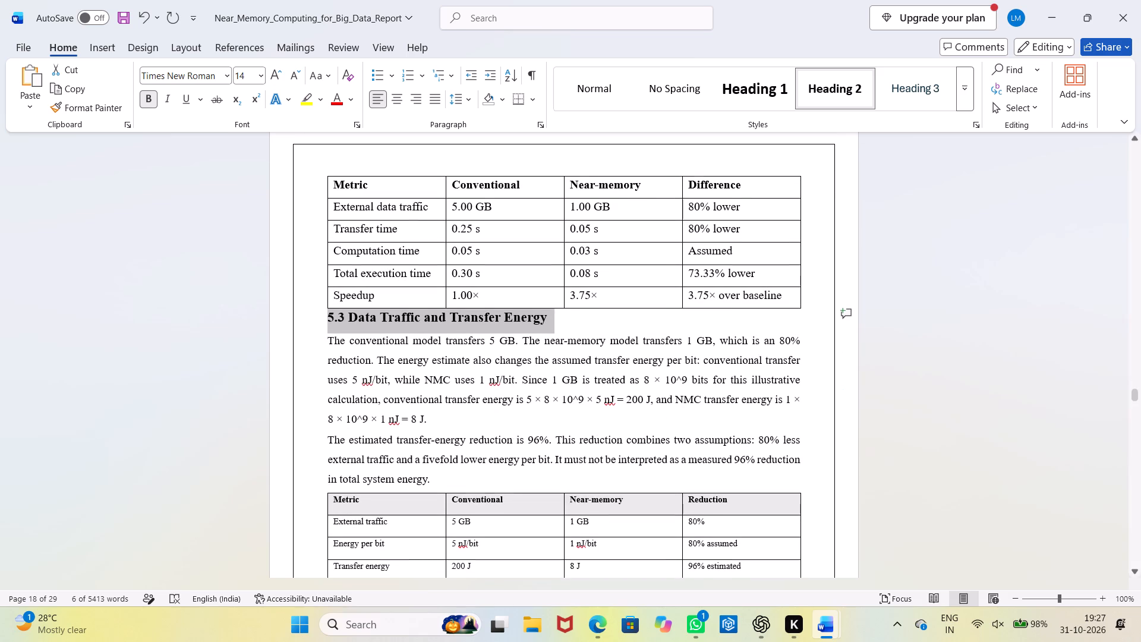
{"action": "left_click_drag", "start_coordinate": [455, 484], "coordinate": [330, 361]}
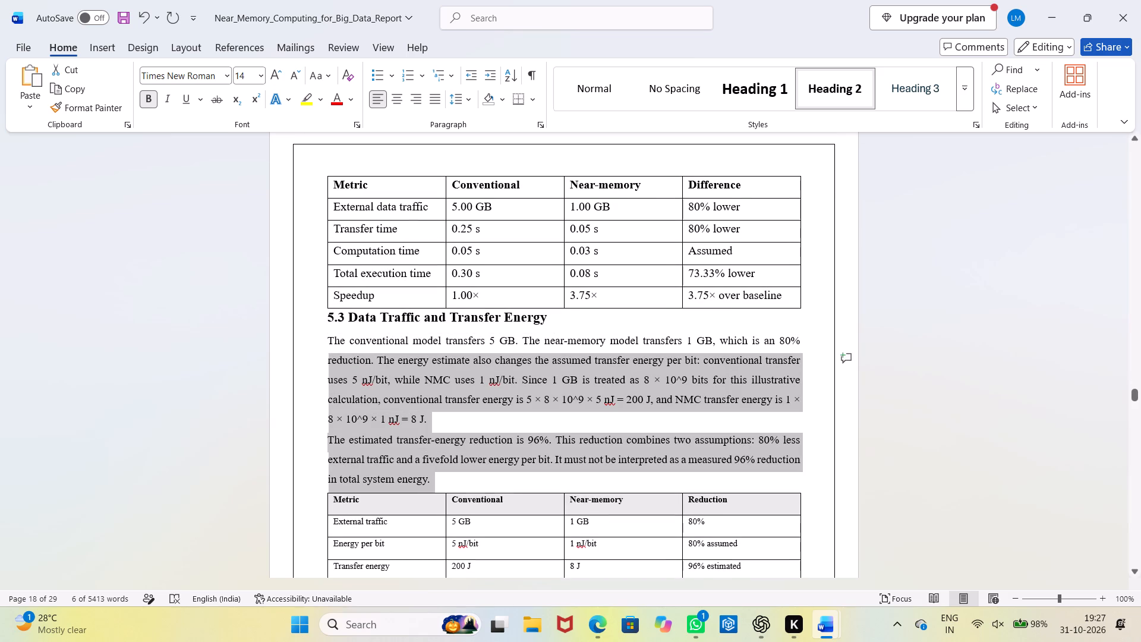
{"action": "left_click_drag", "start_coordinate": [330, 361], "coordinate": [325, 345]}
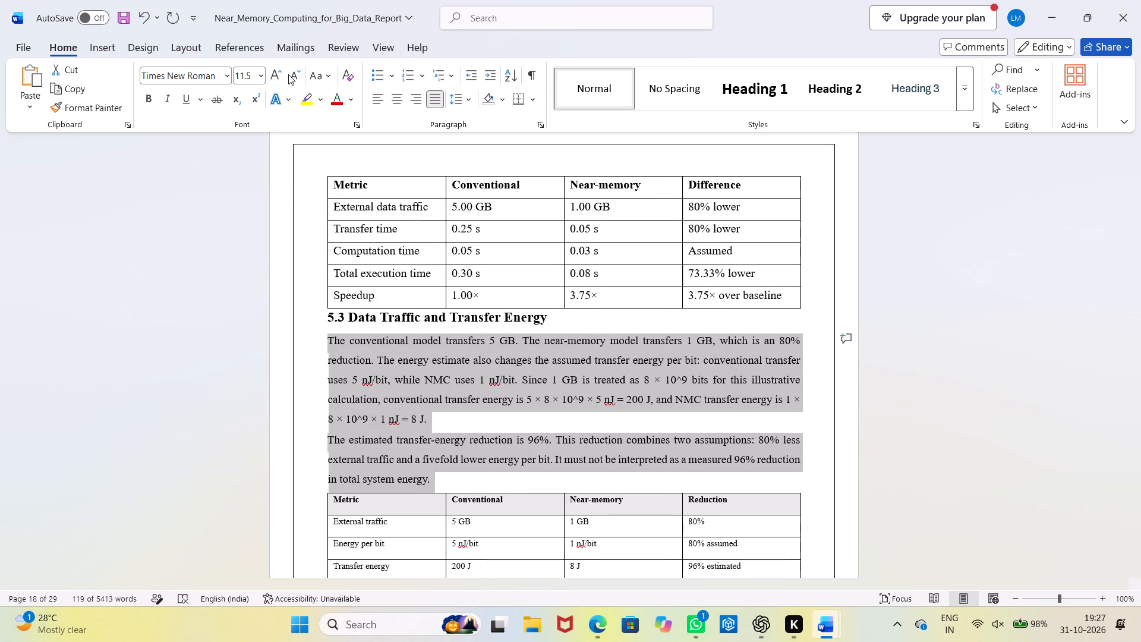
{"action": "left_click", "coordinate": [280, 71]}
Set all text in the traffic and energy reduction table above heading 5.4 to 12 pt.
{"action": "scroll", "coordinate": [568, 443], "scroll_direction": "down", "scroll_amount": 3}
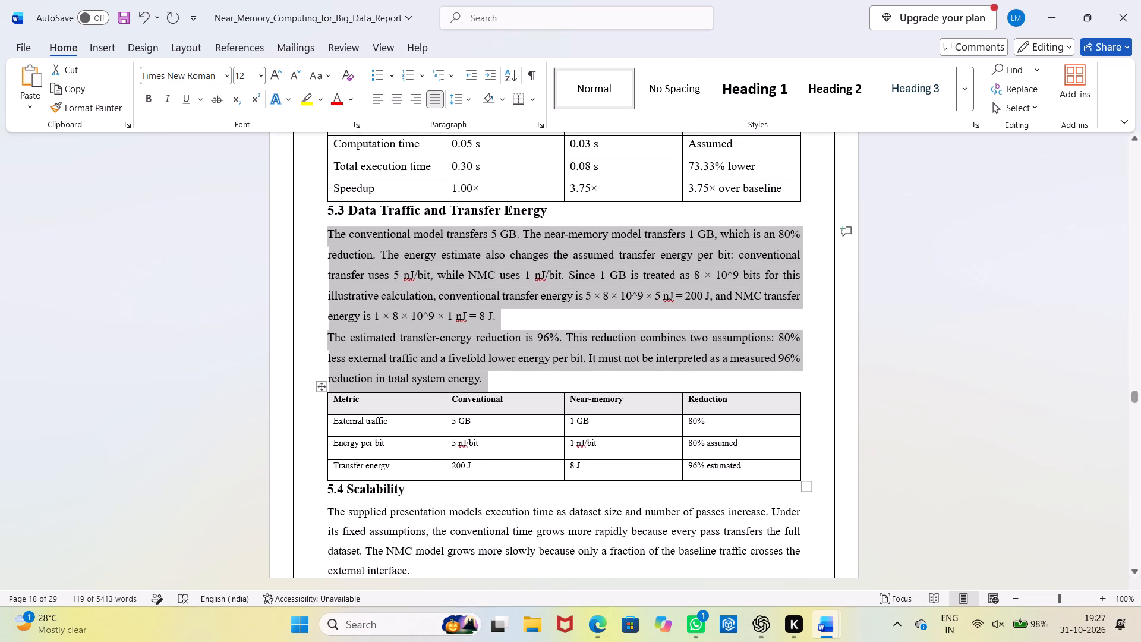
{"action": "left_click_drag", "start_coordinate": [764, 468], "coordinate": [375, 405]}
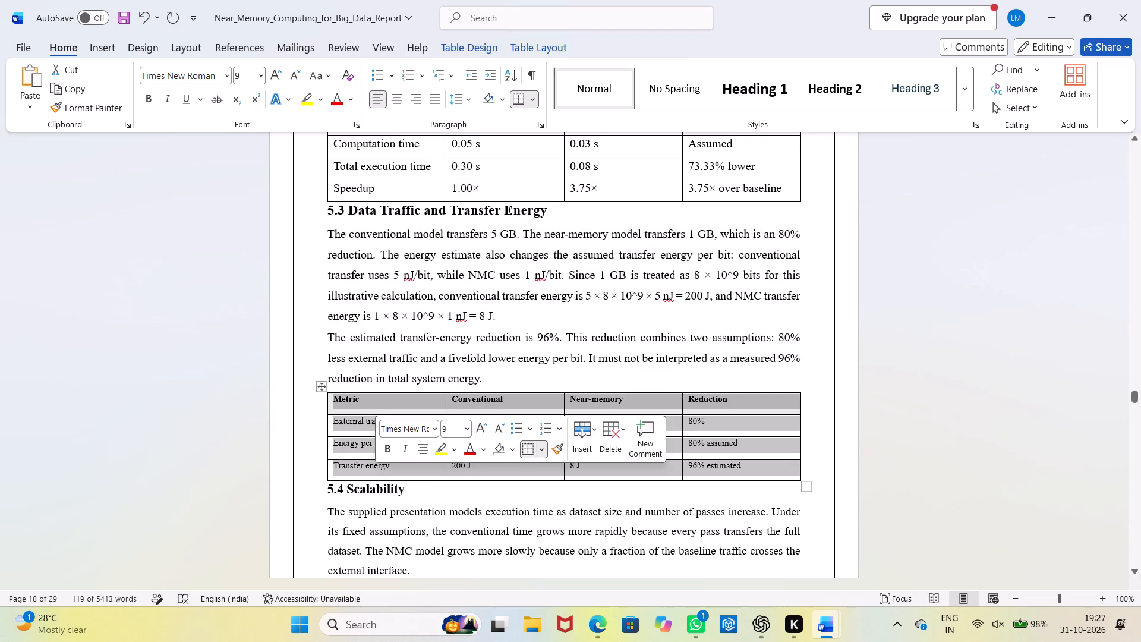
{"action": "double_click", "coordinate": [276, 67]}
{"action": "left_click", "coordinate": [279, 69]}
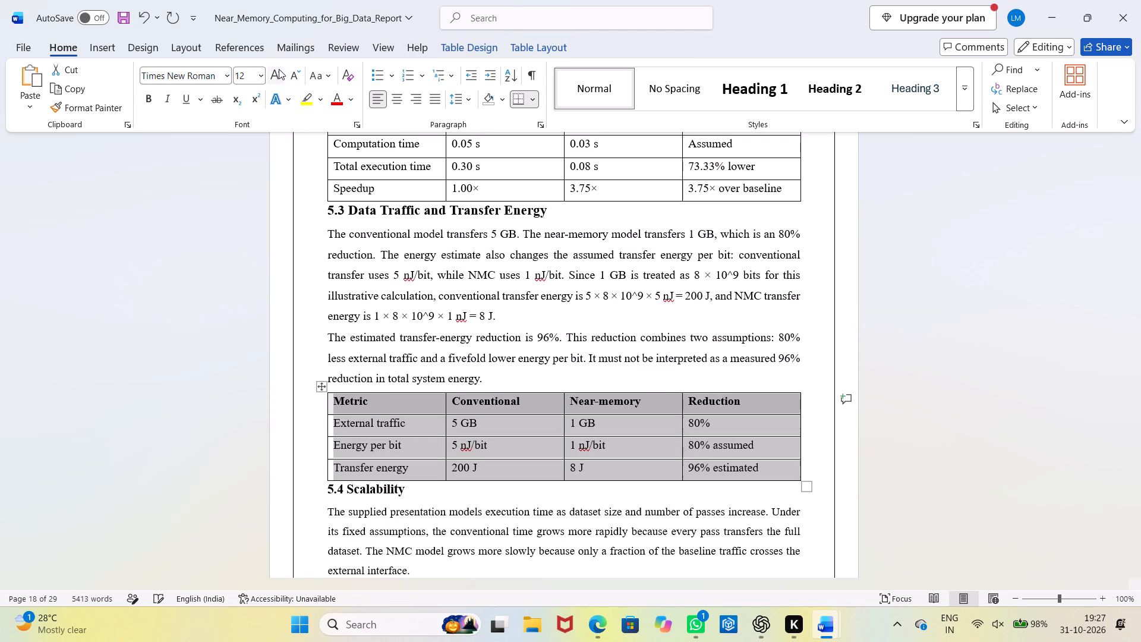
{"action": "left_click", "coordinate": [930, 438]}
Remove the shading from the header row of the traffic and energy reduction table.
{"action": "left_click_drag", "start_coordinate": [775, 407], "coordinate": [547, 424]}
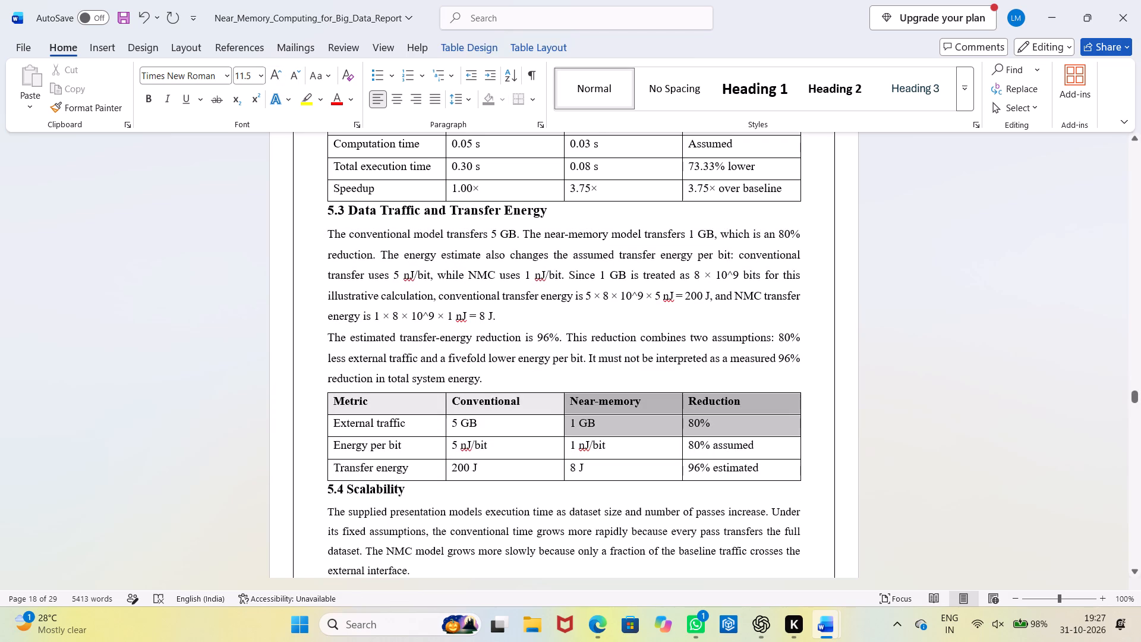
{"action": "left_click_drag", "start_coordinate": [547, 424], "coordinate": [381, 403]}
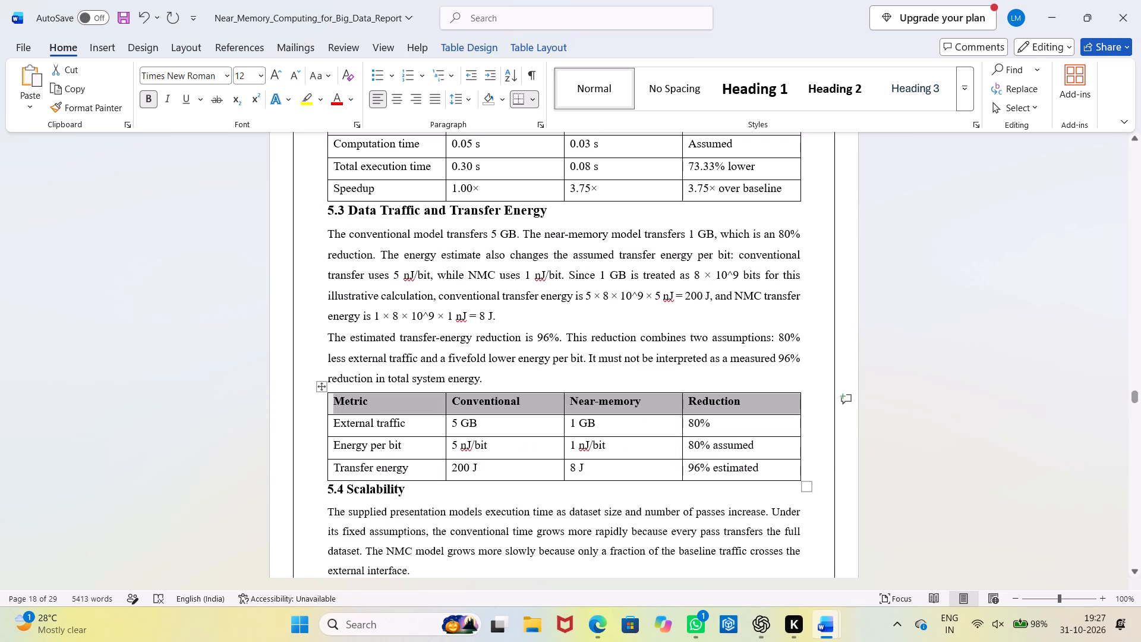
{"action": "left_click", "coordinate": [485, 98]}
{"action": "left_click", "coordinate": [939, 456]}
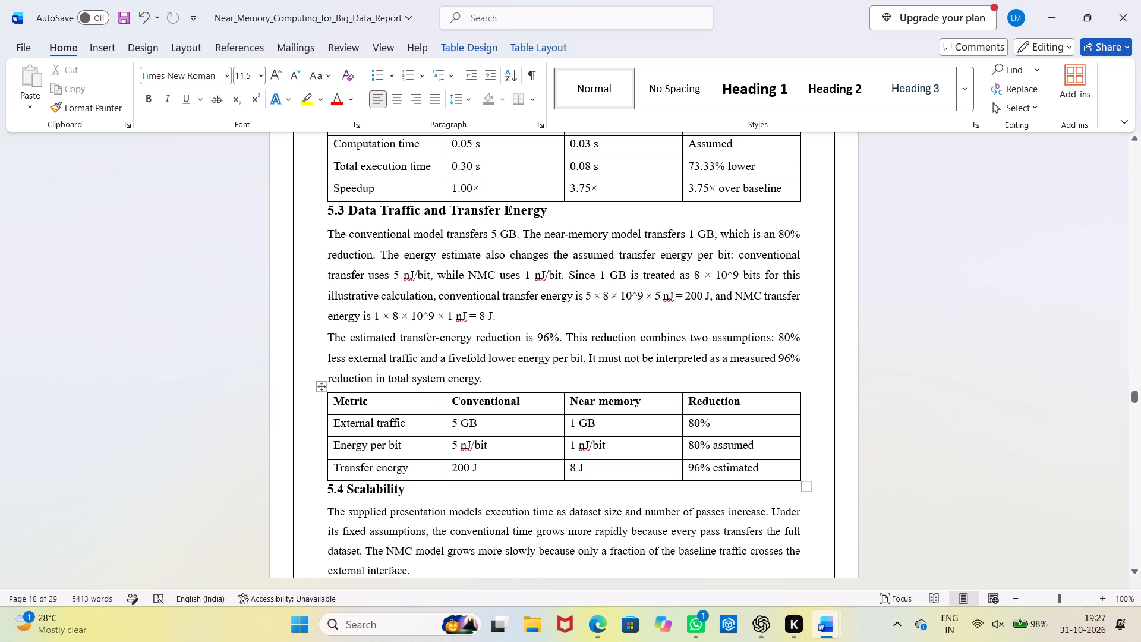
Set the heading "5.4 Scalability" to 14 pt.
{"action": "left_click_drag", "start_coordinate": [421, 490], "coordinate": [299, 493]}
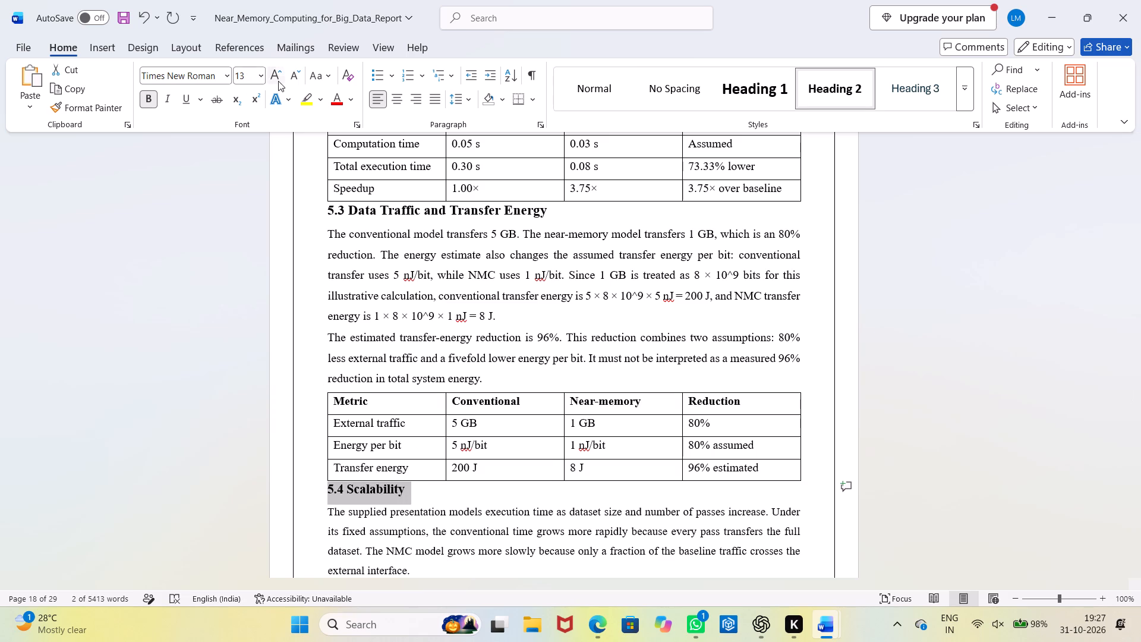
{"action": "left_click", "coordinate": [278, 81]}
Set the body paragraph under heading 5.4 to 12 pt.
{"action": "scroll", "coordinate": [556, 453], "scroll_direction": "down", "scroll_amount": 4}
{"action": "left_click_drag", "start_coordinate": [459, 434], "coordinate": [414, 428]}
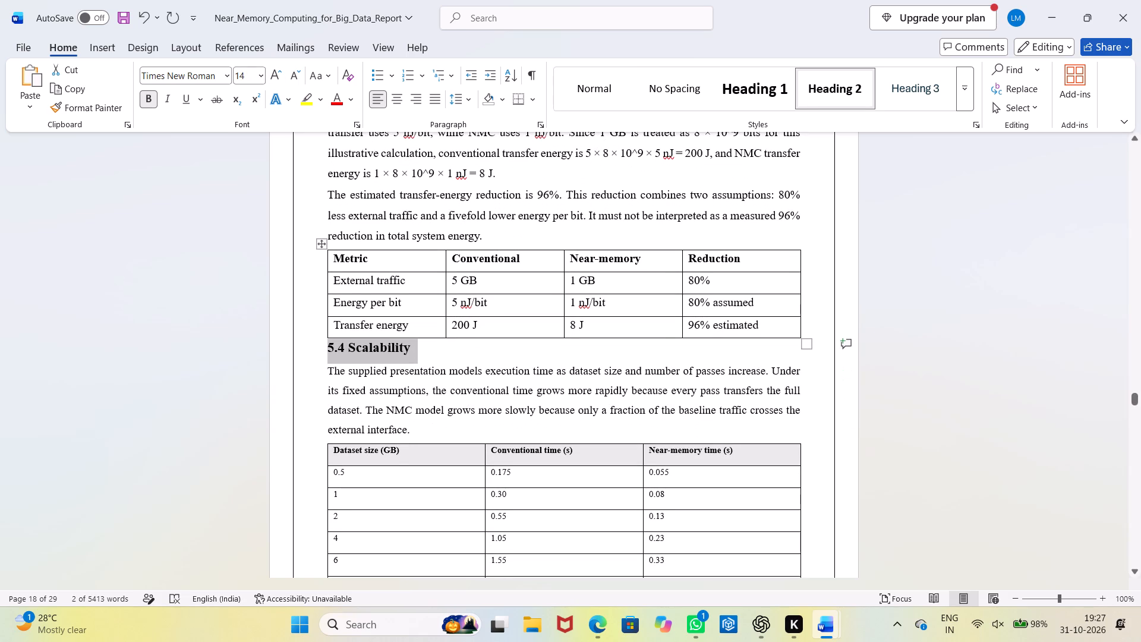
{"action": "left_click_drag", "start_coordinate": [414, 428], "coordinate": [322, 373]}
{"action": "left_click", "coordinate": [280, 70]}
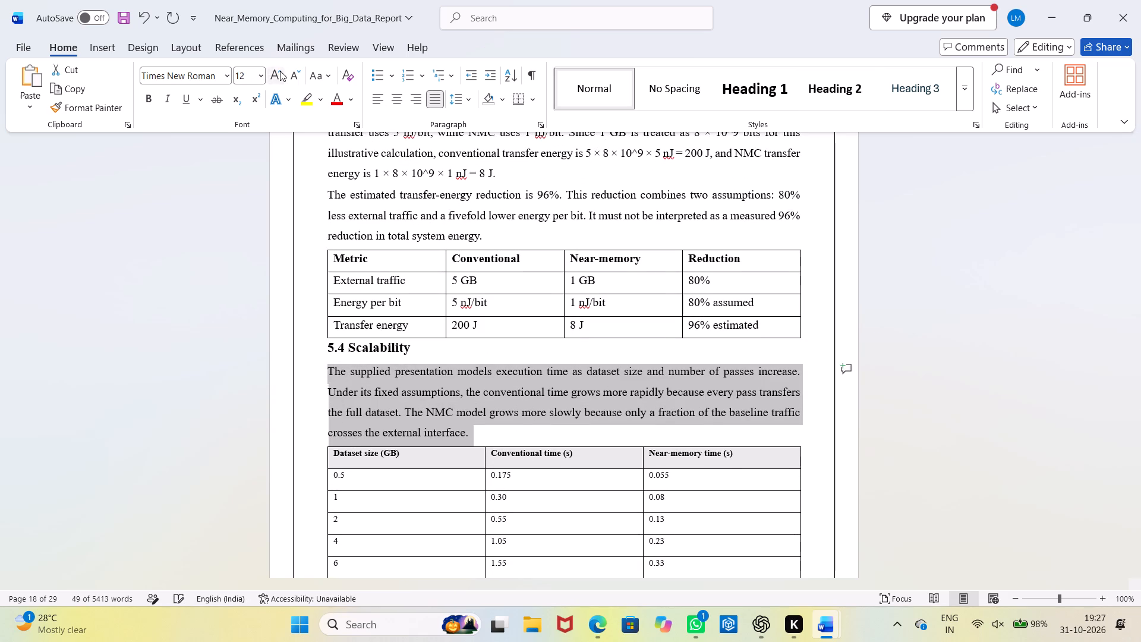
Set the Dataset size rows of the scalability table, from the header through the 10 GB row, to 12 pt.
{"action": "scroll", "coordinate": [553, 457], "scroll_direction": "down", "scroll_amount": 3}
{"action": "scroll", "coordinate": [612, 487], "scroll_direction": "down", "scroll_amount": 2}
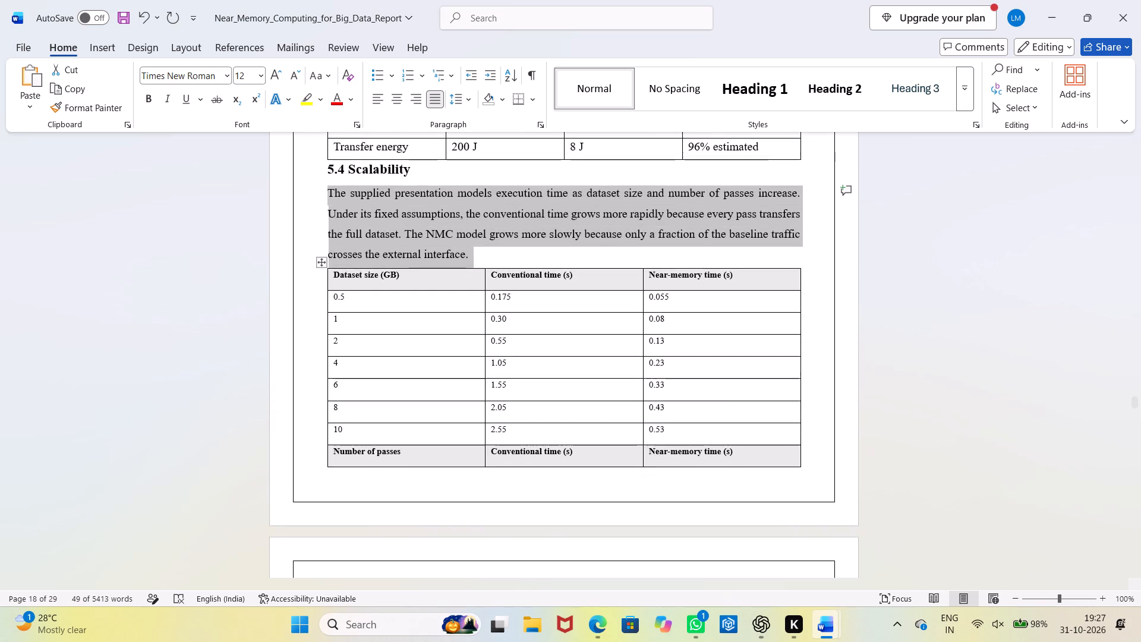
{"action": "scroll", "coordinate": [612, 487], "scroll_direction": "down", "scroll_amount": 4}
{"action": "scroll", "coordinate": [612, 487], "scroll_direction": "up", "scroll_amount": 3}
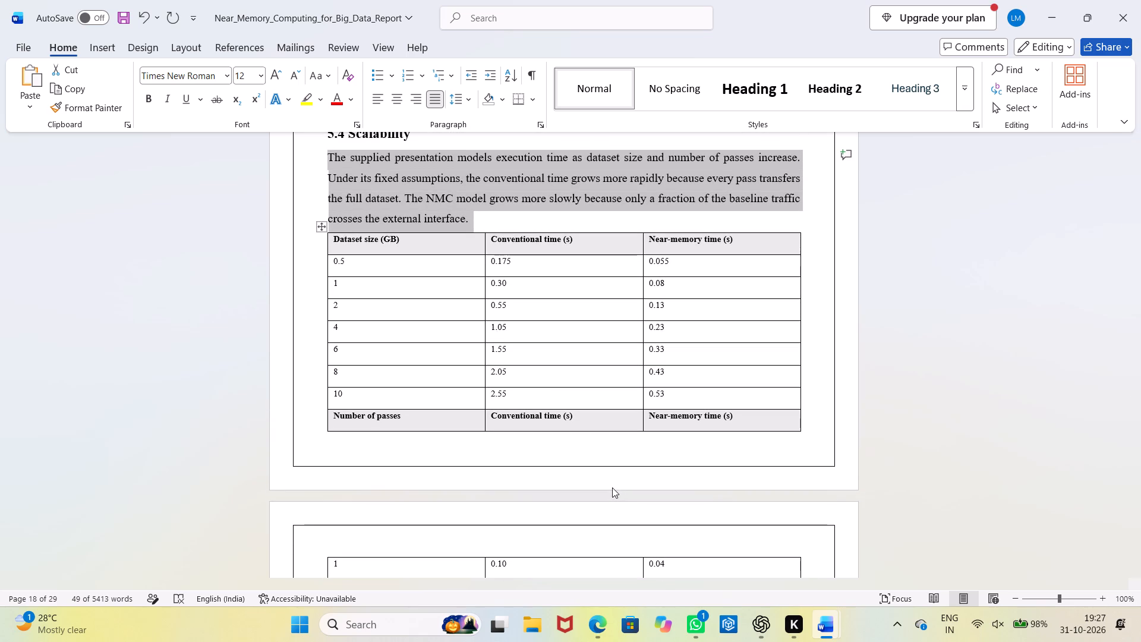
{"action": "left_click_drag", "start_coordinate": [774, 404], "coordinate": [771, 404]}
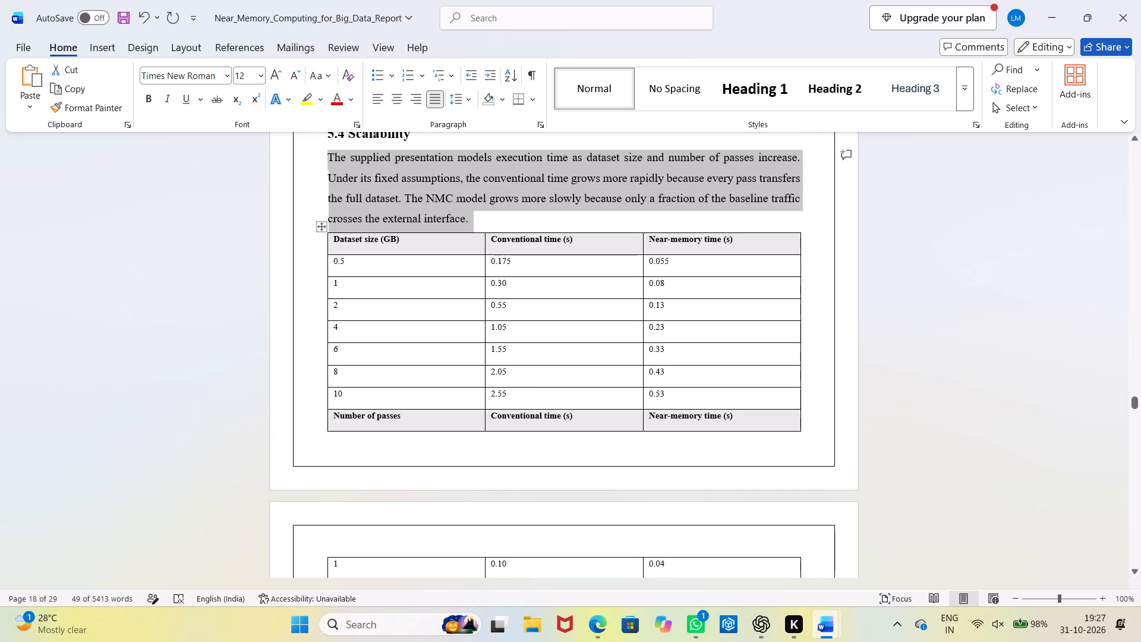
{"action": "left_click_drag", "start_coordinate": [771, 404], "coordinate": [345, 246]}
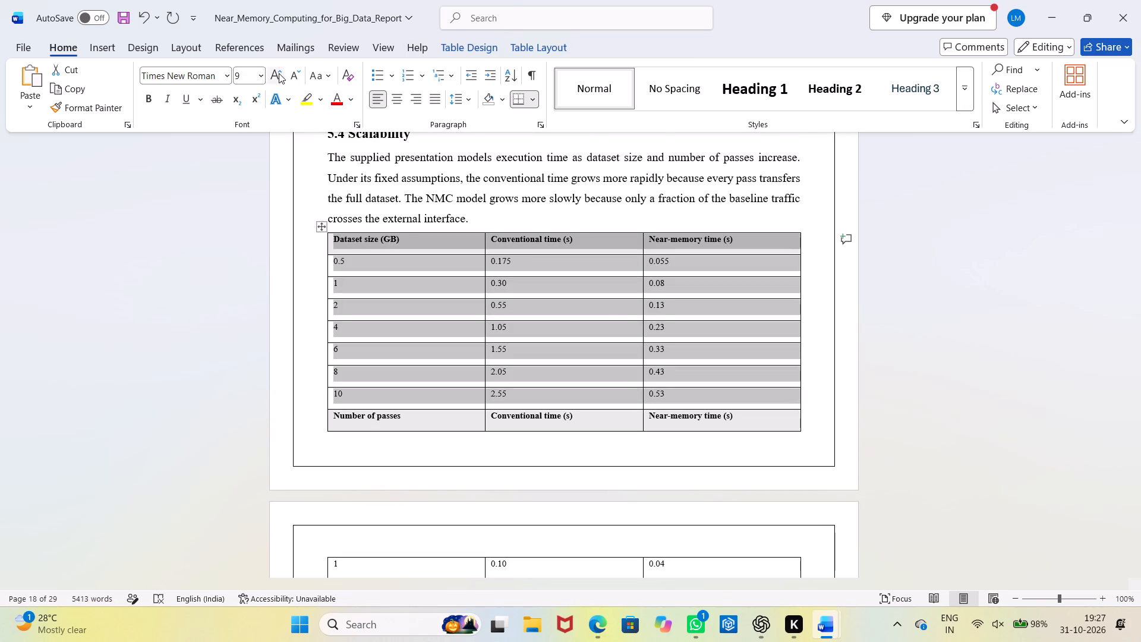
{"action": "double_click", "coordinate": [279, 73]}
{"action": "left_click", "coordinate": [279, 73]}
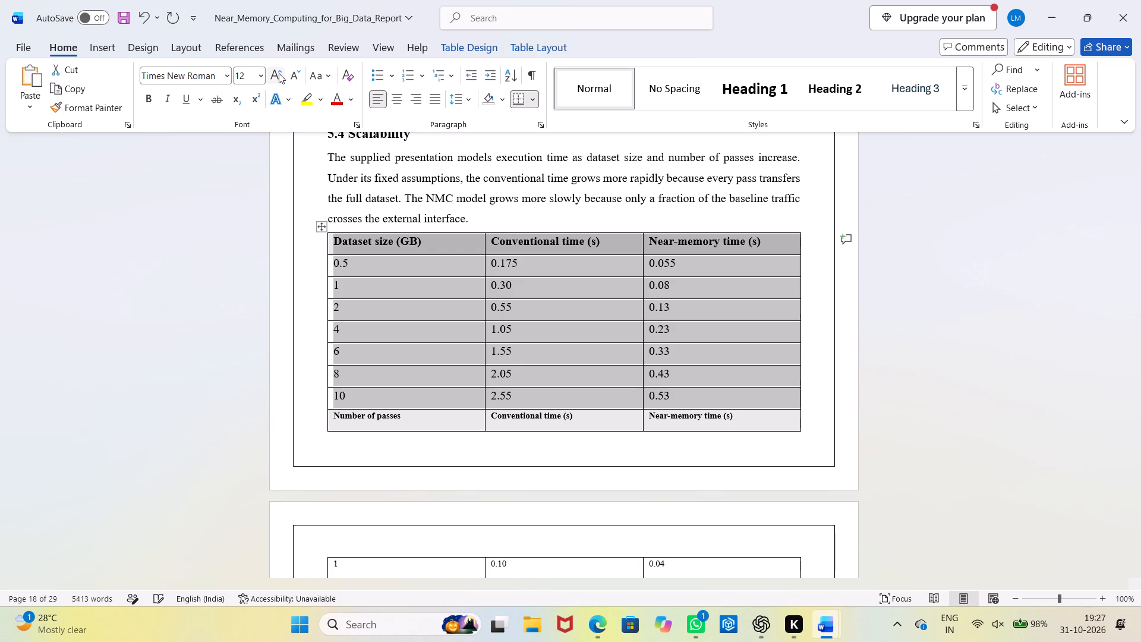
Remove the shading from the Dataset size header row of the scalability table, keeping its text bold.
{"action": "left_click", "coordinate": [767, 246]}
{"action": "left_click_drag", "start_coordinate": [774, 244], "coordinate": [319, 247]}
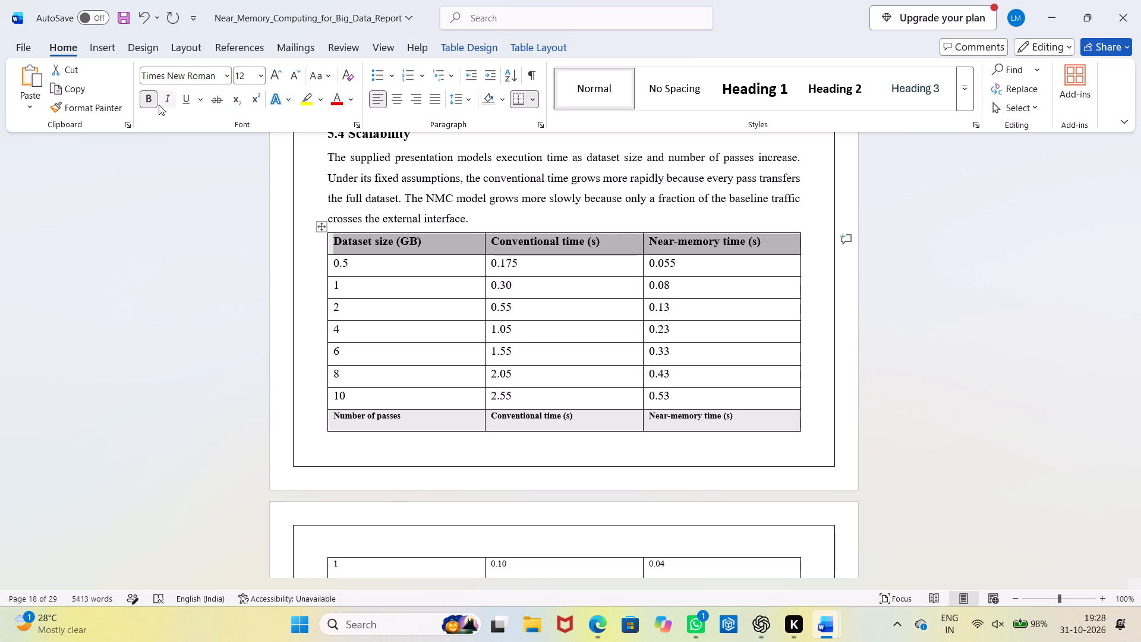
{"action": "left_click", "coordinate": [153, 102]}
{"action": "left_click", "coordinate": [153, 102]}
{"action": "left_click", "coordinate": [490, 102]}
{"action": "left_click", "coordinate": [733, 403]}
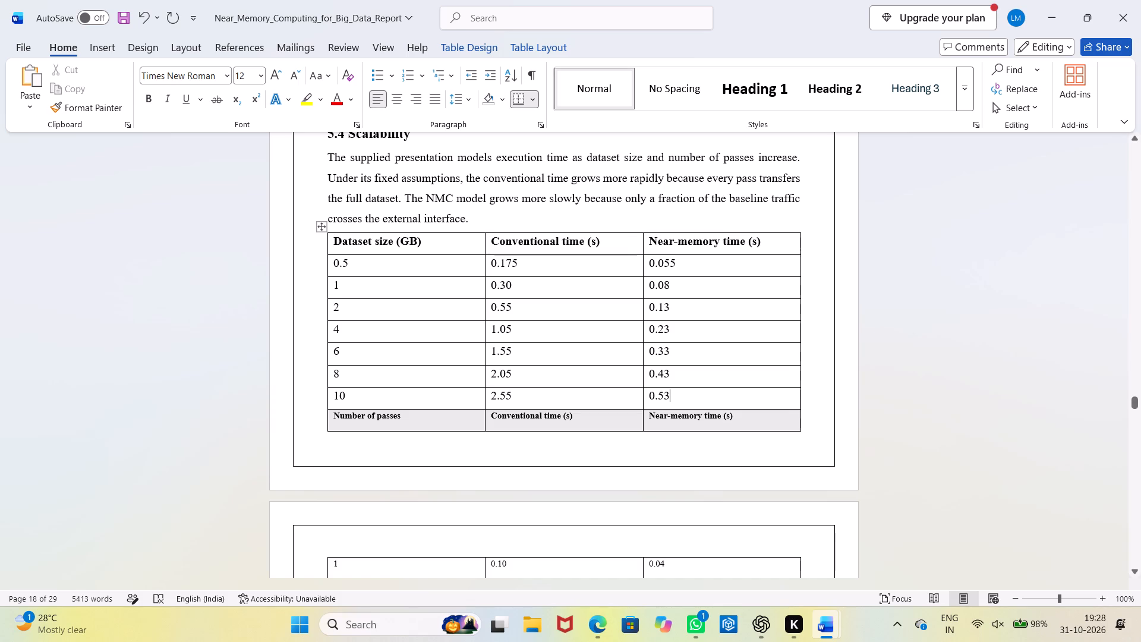
Insert a blank row between the 10 GB row and the Number of passes header row of the scalability table.
{"action": "left_click", "coordinate": [803, 401]}
{"action": "key", "text": "Return"}
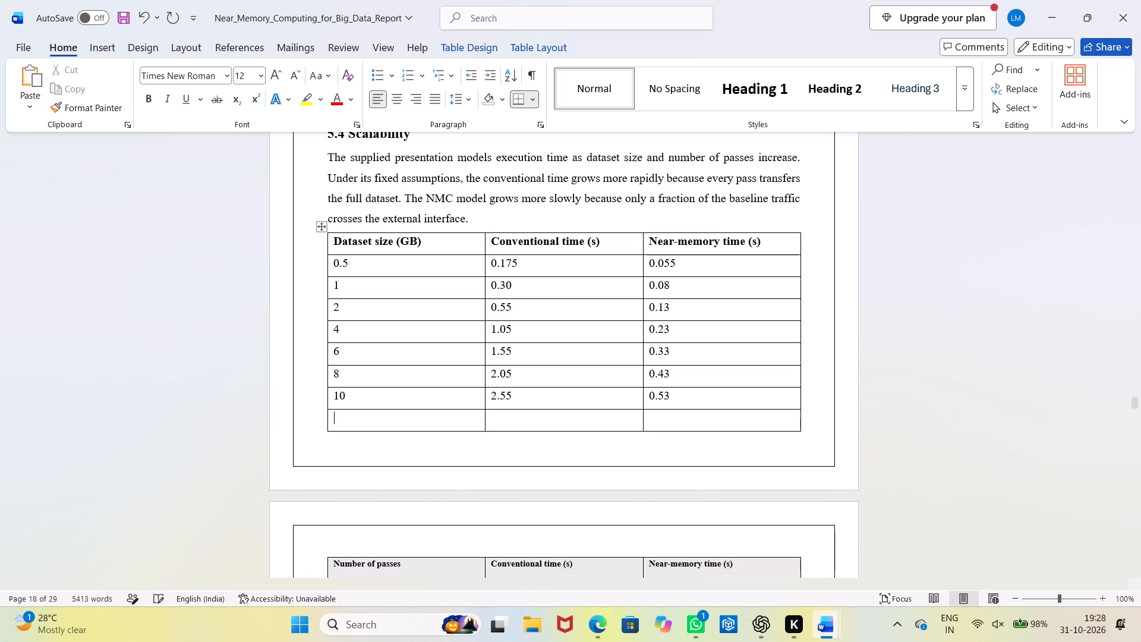
Delete the blank row between the 10 GB row and the Number of passes header row of the scalability table.
{"action": "left_click_drag", "start_coordinate": [796, 418], "coordinate": [745, 418]}
{"action": "left_click_drag", "start_coordinate": [745, 418], "coordinate": [386, 430]}
{"action": "key", "text": "BackSpace"}
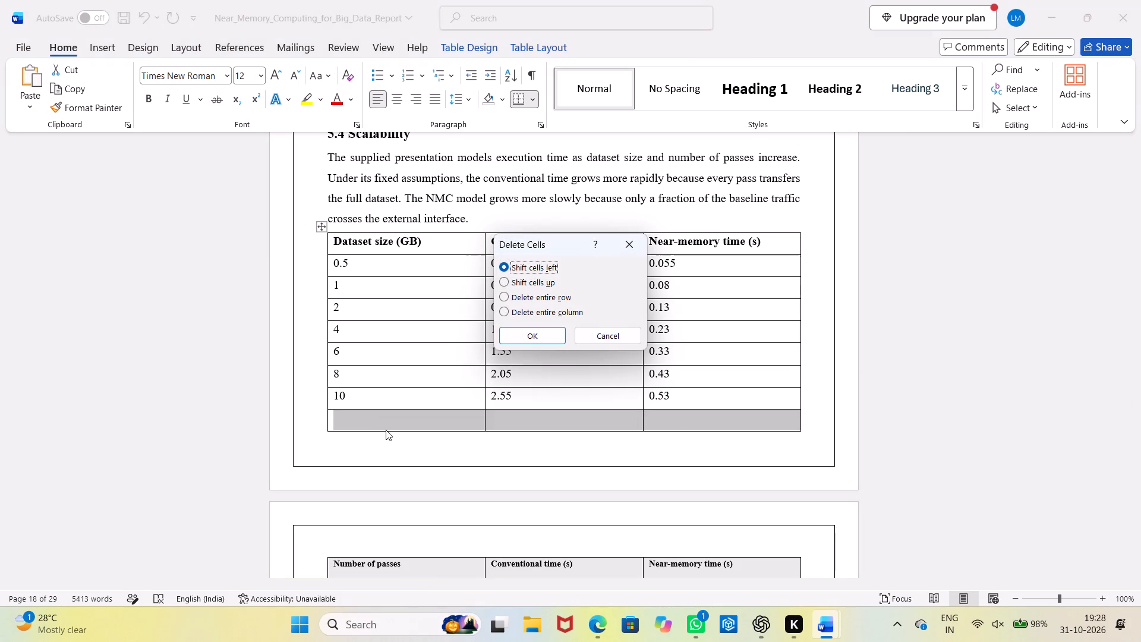
{"action": "key", "text": "Return"}
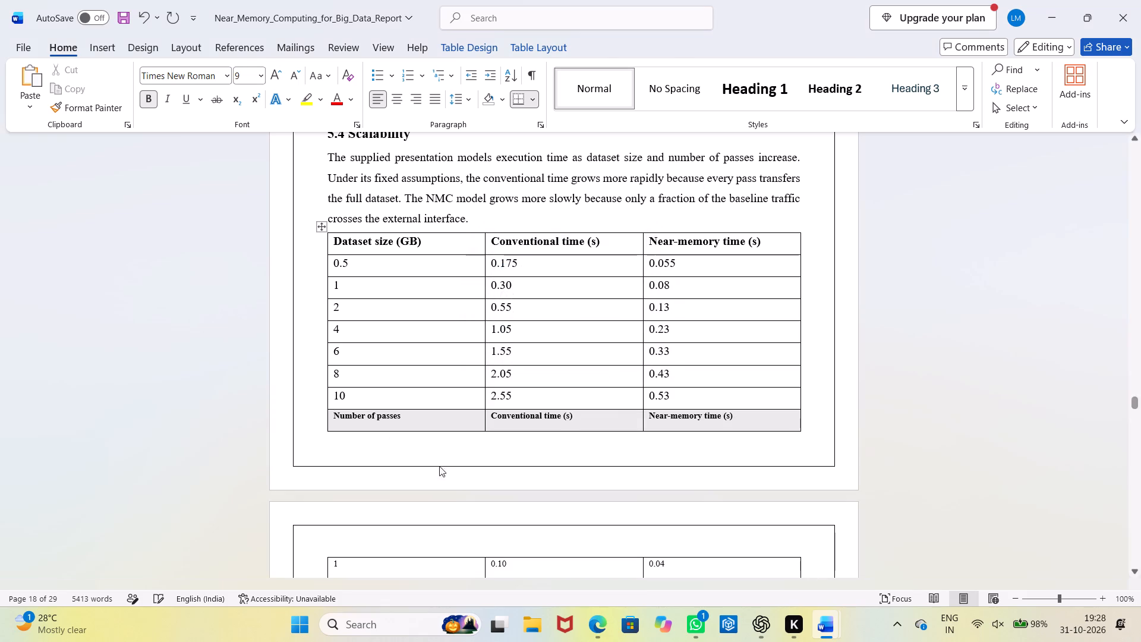
Remove the shading from the Number of passes header row of the scalability table and set its text to 12 pt.
{"action": "scroll", "coordinate": [445, 470], "scroll_direction": "down", "scroll_amount": 5}
{"action": "scroll", "coordinate": [445, 470], "scroll_direction": "up", "scroll_amount": 4}
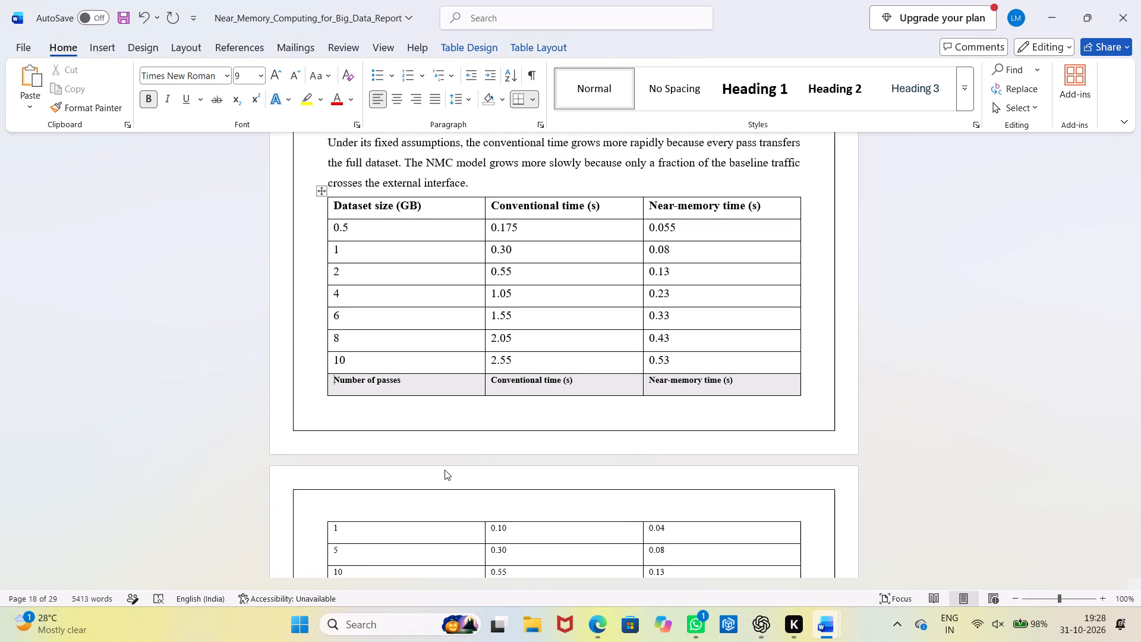
{"action": "left_click_drag", "start_coordinate": [748, 379], "coordinate": [333, 387]}
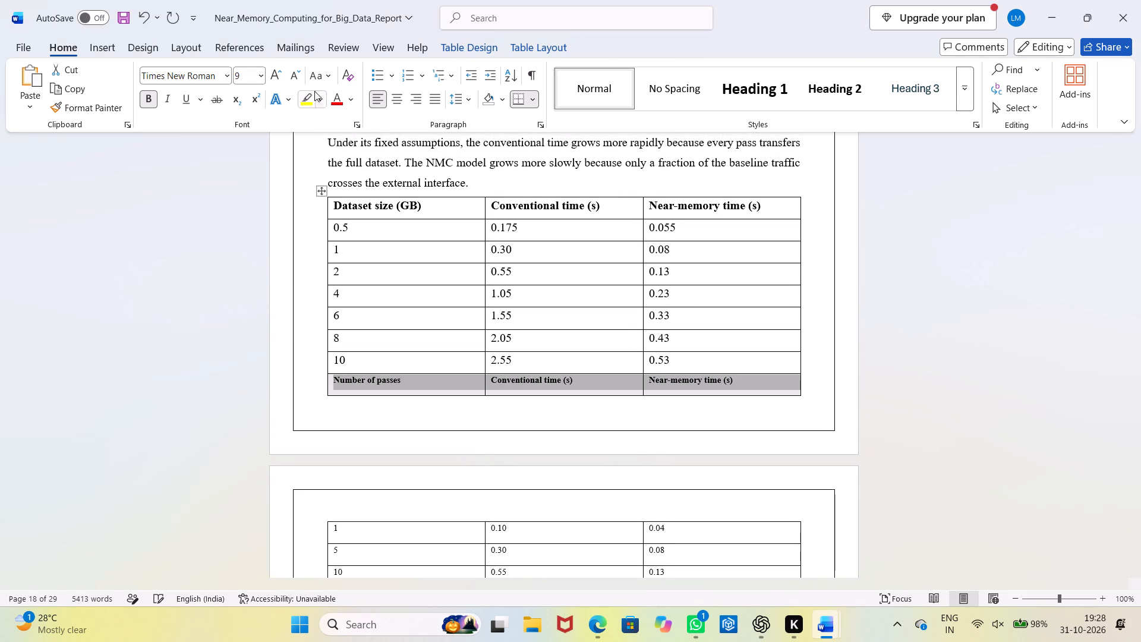
{"action": "left_click", "coordinate": [488, 93]}
{"action": "left_click", "coordinate": [265, 77]}
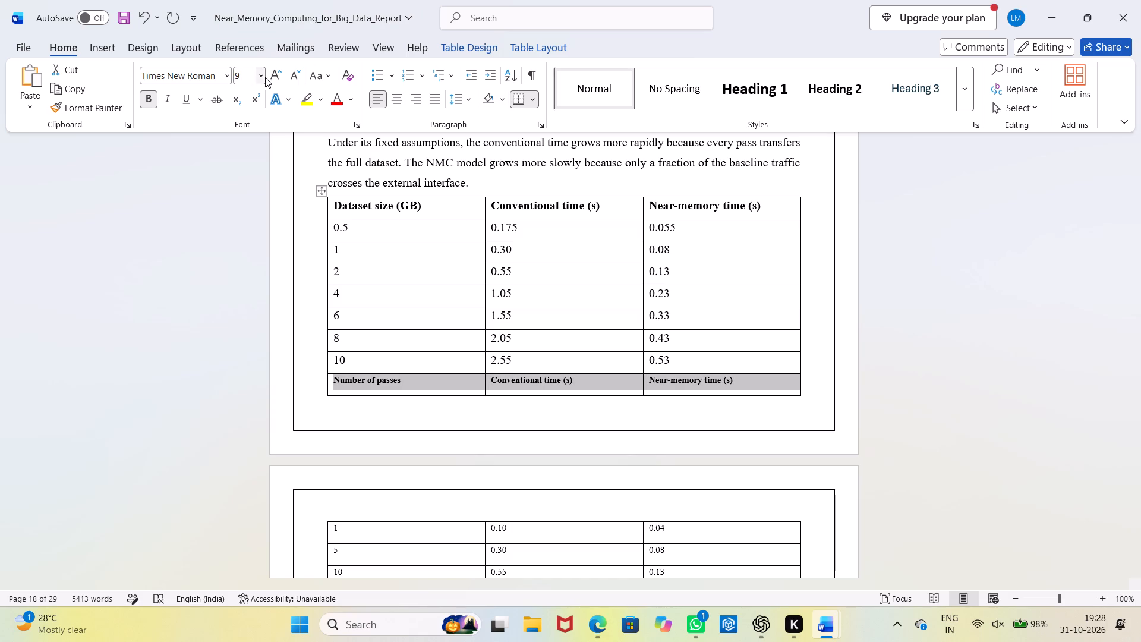
{"action": "triple_click", "coordinate": [270, 74]}
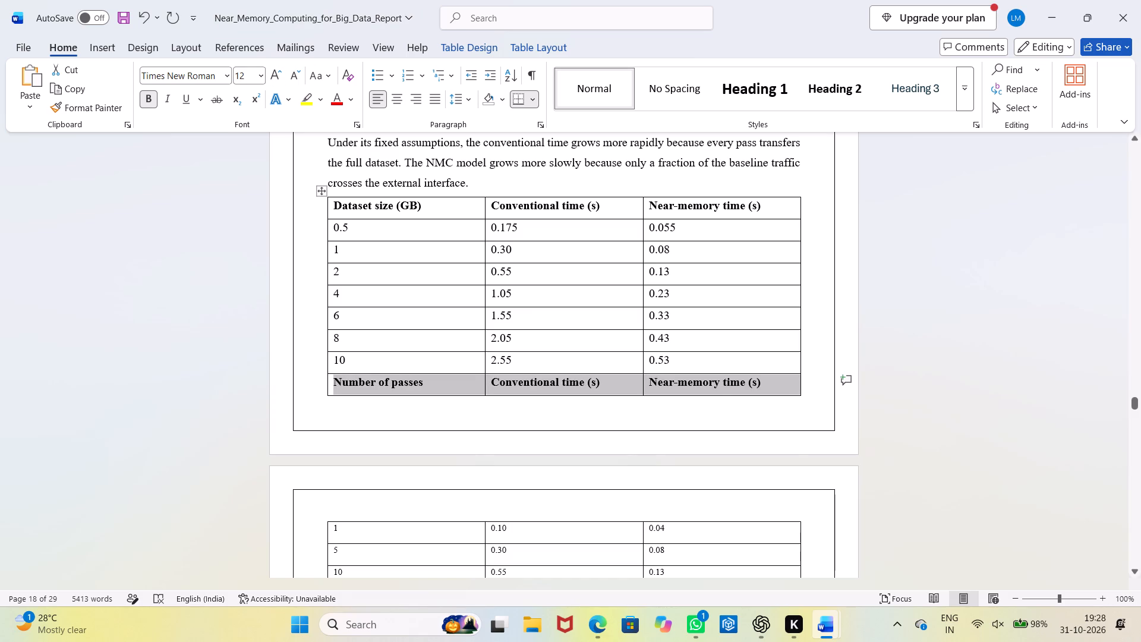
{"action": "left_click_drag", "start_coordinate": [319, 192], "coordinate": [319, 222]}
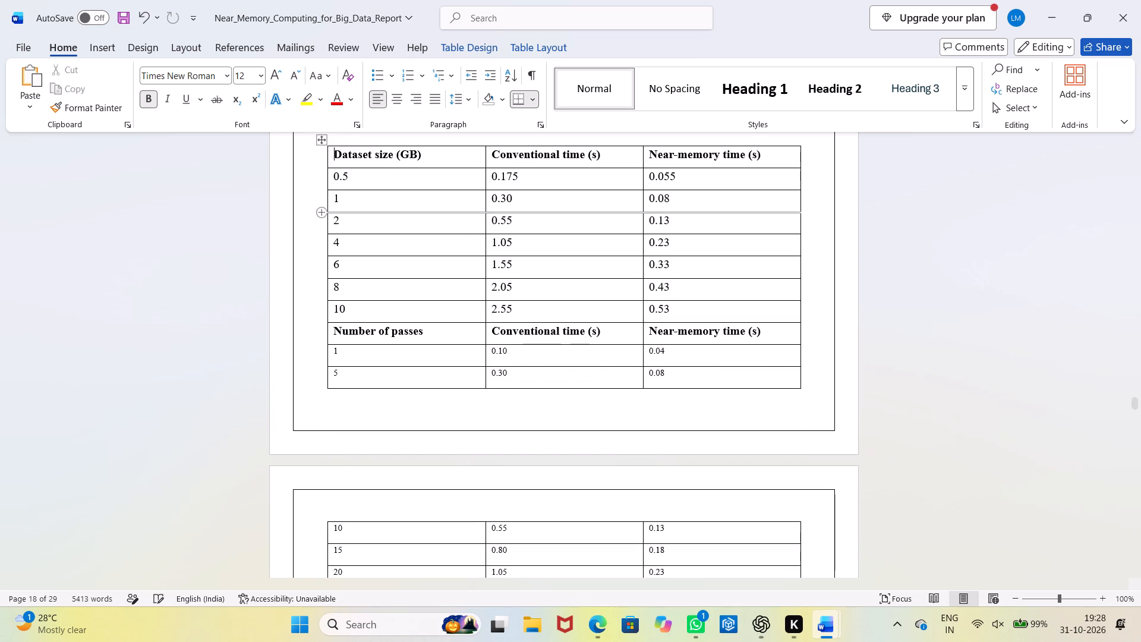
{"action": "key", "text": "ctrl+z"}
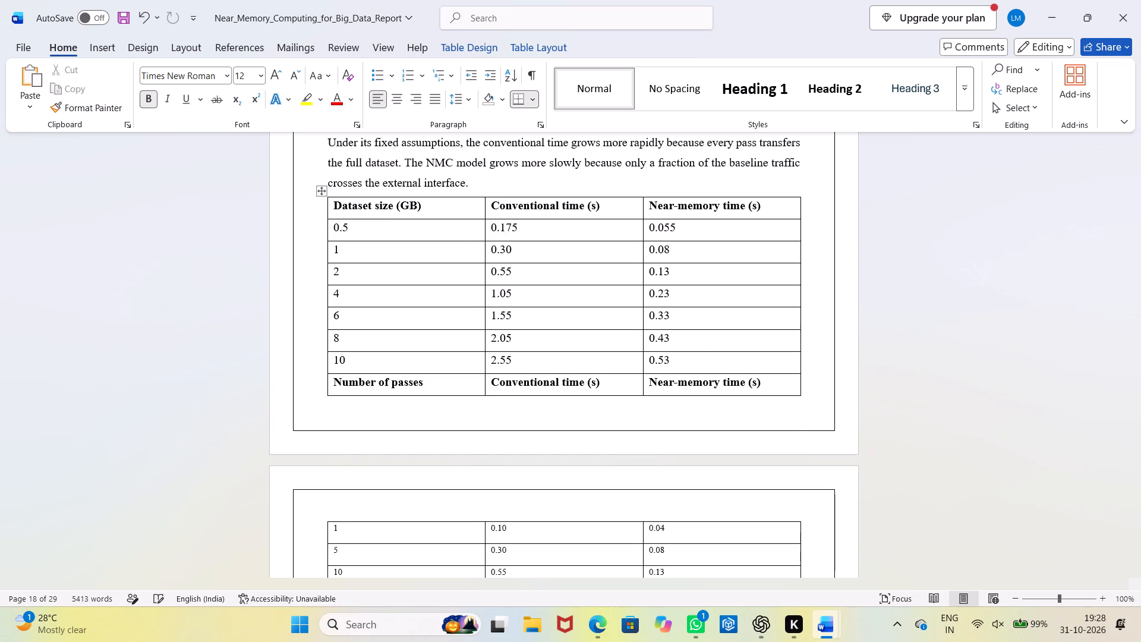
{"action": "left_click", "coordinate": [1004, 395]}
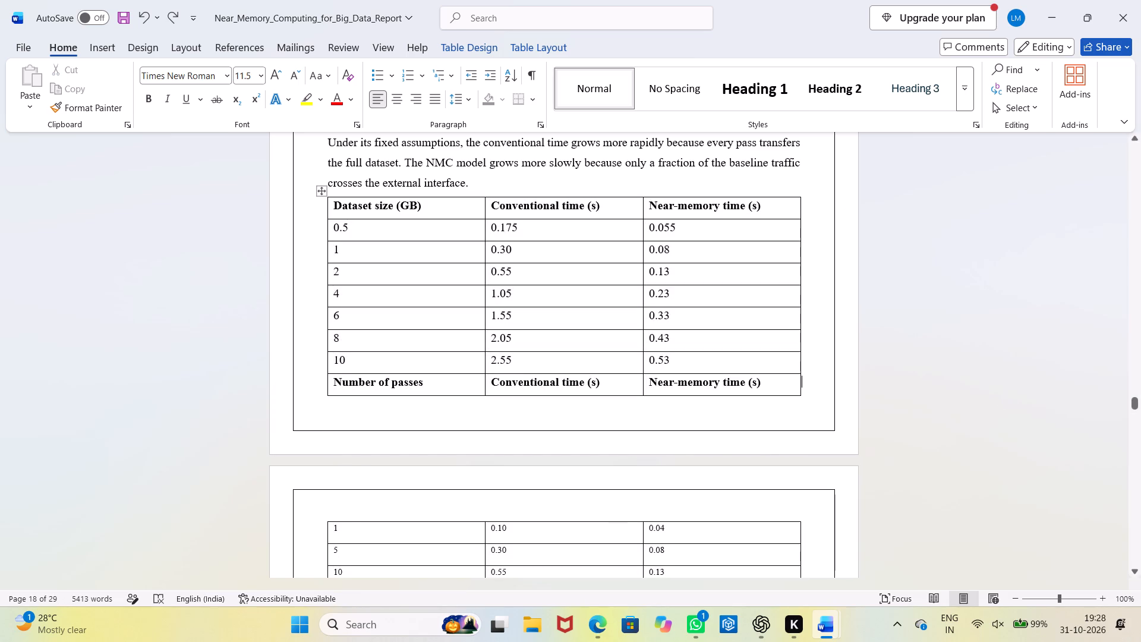
Increase the height of the scalability table's 10 GB row to push the Number of passes header row onto the following page.
{"action": "scroll", "coordinate": [799, 395], "scroll_direction": "down", "scroll_amount": 4}
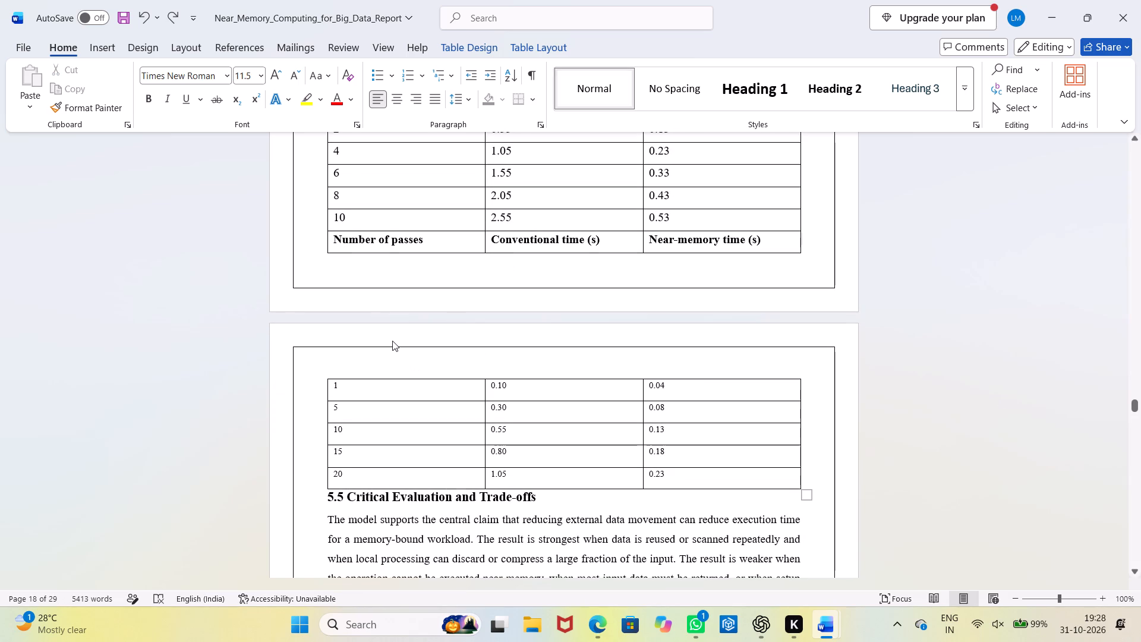
{"action": "scroll", "coordinate": [688, 380], "scroll_direction": "up", "scroll_amount": 2}
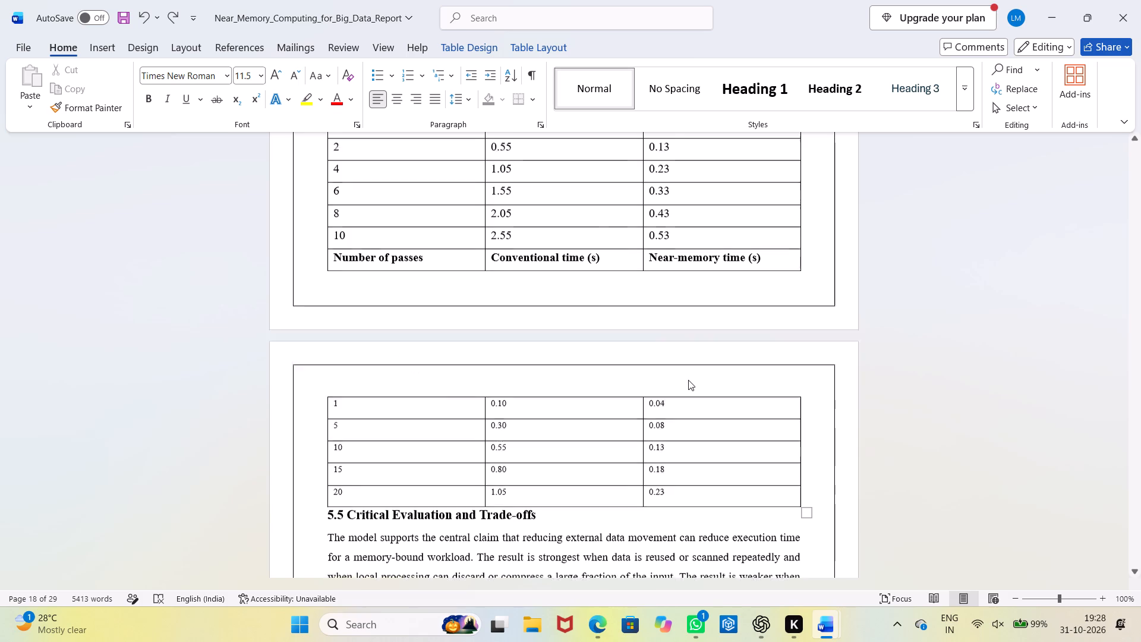
{"action": "scroll", "coordinate": [688, 380], "scroll_direction": "up", "scroll_amount": 3}
{"action": "scroll", "coordinate": [688, 380], "scroll_direction": "down", "scroll_amount": 1}
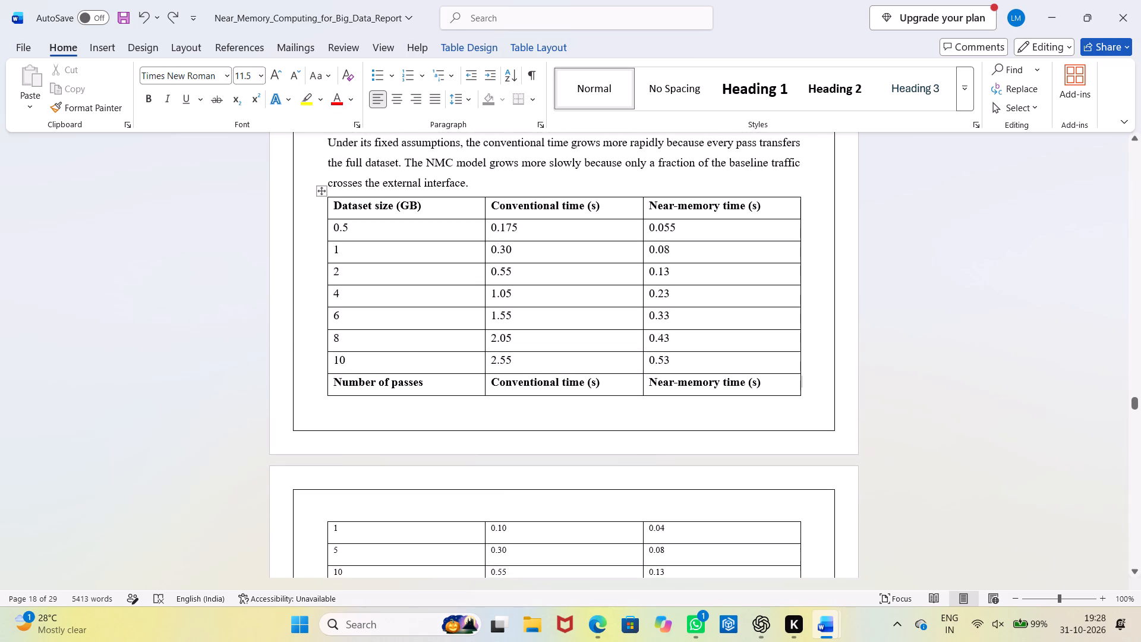
{"action": "scroll", "coordinate": [595, 344], "scroll_direction": "down", "scroll_amount": 2}
{"action": "scroll", "coordinate": [595, 344], "scroll_direction": "up", "scroll_amount": 1}
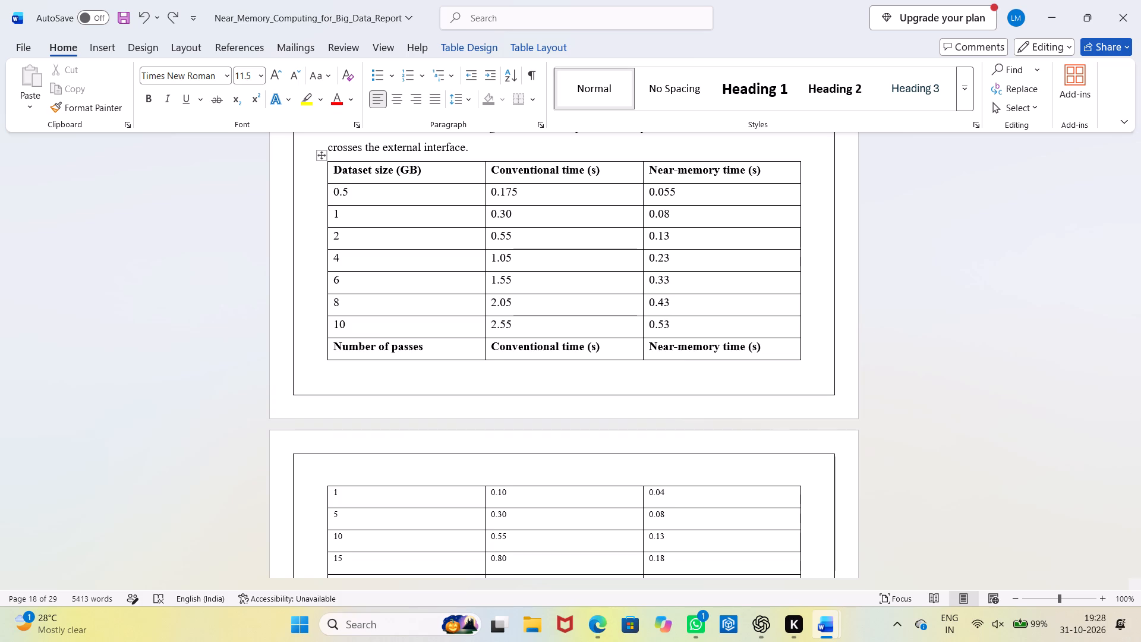
{"action": "scroll", "coordinate": [692, 576], "scroll_direction": "down", "scroll_amount": 4}
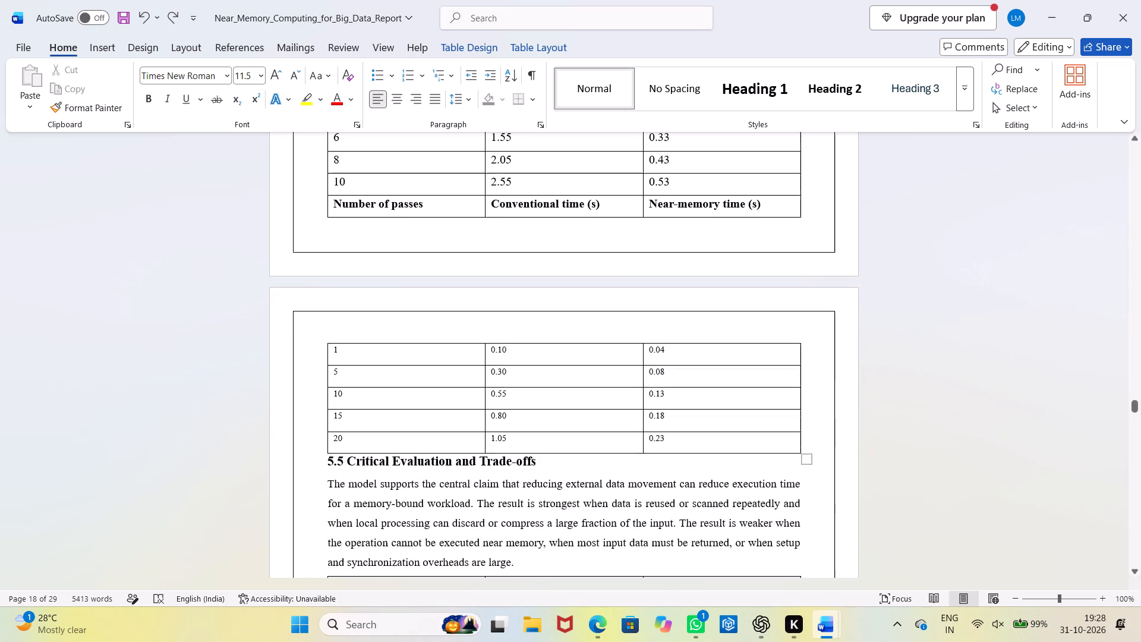
{"action": "scroll", "coordinate": [691, 479], "scroll_direction": "up", "scroll_amount": 2}
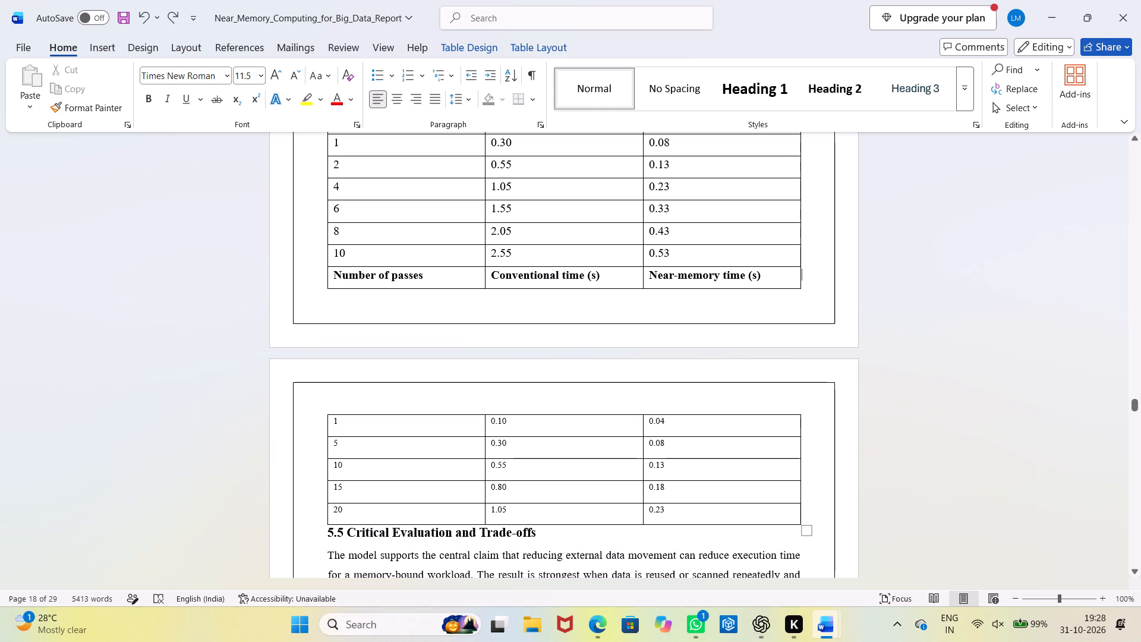
{"action": "left_click_drag", "start_coordinate": [789, 267], "coordinate": [793, 288]}
{"action": "scroll", "coordinate": [745, 410], "scroll_direction": "up", "scroll_amount": 3}
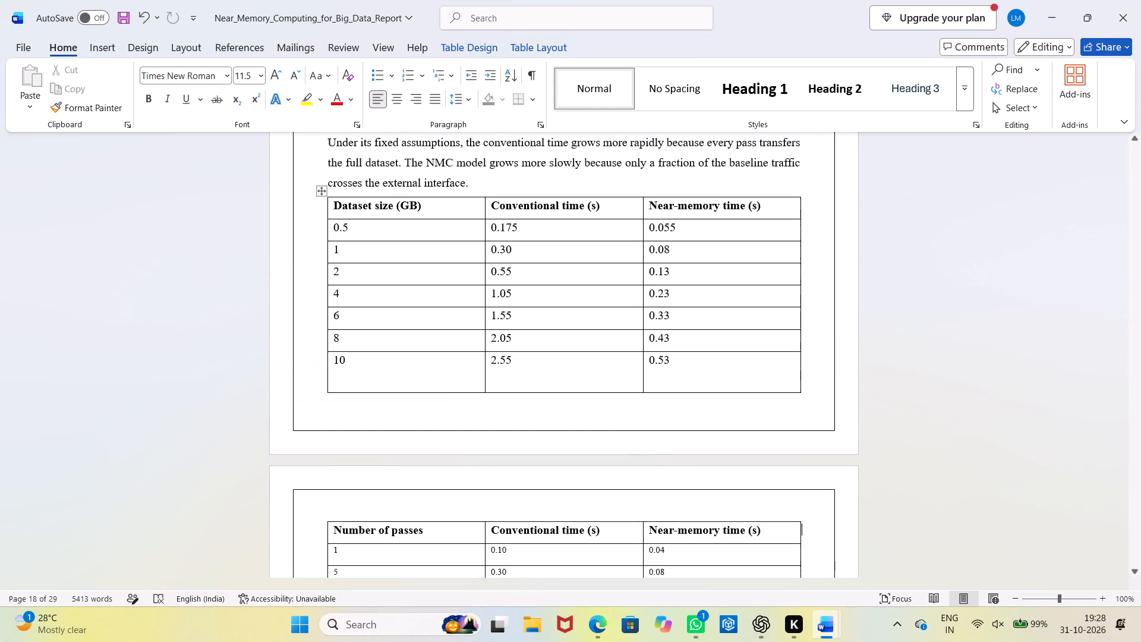
{"action": "left_click", "coordinate": [736, 351]}
{"action": "left_click_drag", "start_coordinate": [736, 351], "coordinate": [737, 360]}
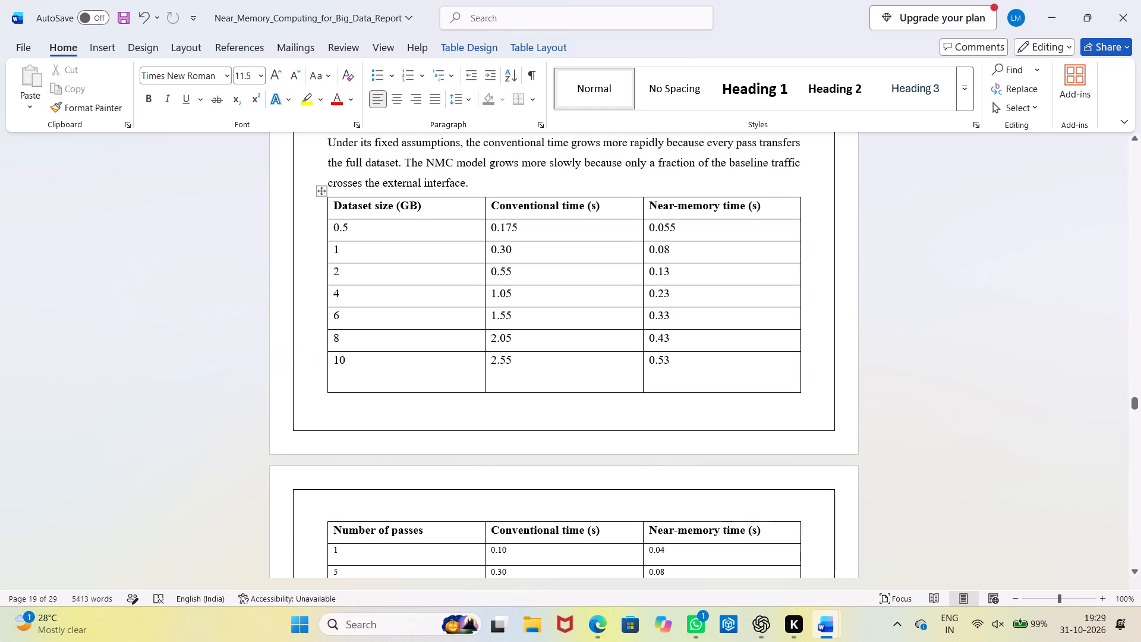
{"action": "left_click_drag", "start_coordinate": [737, 360], "coordinate": [737, 364]}
{"action": "left_click", "coordinate": [736, 353]}
Set the Number of passes rows of the scalability table, from the header through the 20 passes row, to 12 pt.
{"action": "scroll", "coordinate": [711, 483], "scroll_direction": "down", "scroll_amount": 5}
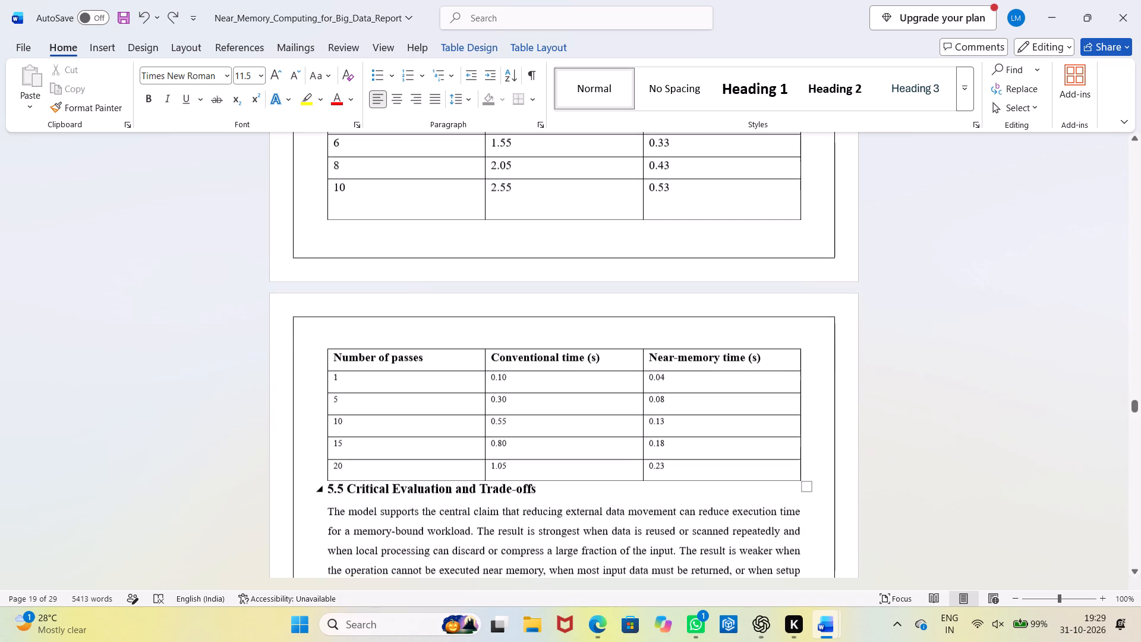
{"action": "left_click_drag", "start_coordinate": [762, 467], "coordinate": [334, 355]}
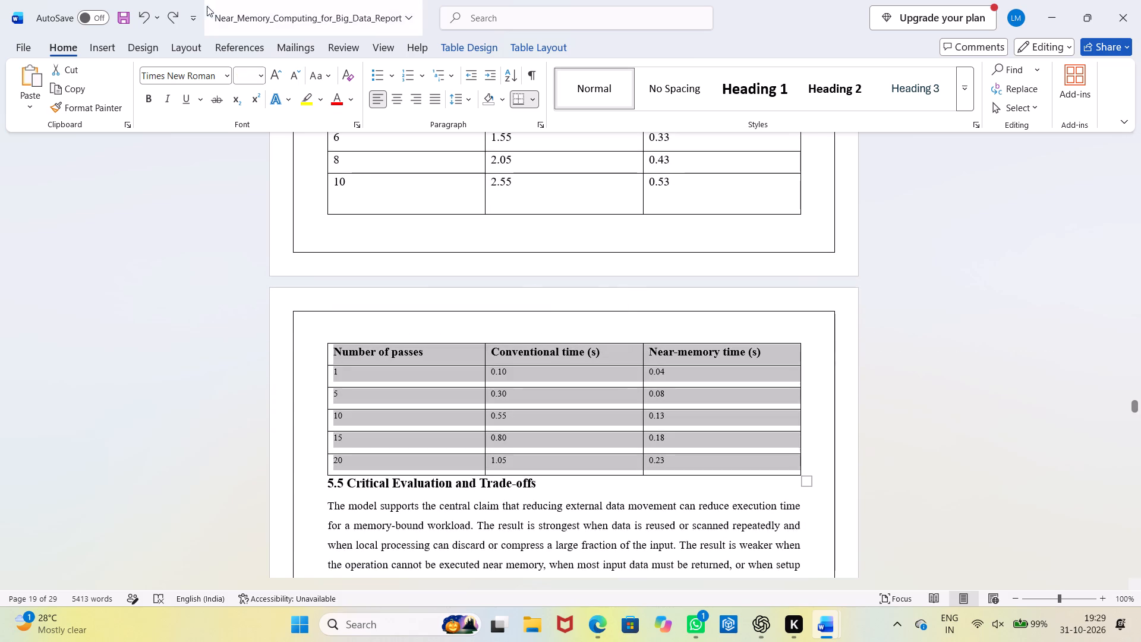
{"action": "left_click", "coordinate": [248, 74]}
{"action": "type", "text": "12"}
{"action": "key", "text": "Return"}
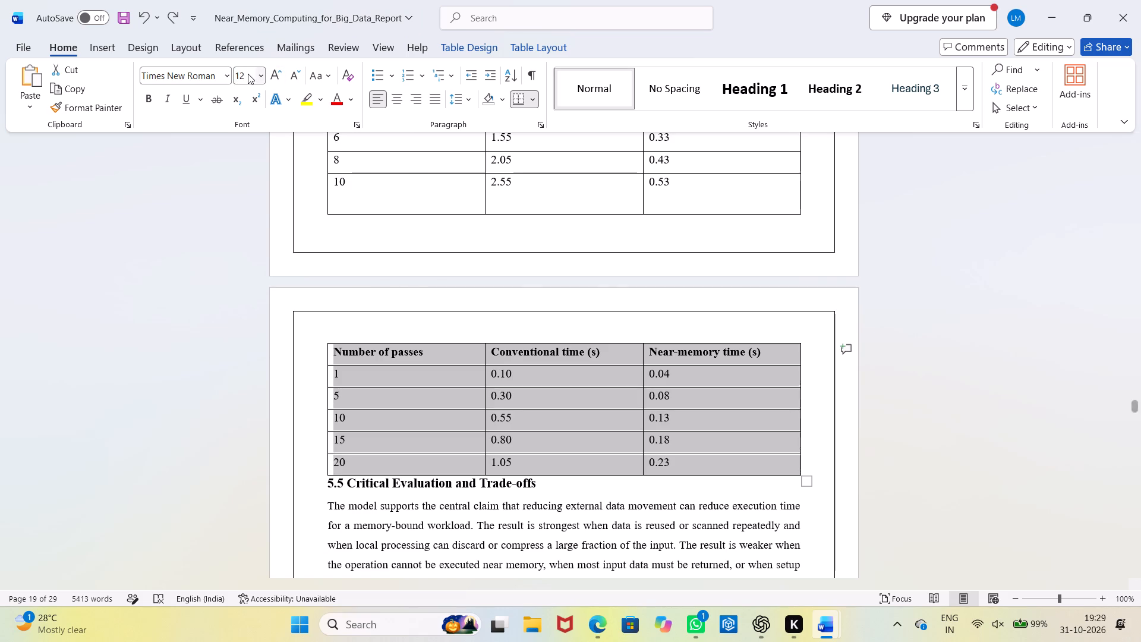
Set the heading 5.5 Critical Evaluation and Trade-offs to 14 pt.
{"action": "scroll", "coordinate": [572, 353], "scroll_direction": "down", "scroll_amount": 4}
{"action": "left_click_drag", "start_coordinate": [553, 348], "coordinate": [373, 335]}
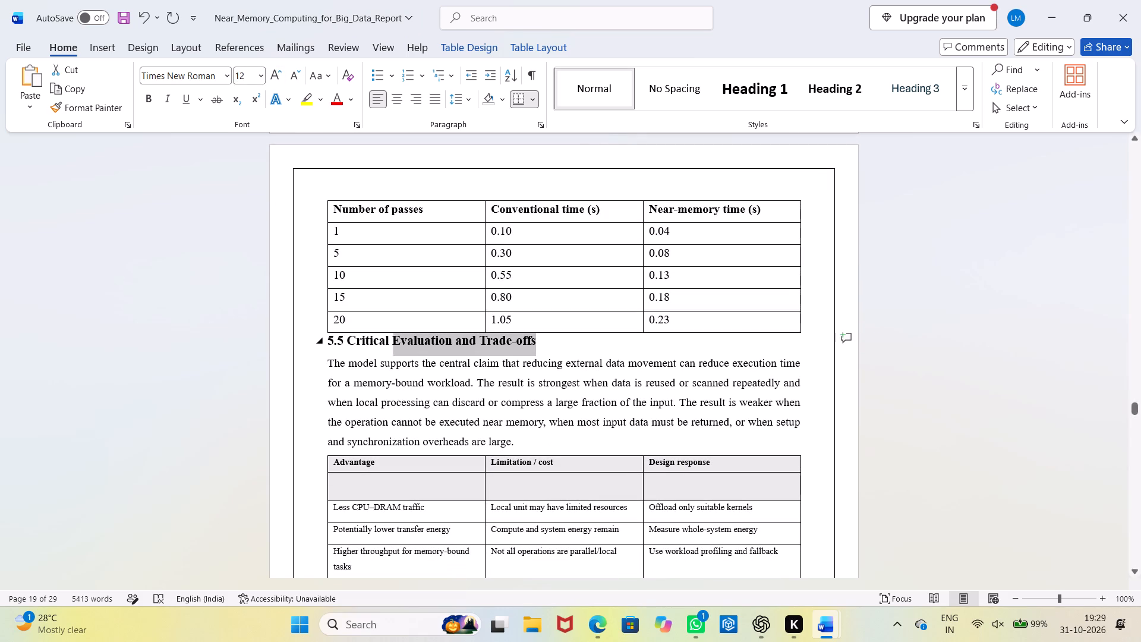
{"action": "left_click_drag", "start_coordinate": [373, 335], "coordinate": [313, 344]}
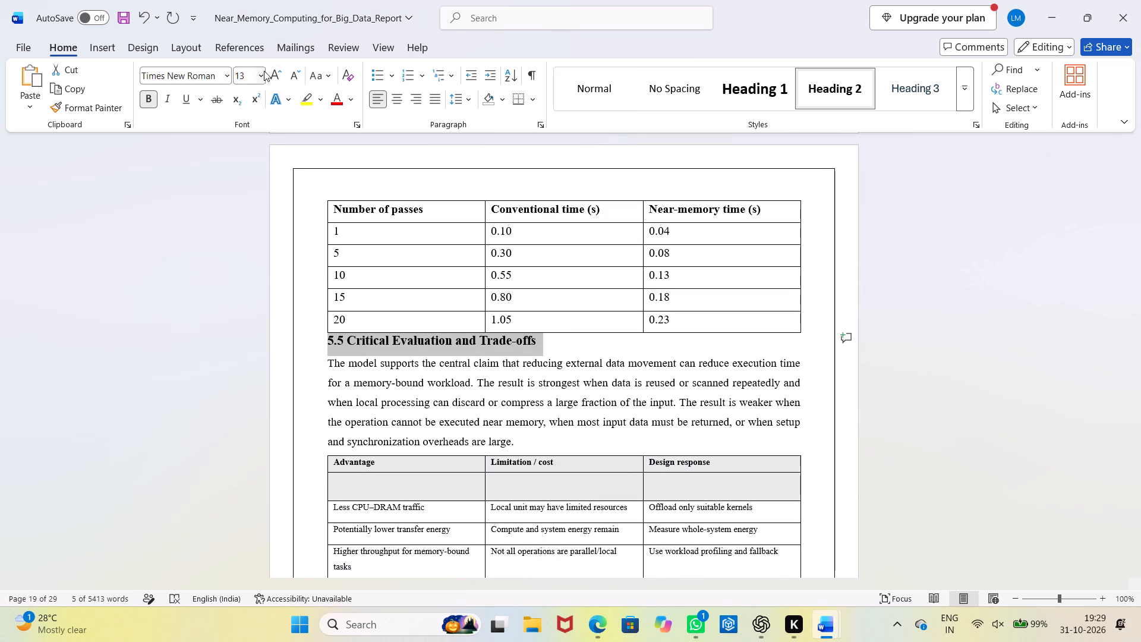
{"action": "left_click", "coordinate": [264, 71]}
{"action": "left_click", "coordinate": [274, 73]}
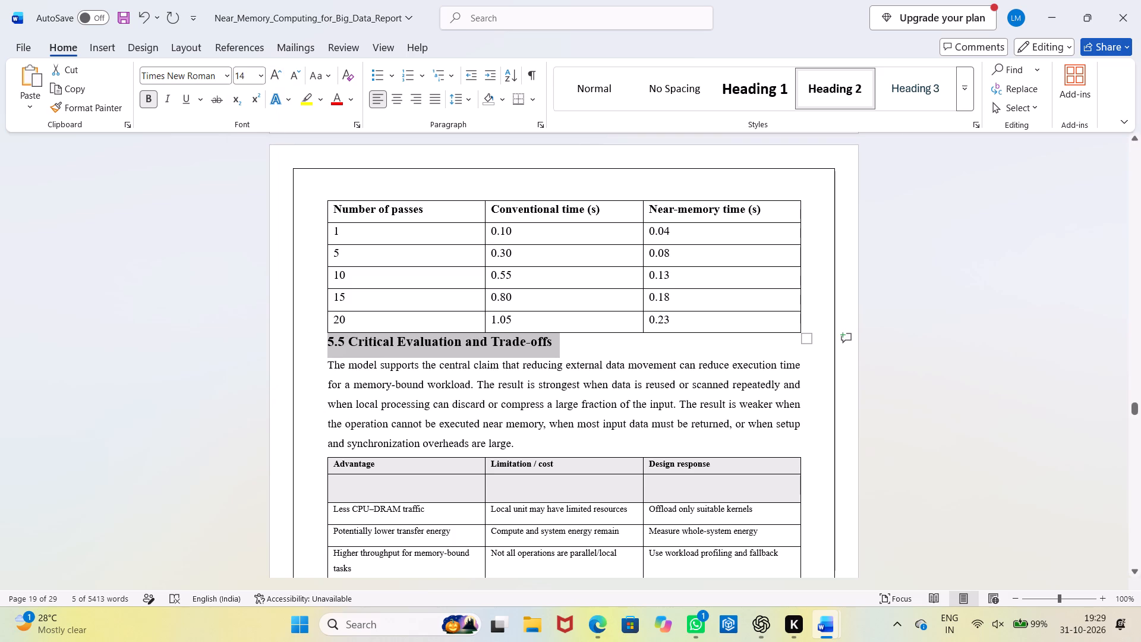
Set the body paragraph directly under heading 5.5 to 12 pt.
{"action": "left_click_drag", "start_coordinate": [539, 447], "coordinate": [301, 370]}
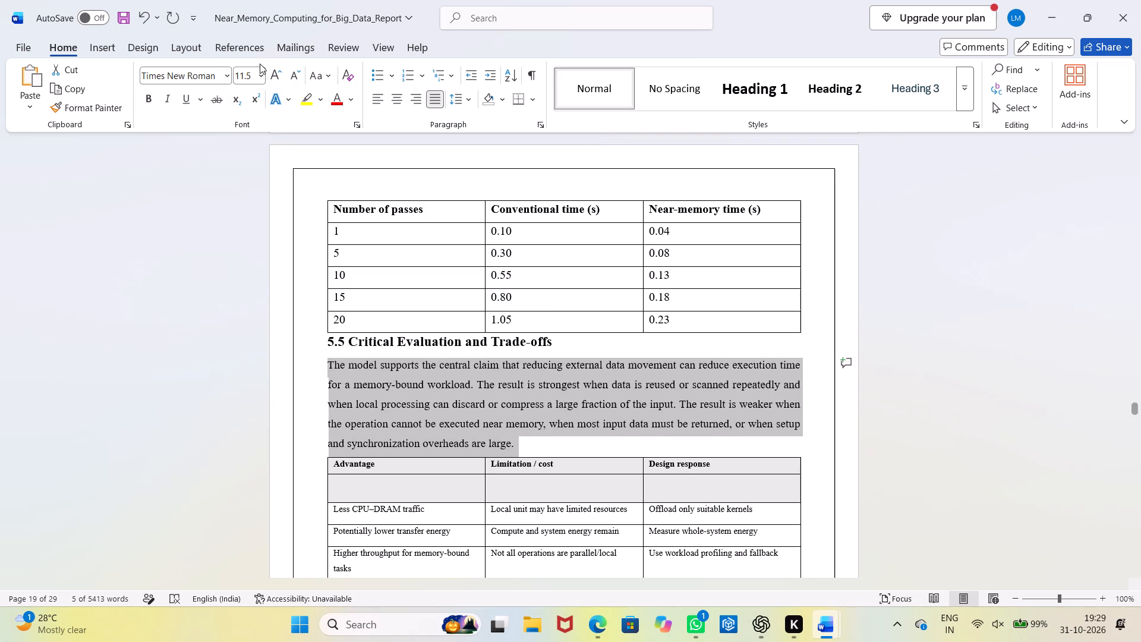
{"action": "left_click", "coordinate": [269, 72]}
Delete the blank shaded row beneath the Advantage header row of the trade-offs table in section 5.5.
{"action": "scroll", "coordinate": [559, 386], "scroll_direction": "down", "scroll_amount": 4}
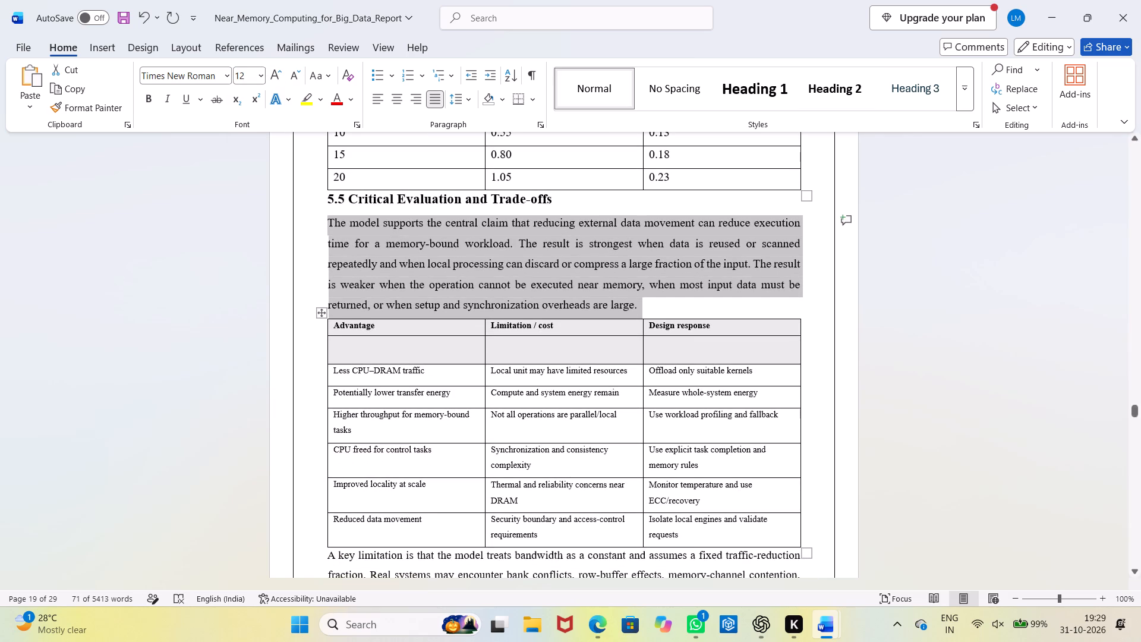
{"action": "left_click_drag", "start_coordinate": [788, 344], "coordinate": [766, 341]}
{"action": "left_click_drag", "start_coordinate": [766, 341], "coordinate": [392, 353]}
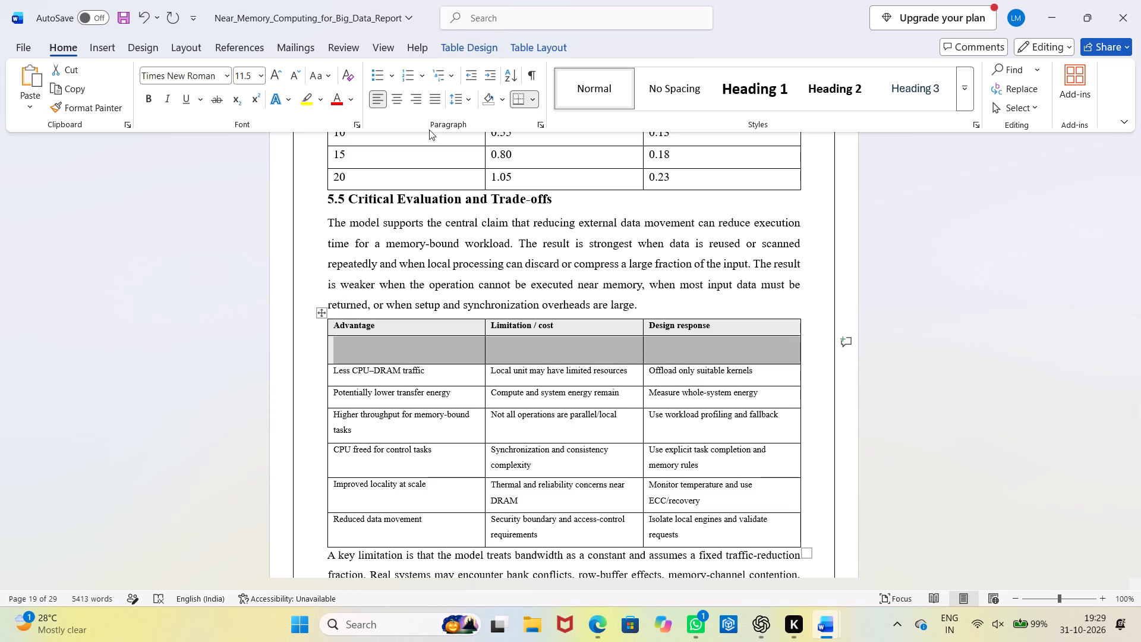
{"action": "key", "text": "BackSpace"}
{"action": "key", "text": "Return"}
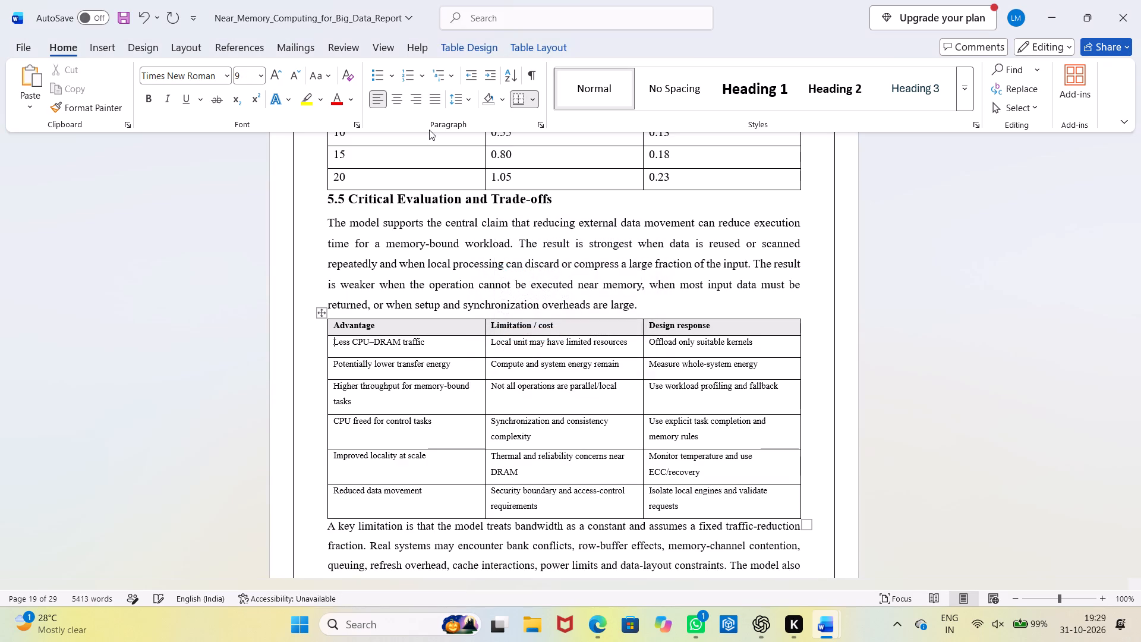
Set all text in the trade-offs table of section 5.5, from the Advantage header through the Reduced data movement row, to 12 pt.
{"action": "left_click_drag", "start_coordinate": [788, 511], "coordinate": [465, 366]}
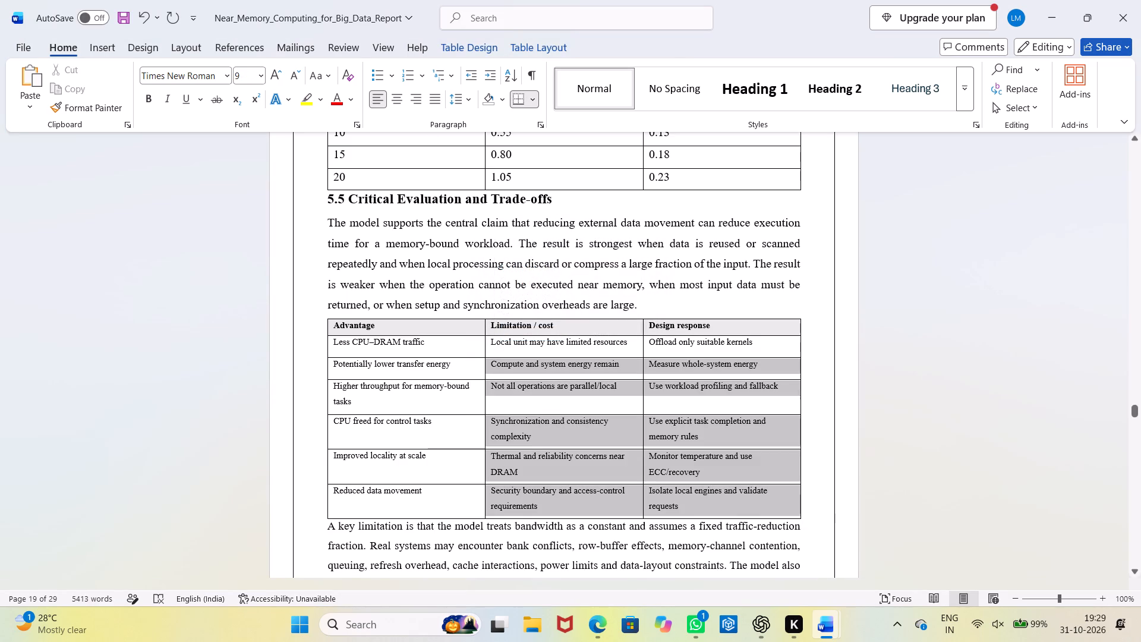
{"action": "left_click_drag", "start_coordinate": [465, 366], "coordinate": [398, 331]}
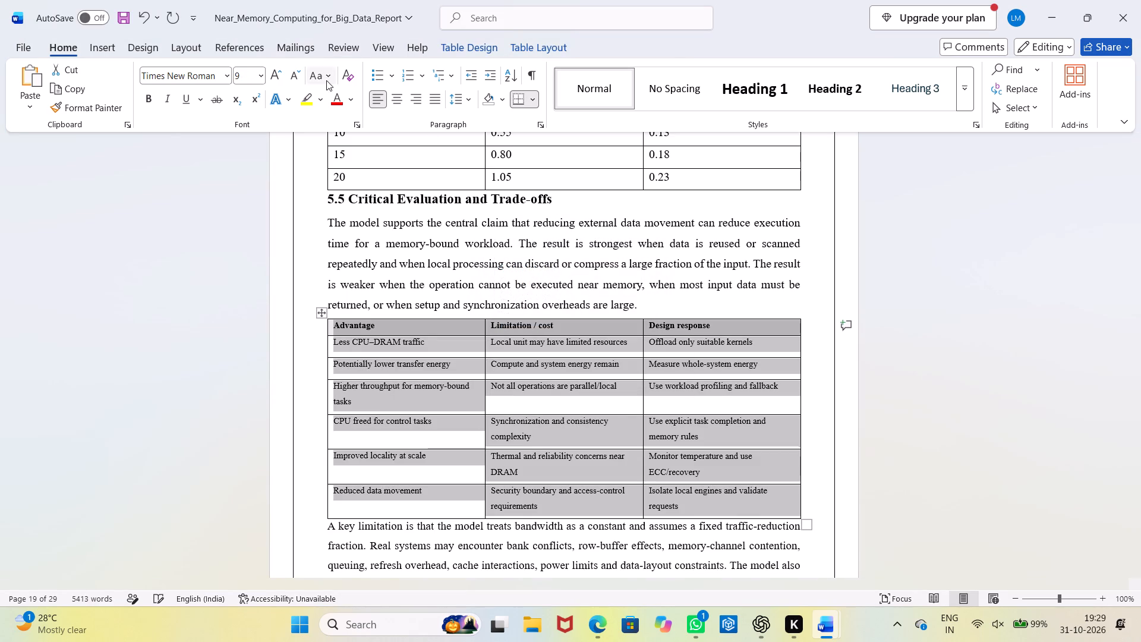
{"action": "triple_click", "coordinate": [276, 78]}
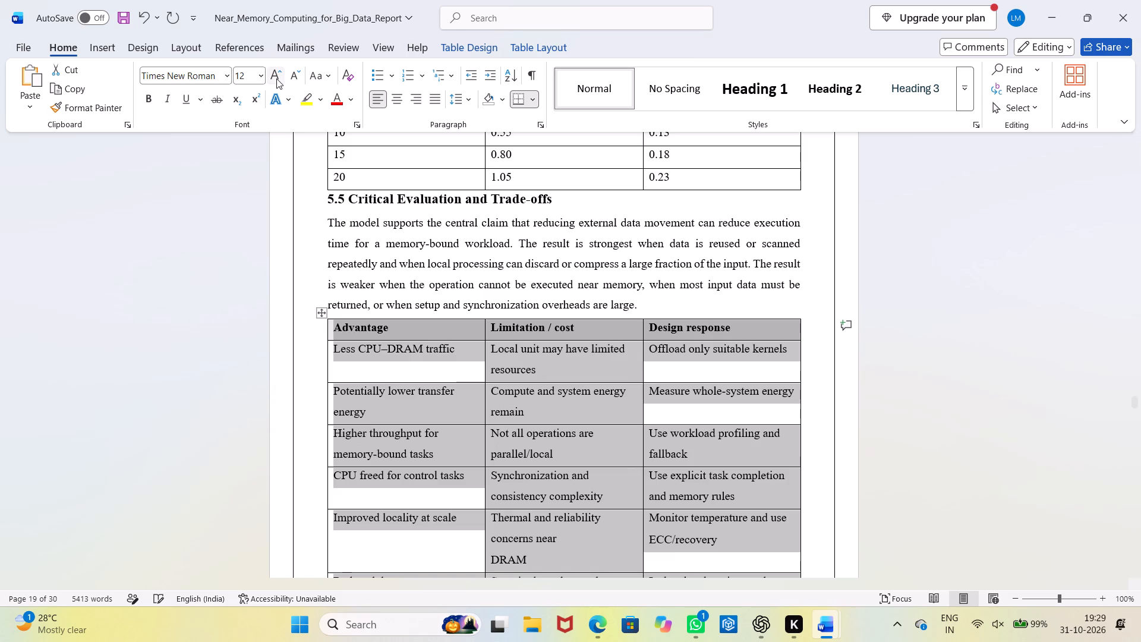
Narrow the Advantage and Limitation / cost columns of the trade-offs table in section 5.5.
{"action": "left_click", "coordinate": [917, 363]}
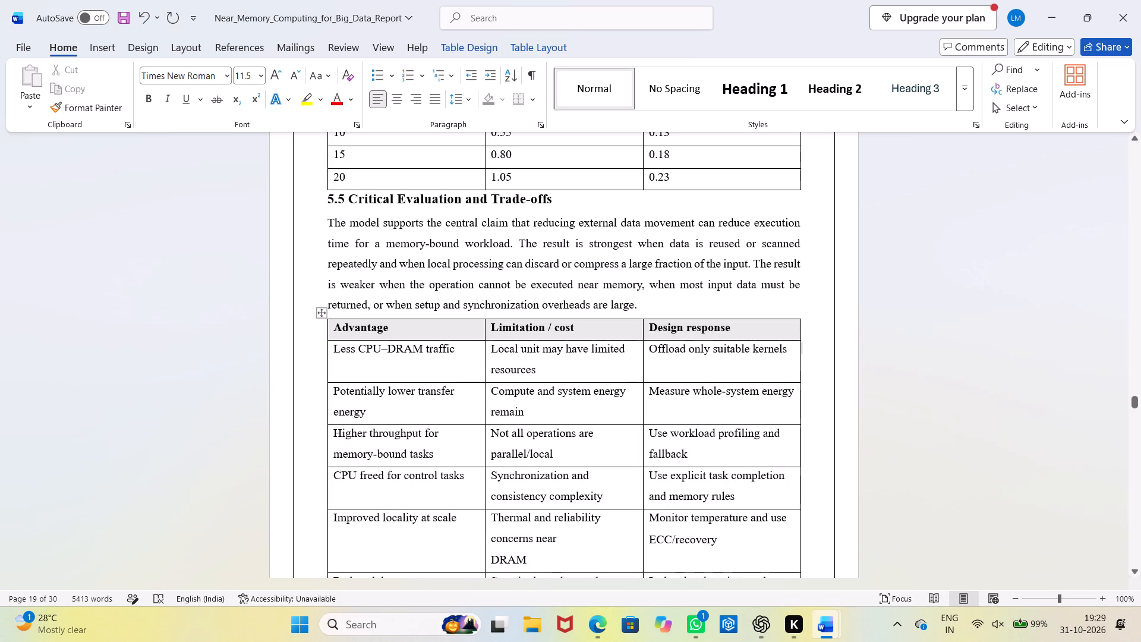
{"action": "left_click_drag", "start_coordinate": [484, 325], "coordinate": [476, 322]}
{"action": "left_click", "coordinate": [643, 328]}
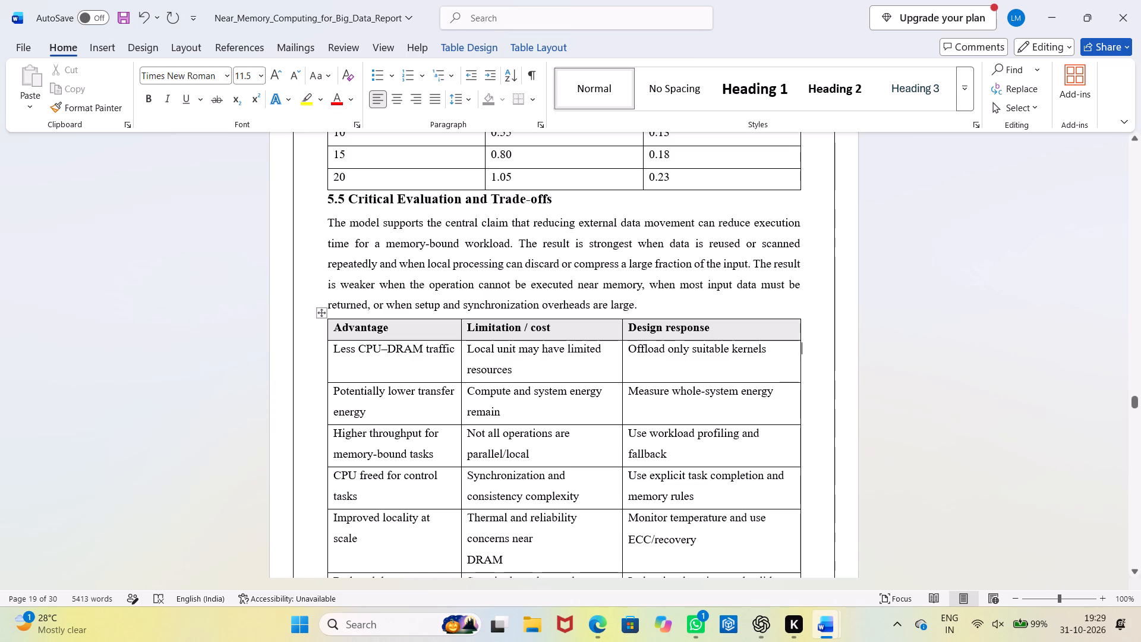
Remove the shading from the Advantage, Limitation / cost and Design response header row of the trade-offs table.
{"action": "left_click_drag", "start_coordinate": [704, 329], "coordinate": [359, 335]}
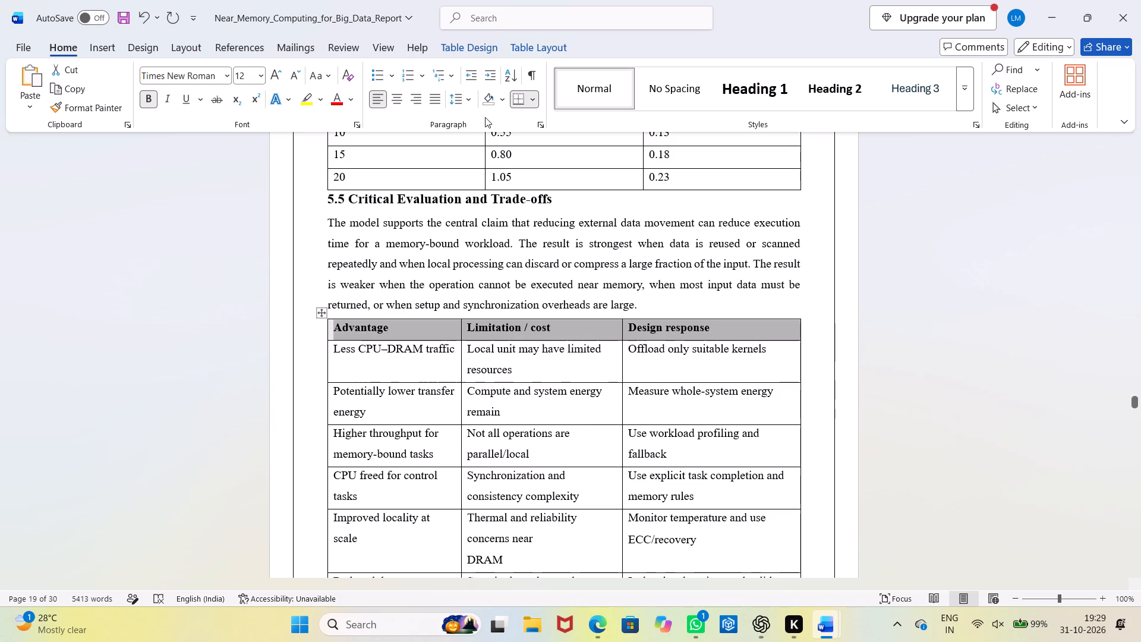
{"action": "left_click", "coordinate": [485, 99]}
Set the paragraph beneath the trade-offs table, starting "A key limitation is", to 12 pt.
{"action": "scroll", "coordinate": [536, 250], "scroll_direction": "down", "scroll_amount": 5}
{"action": "scroll", "coordinate": [565, 320], "scroll_direction": "down", "scroll_amount": 4}
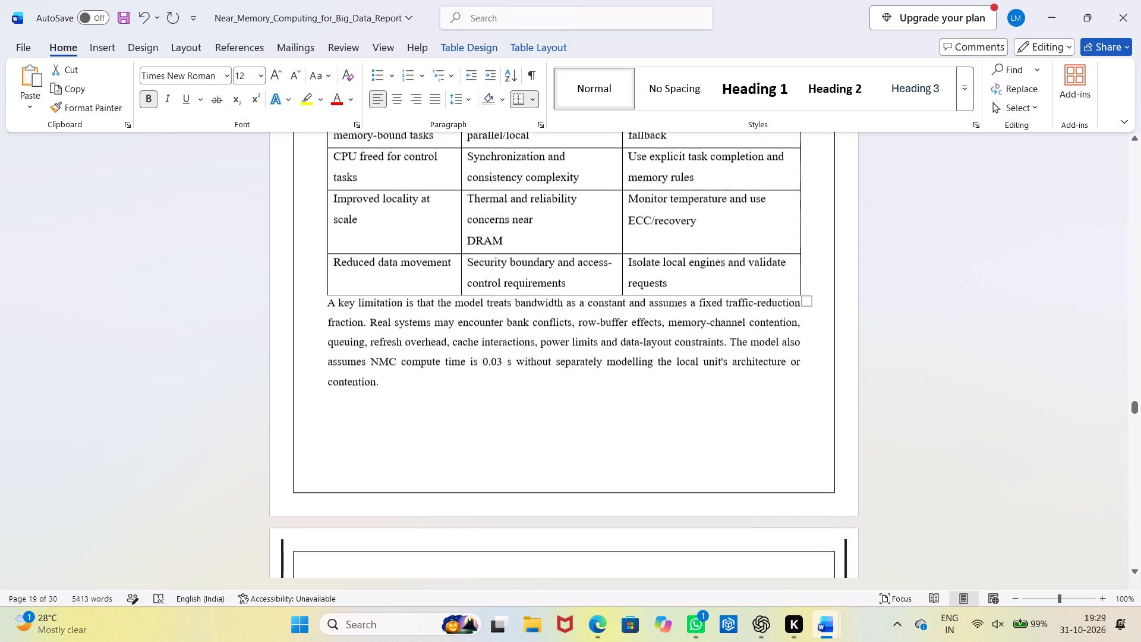
{"action": "left_click_drag", "start_coordinate": [397, 388], "coordinate": [300, 297]}
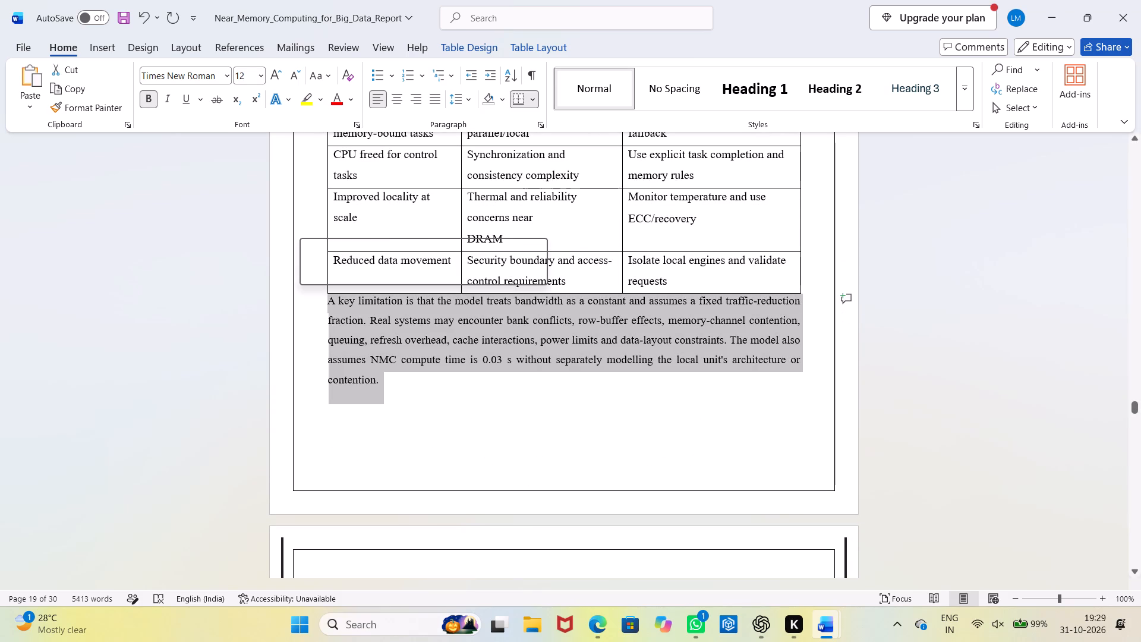
{"action": "left_click", "coordinate": [274, 75]}
{"action": "left_click", "coordinate": [1010, 398]}
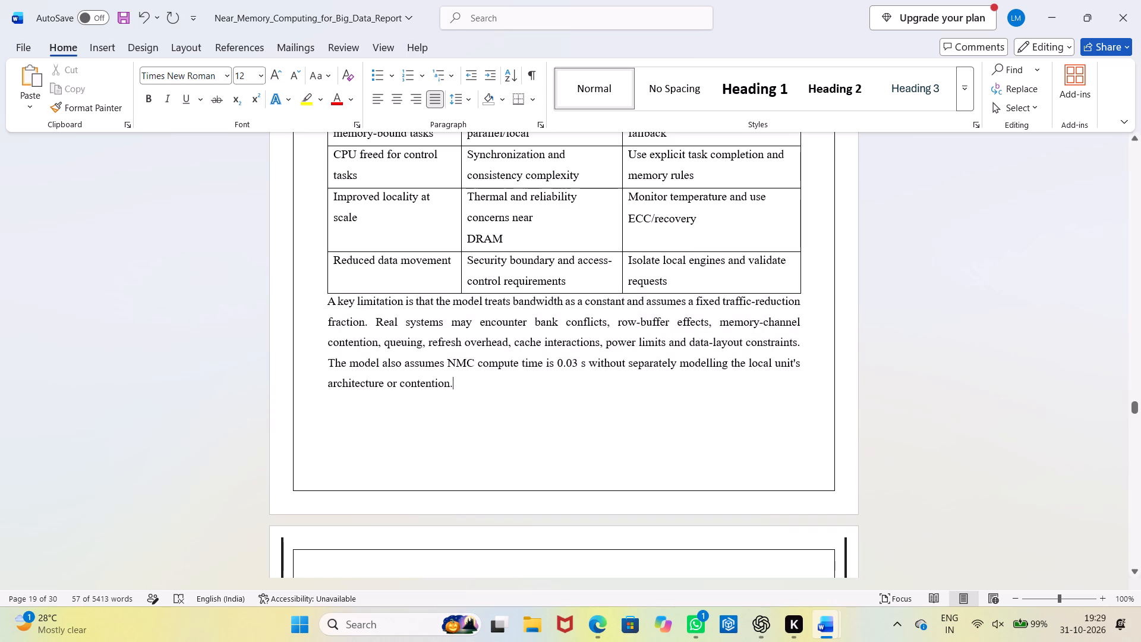
Delete the stray thick vertical lines along both side margins of the page that starts with heading 5.6.
{"action": "scroll", "coordinate": [805, 468], "scroll_direction": "down", "scroll_amount": 4}
{"action": "left_click", "coordinate": [279, 404]}
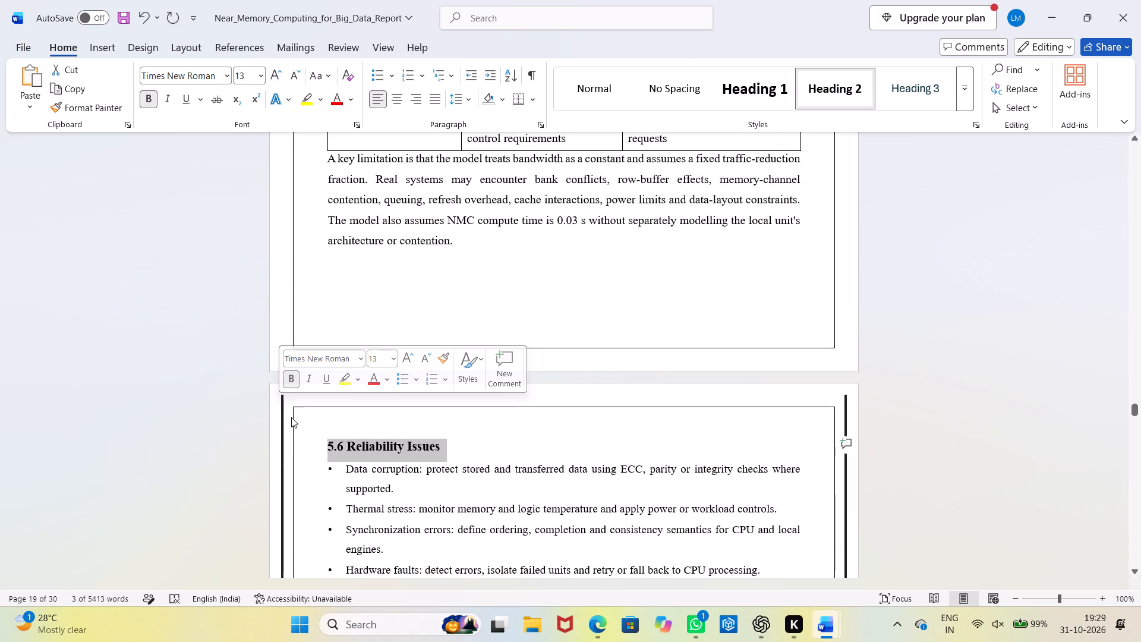
{"action": "left_click", "coordinate": [284, 414]}
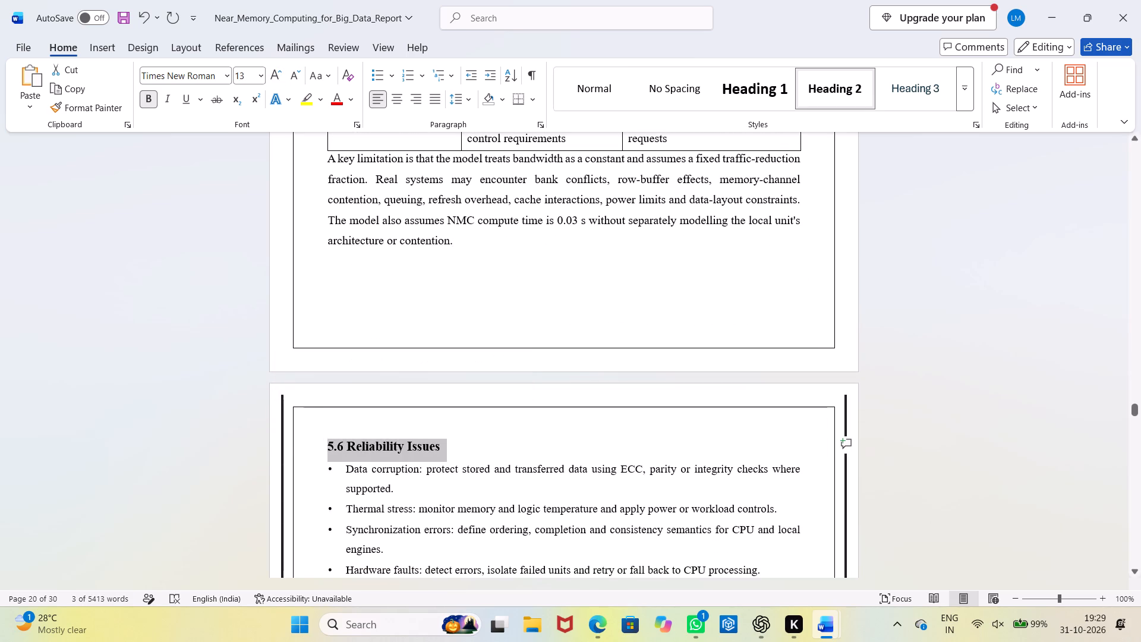
{"action": "key", "text": "BackSpace"}
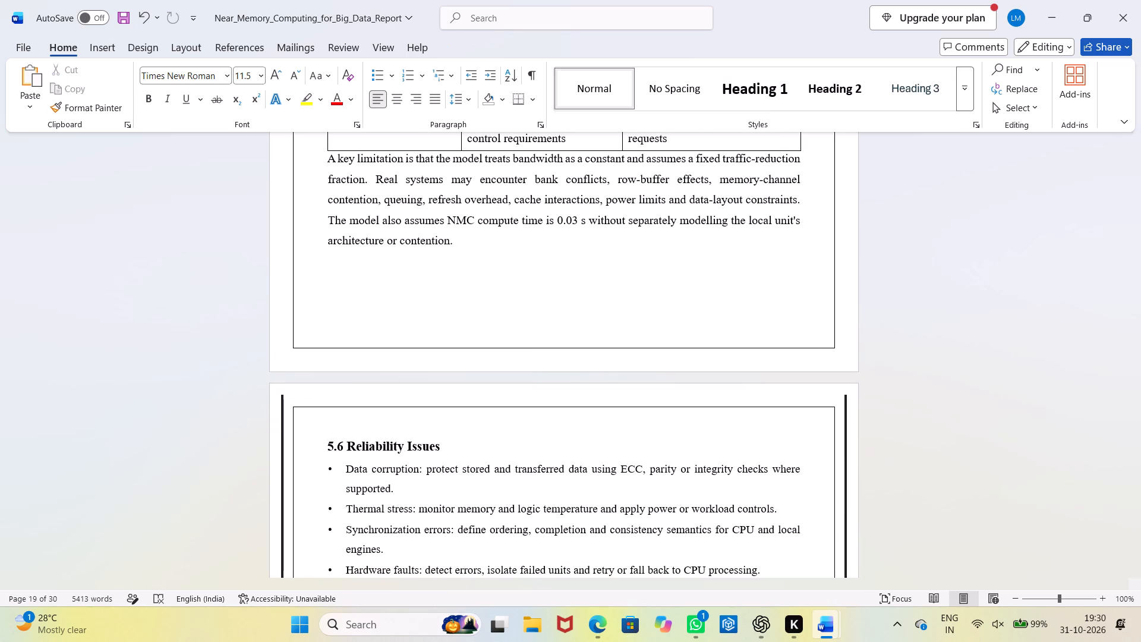
{"action": "left_click", "coordinate": [284, 414]}
{"action": "key", "text": "BackSpace"}
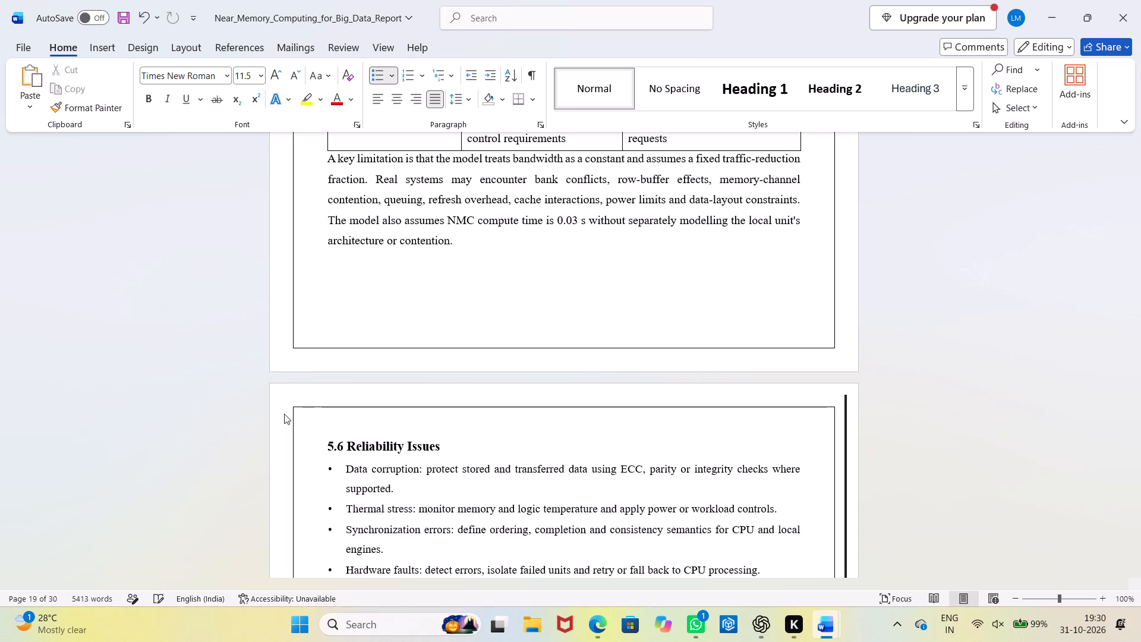
{"action": "left_click", "coordinate": [846, 407]}
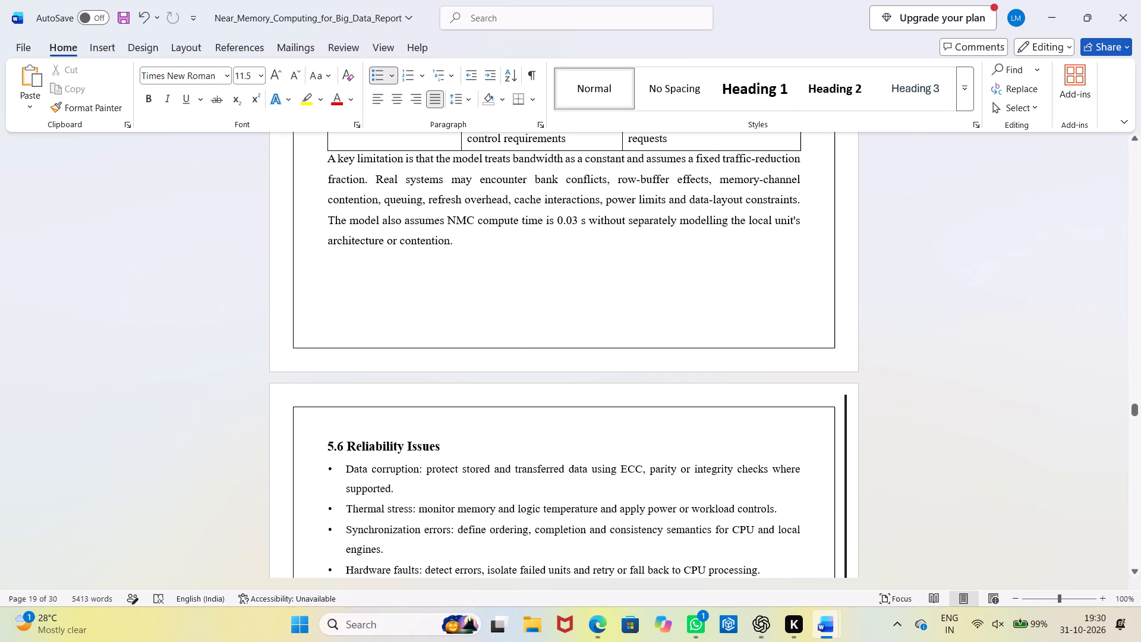
{"action": "key", "text": "BackSpace"}
{"action": "left_click", "coordinate": [846, 407]}
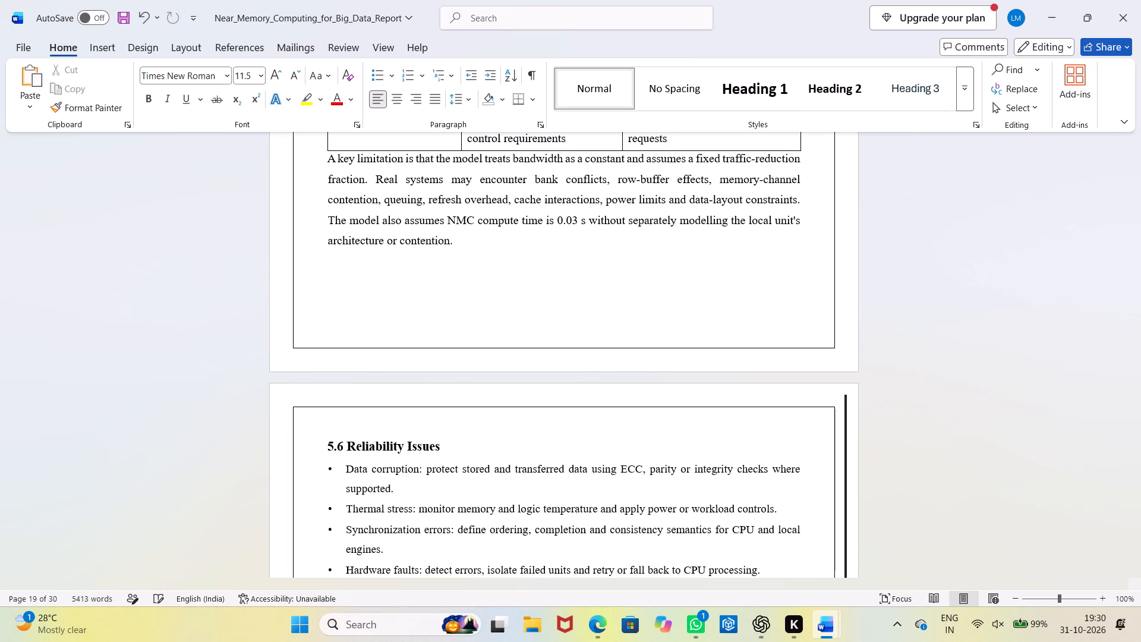
{"action": "key", "text": "BackSpace"}
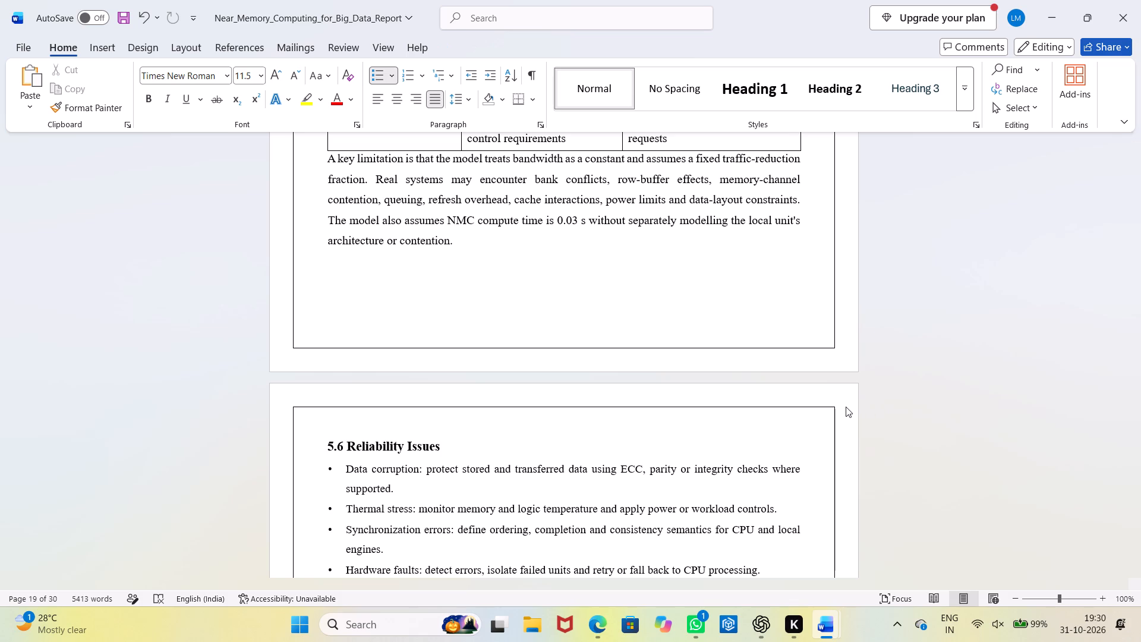
Set the heading 5.6 Reliability Issues to 14 pt.
{"action": "scroll", "coordinate": [824, 440], "scroll_direction": "down", "scroll_amount": 3}
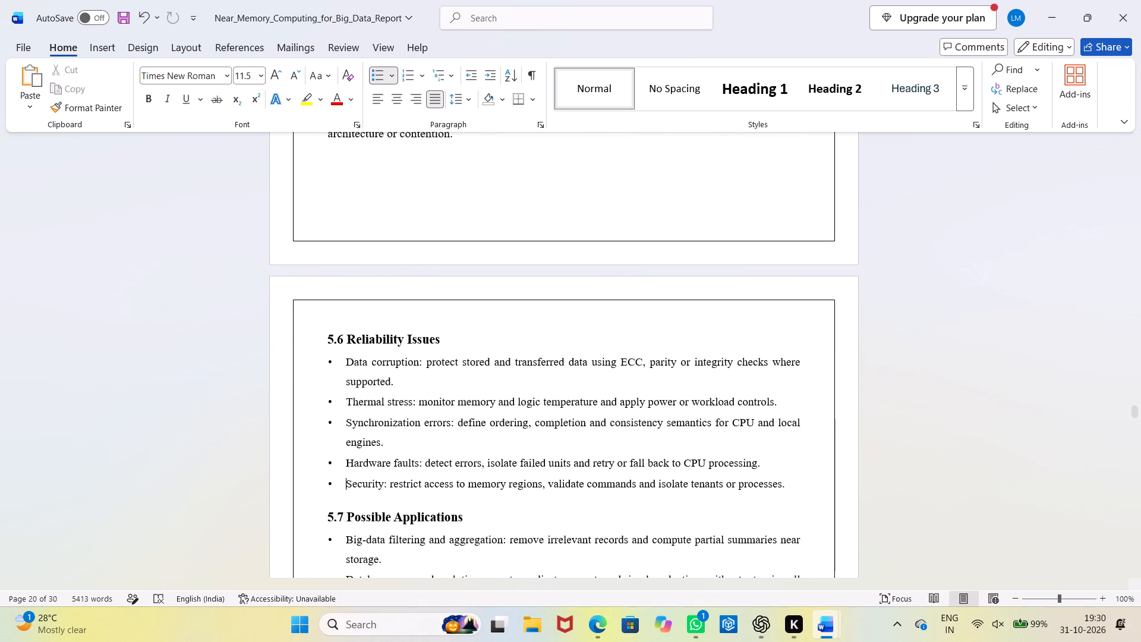
{"action": "left_click_drag", "start_coordinate": [456, 336], "coordinate": [322, 343]}
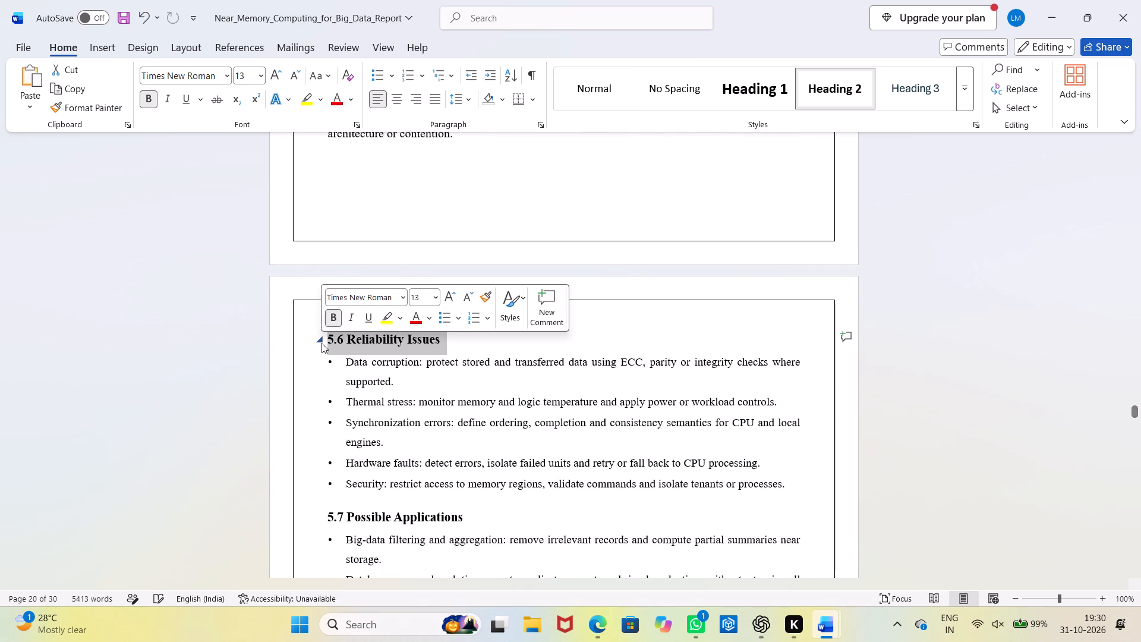
{"action": "left_click", "coordinate": [276, 74]}
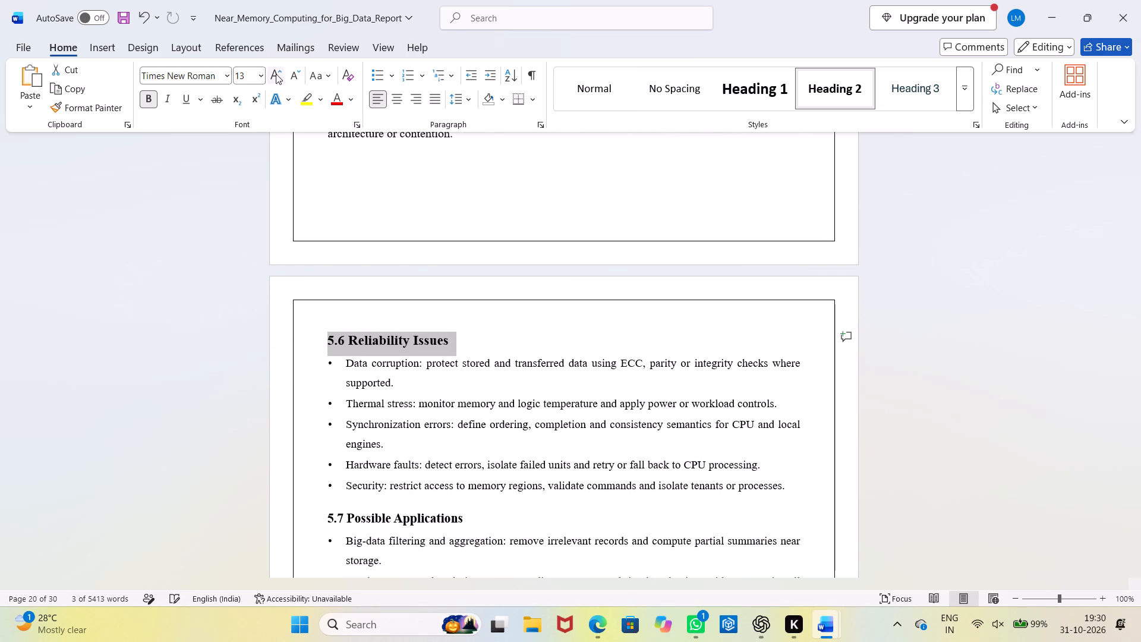
Set the bulleted list under 5.6 Reliability Issues, from Data corruption through Security, to 12 pt.
{"action": "left_click_drag", "start_coordinate": [819, 487], "coordinate": [302, 362]}
{"action": "left_click", "coordinate": [274, 74]}
Set the heading 5.7 Possible Applications to 14 pt.
{"action": "scroll", "coordinate": [332, 191], "scroll_direction": "down", "scroll_amount": 2}
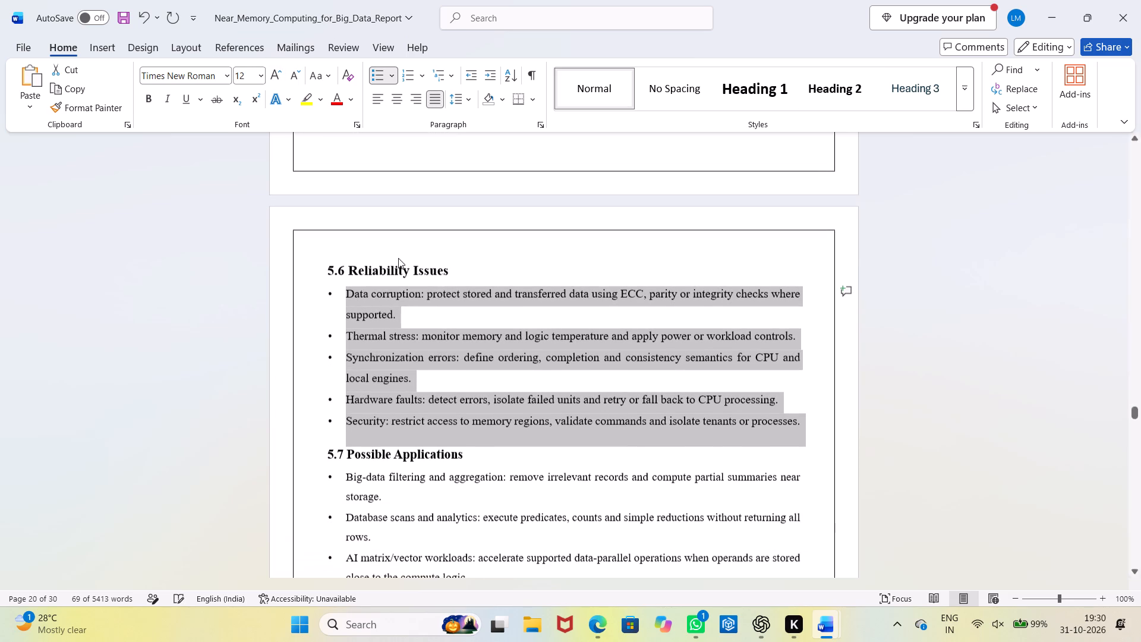
{"action": "left_click_drag", "start_coordinate": [479, 455], "coordinate": [299, 454]}
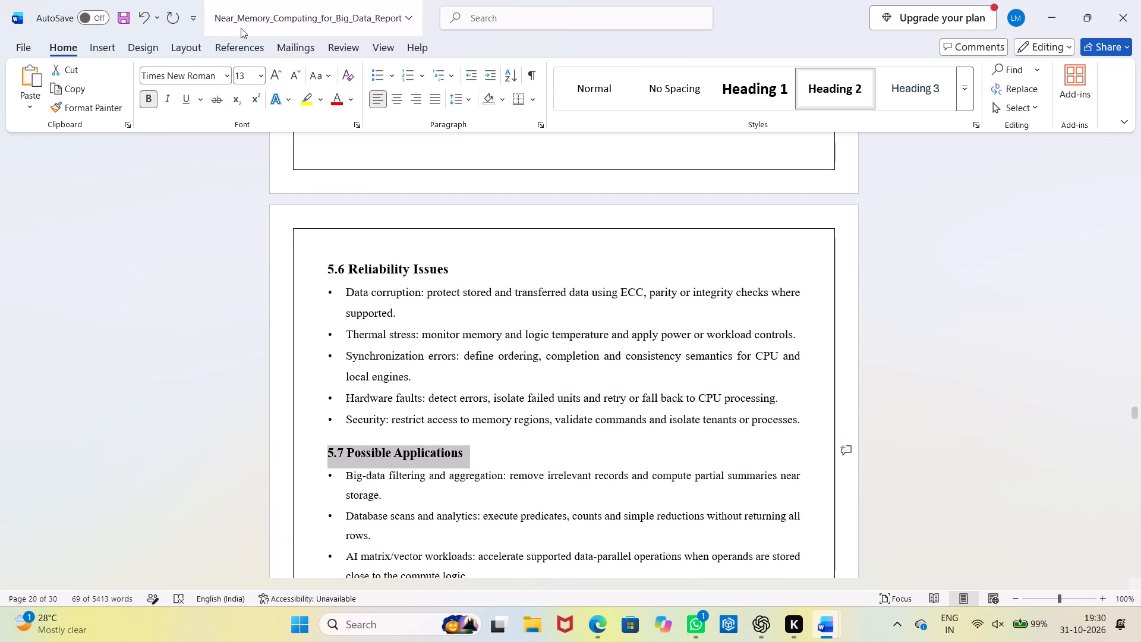
{"action": "left_click", "coordinate": [278, 73]}
Set the bulleted list under 5.7 Possible Applications, from Big-data filtering through Scientific data processing, to 12 pt.
{"action": "scroll", "coordinate": [395, 309], "scroll_direction": "down", "scroll_amount": 2}
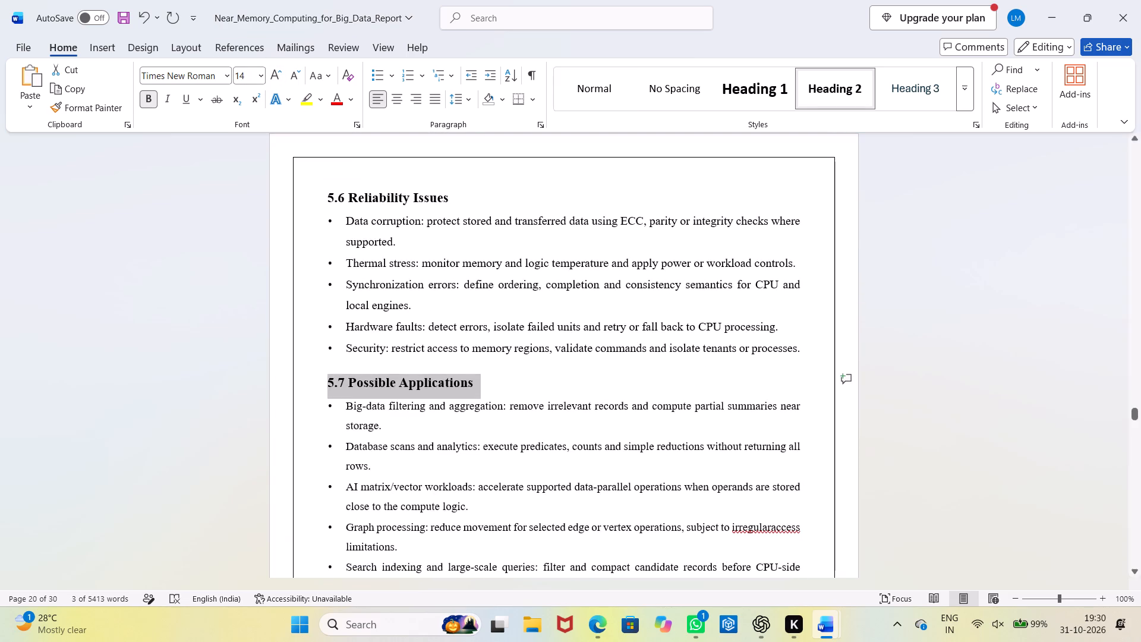
{"action": "scroll", "coordinate": [411, 325], "scroll_direction": "down", "scroll_amount": 4}
{"action": "scroll", "coordinate": [467, 402], "scroll_direction": "down", "scroll_amount": 2}
{"action": "left_click_drag", "start_coordinate": [806, 395], "coordinate": [427, 246]}
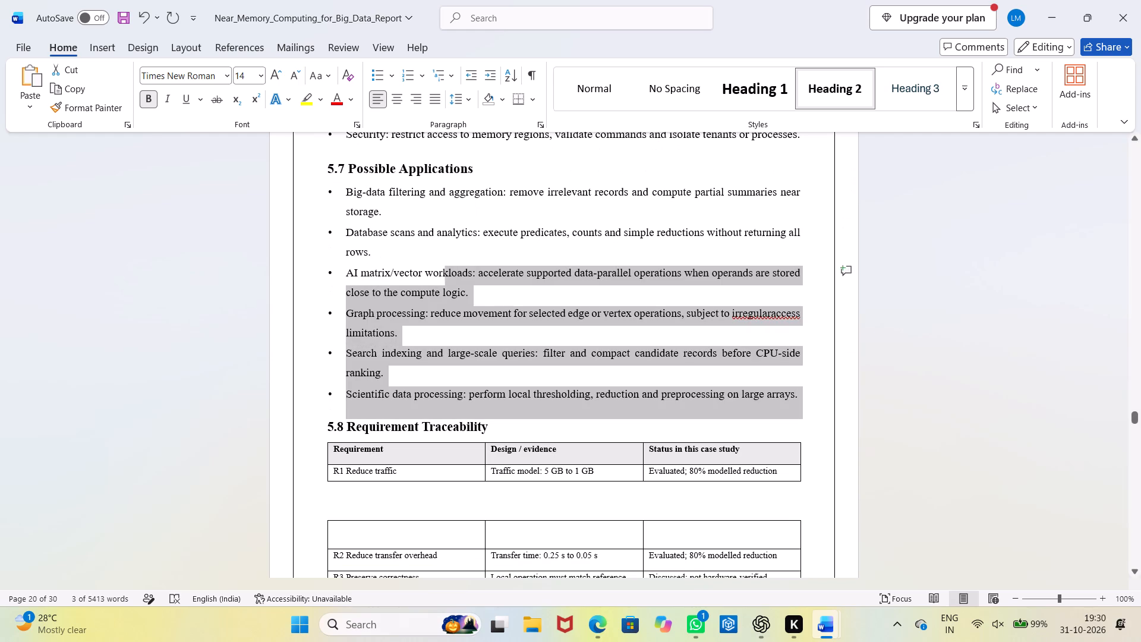
{"action": "left_click_drag", "start_coordinate": [427, 246], "coordinate": [341, 190]}
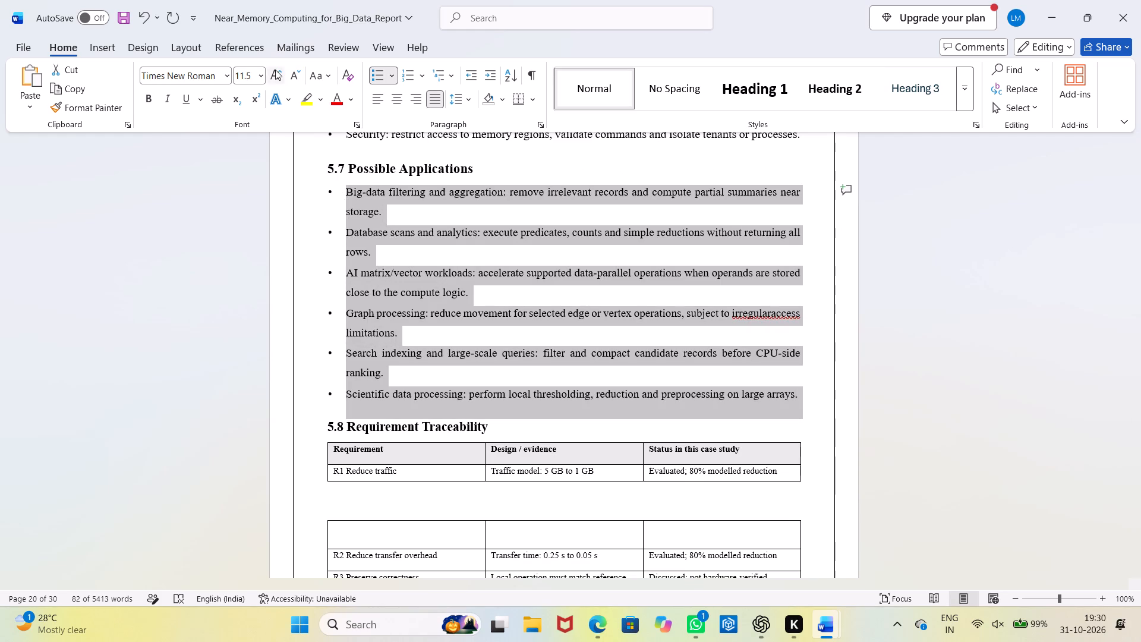
{"action": "left_click", "coordinate": [275, 70]}
Set the heading 5.8 Requirement Traceability to 14 pt.
{"action": "scroll", "coordinate": [445, 385], "scroll_direction": "down", "scroll_amount": 4}
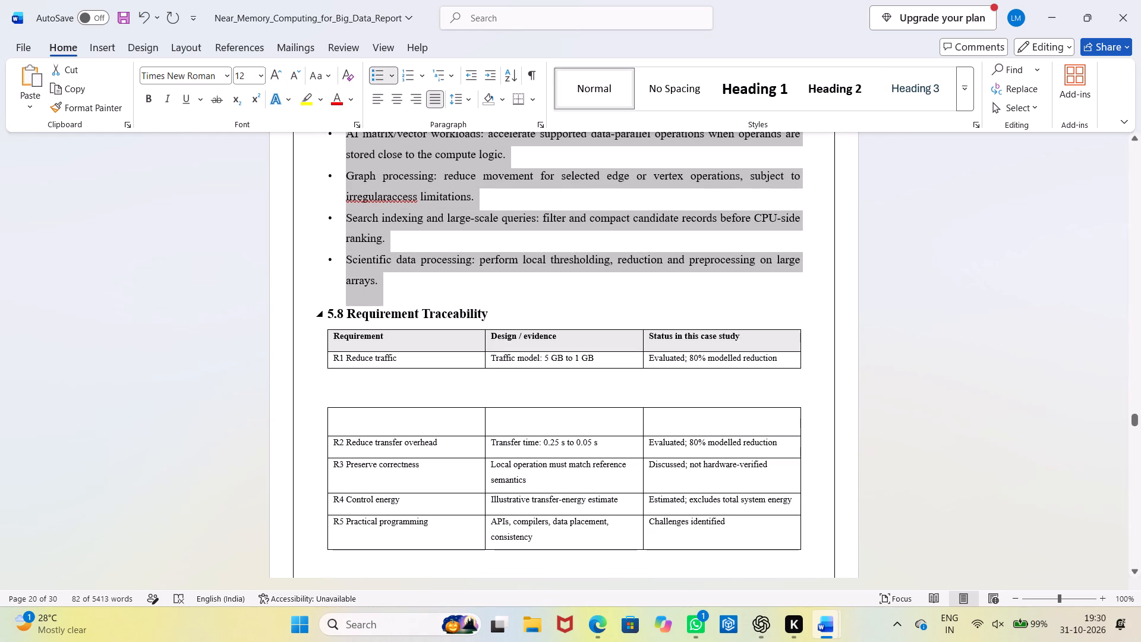
{"action": "left_click_drag", "start_coordinate": [509, 309], "coordinate": [333, 315]}
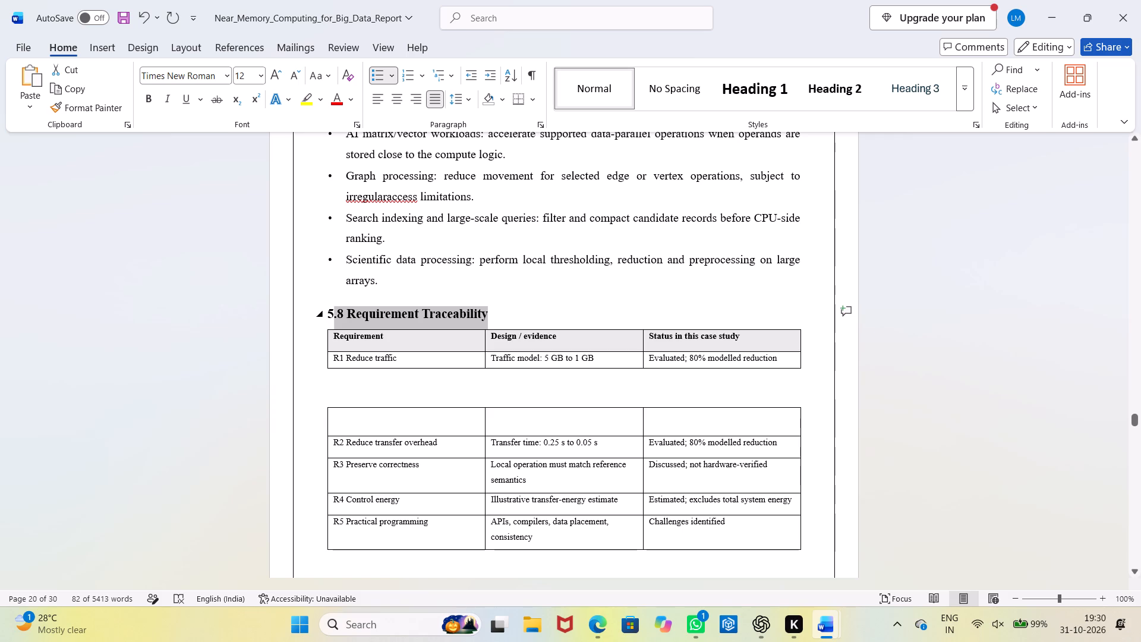
{"action": "left_click_drag", "start_coordinate": [333, 315], "coordinate": [324, 310]}
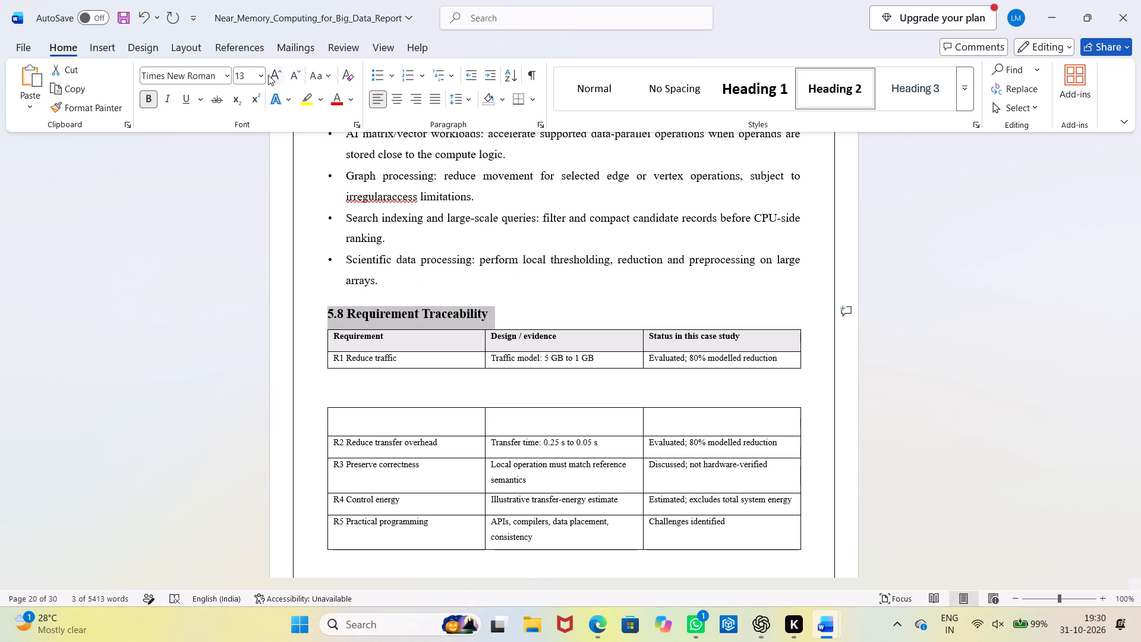
{"action": "left_click", "coordinate": [264, 77]}
{"action": "left_click", "coordinate": [278, 73]}
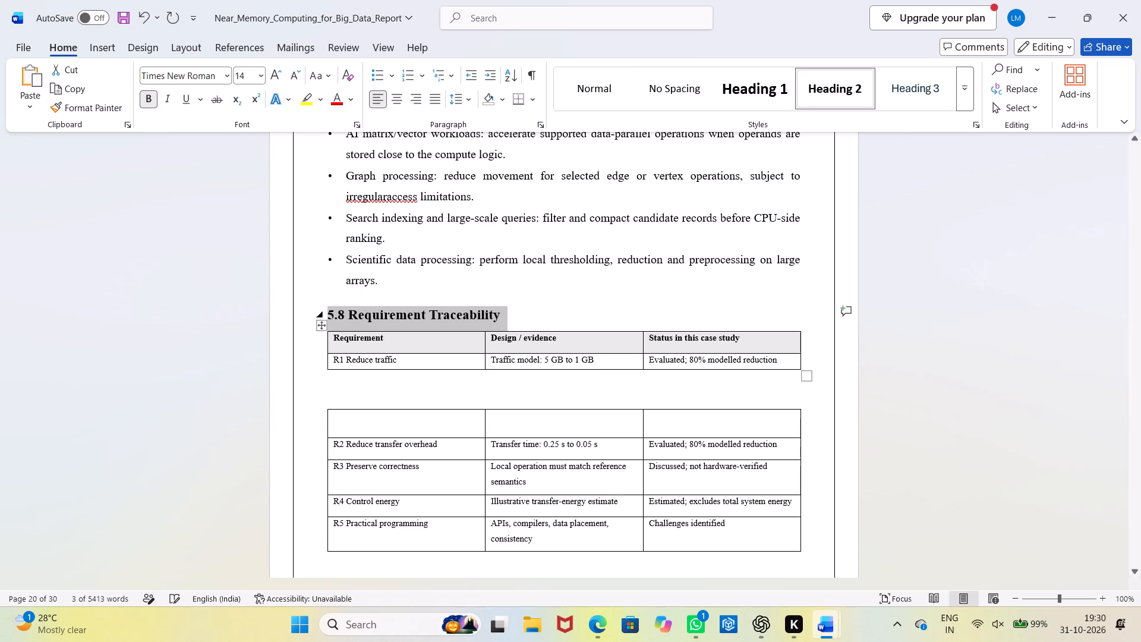
Delete the blank row above R2 Reduce transfer overhead in the section 5.8 table.
{"action": "scroll", "coordinate": [514, 402], "scroll_direction": "down", "scroll_amount": 1}
{"action": "left_click_drag", "start_coordinate": [751, 387], "coordinate": [387, 386]}
{"action": "key", "text": "BackSpace"}
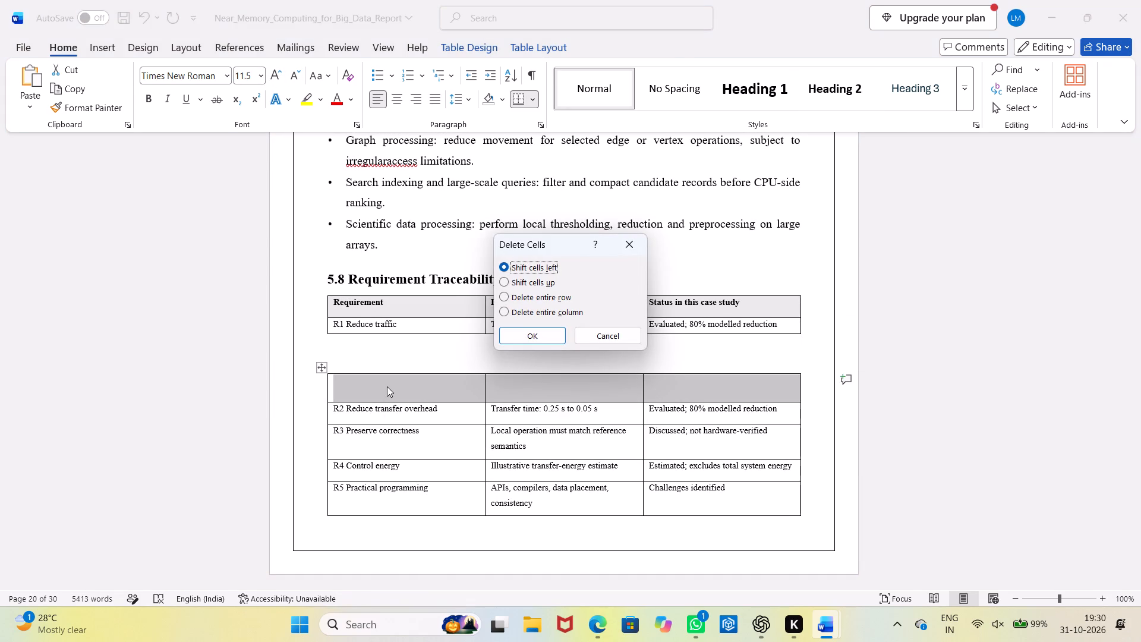
{"action": "key", "text": "Return"}
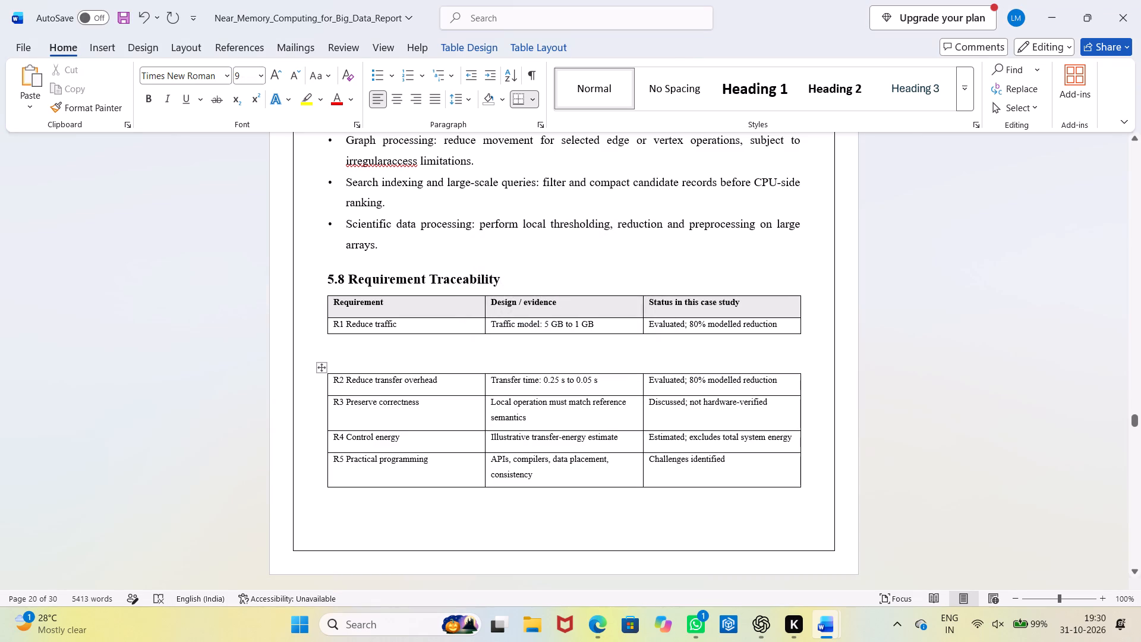
Move the detached table part starting at R2 up to join the R1 Reduce traffic row in section 5.8.
{"action": "left_click_drag", "start_coordinate": [319, 370], "coordinate": [320, 331]}
{"action": "left_click", "coordinate": [1068, 336]}
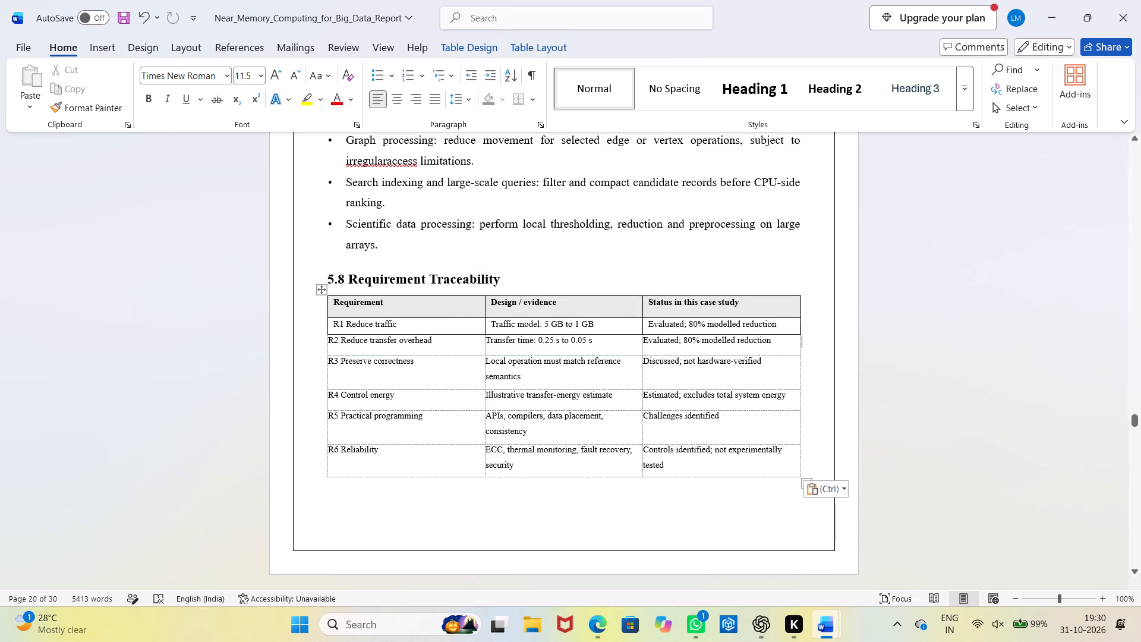
Enlarge all text in the joined requirement table of section 5.8, from the header through R6 Reliability, to 11 pt.
{"action": "left_click", "coordinate": [762, 464]}
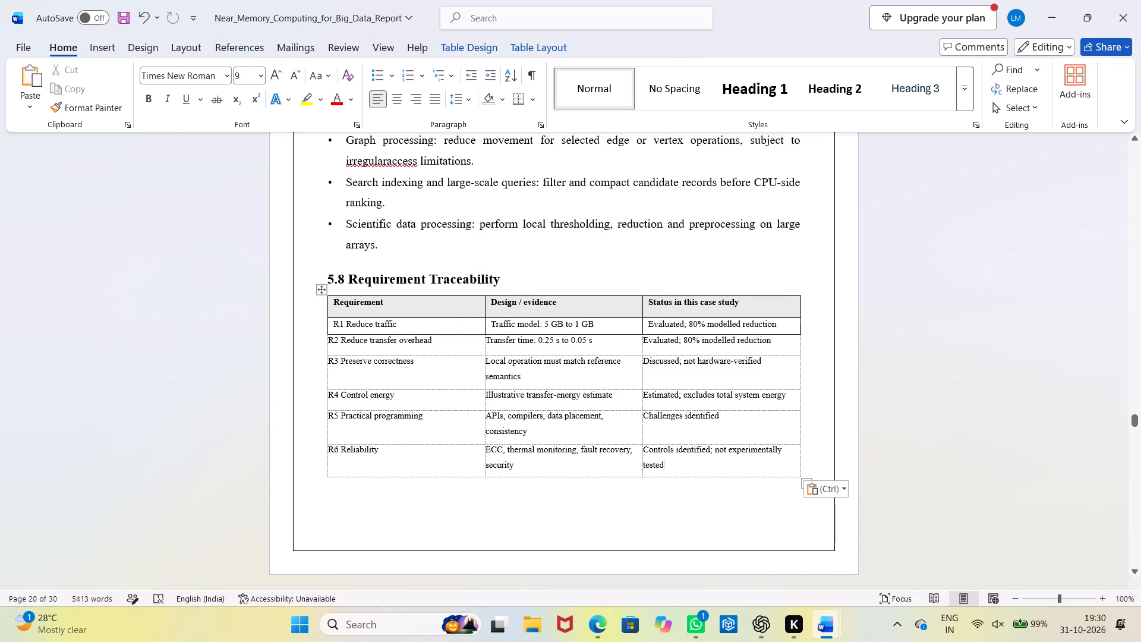
{"action": "left_click", "coordinate": [832, 458]}
{"action": "left_click", "coordinate": [746, 542]}
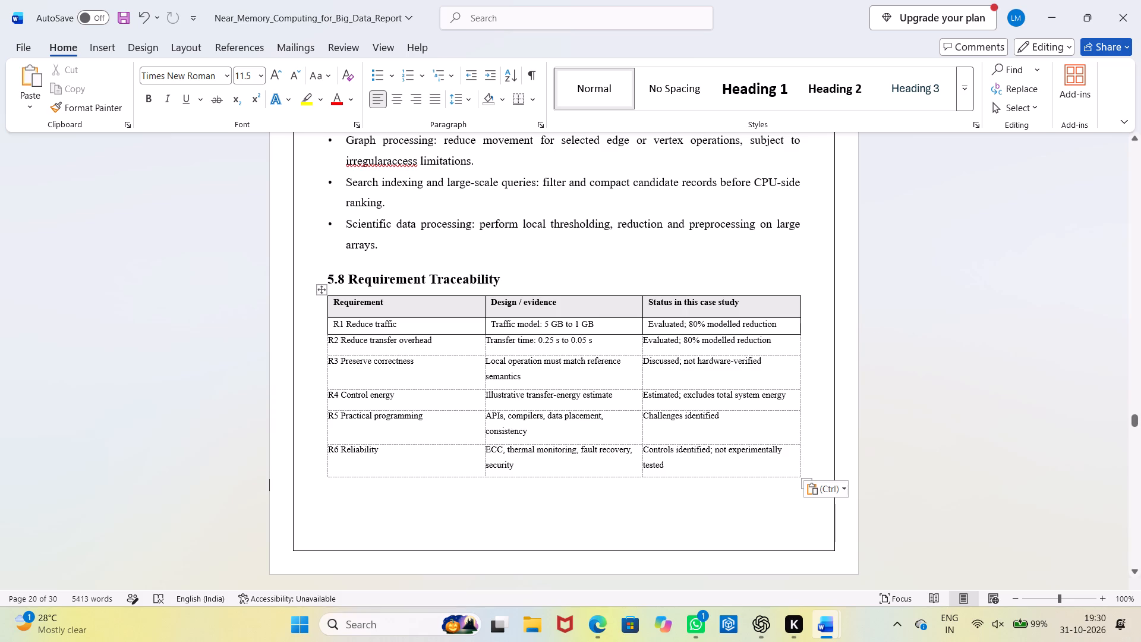
{"action": "left_click", "coordinate": [484, 517]}
{"action": "left_click_drag", "start_coordinate": [681, 467], "coordinate": [375, 306]}
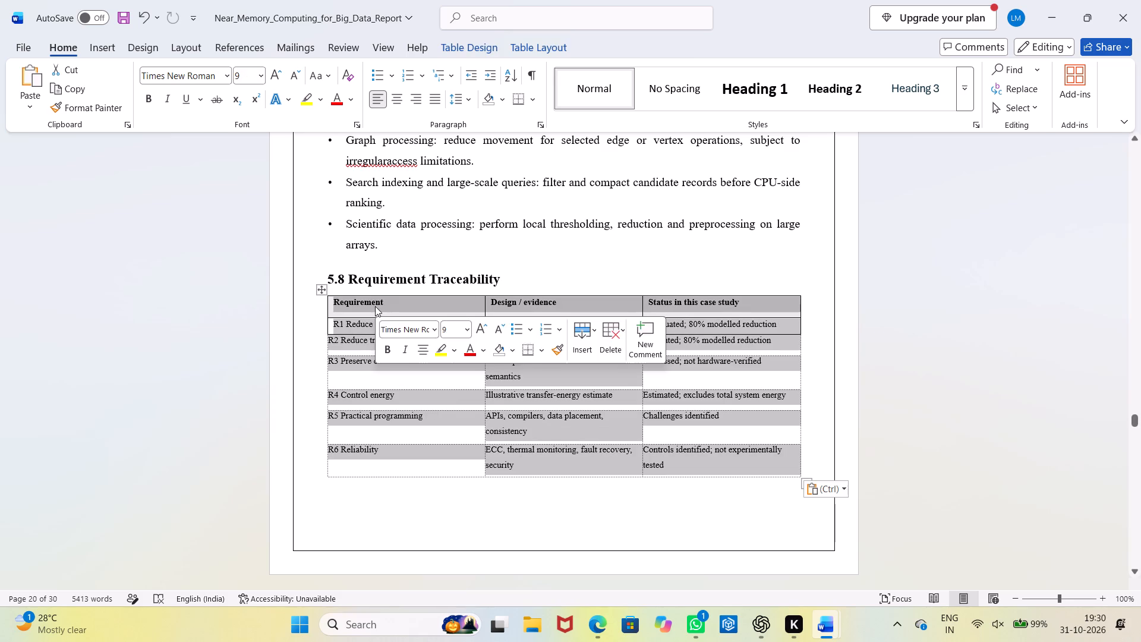
{"action": "double_click", "coordinate": [280, 79]}
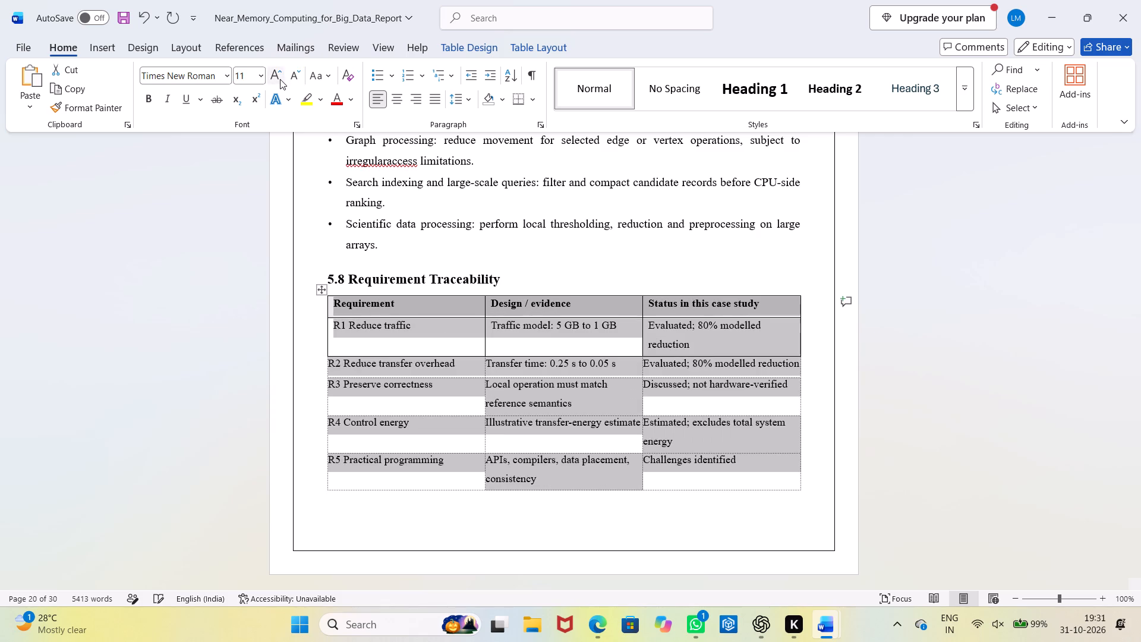
Enlarge all text in the section 5.8 requirement table to 12 pt and check how its rows continue onto the following page.
{"action": "left_click", "coordinate": [280, 79]}
{"action": "left_click", "coordinate": [680, 514]}
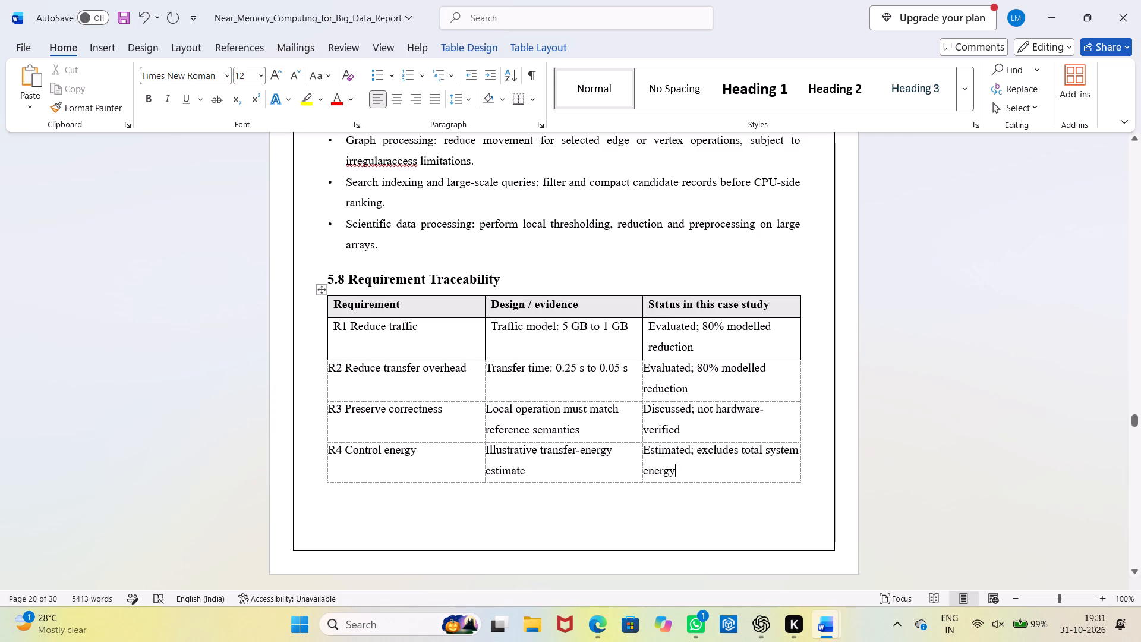
{"action": "scroll", "coordinate": [696, 521], "scroll_direction": "down", "scroll_amount": 3}
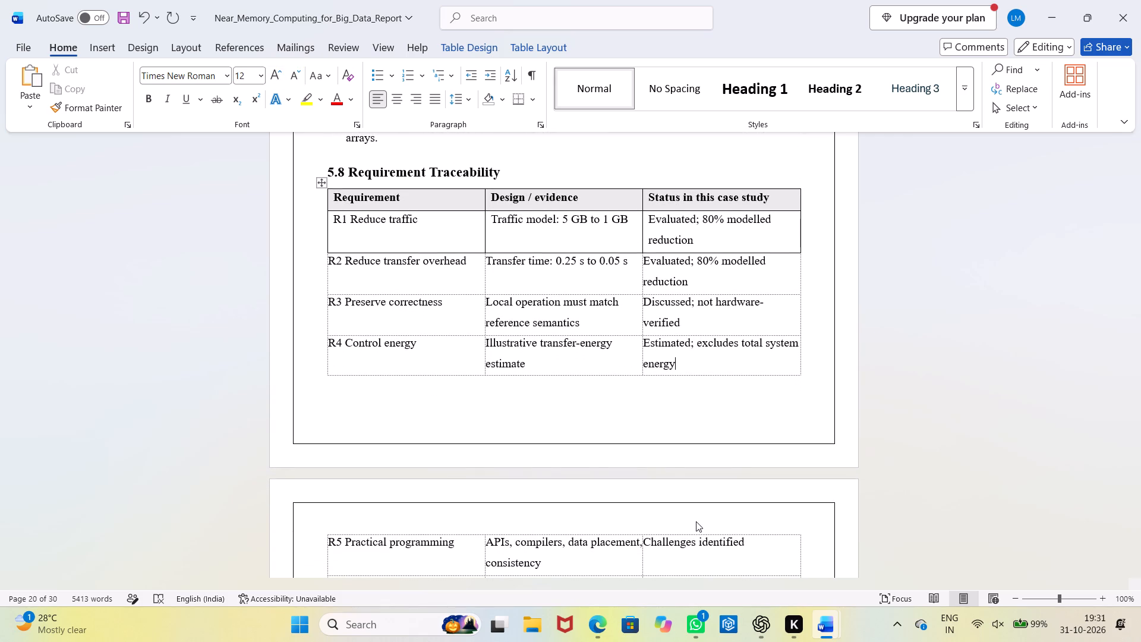
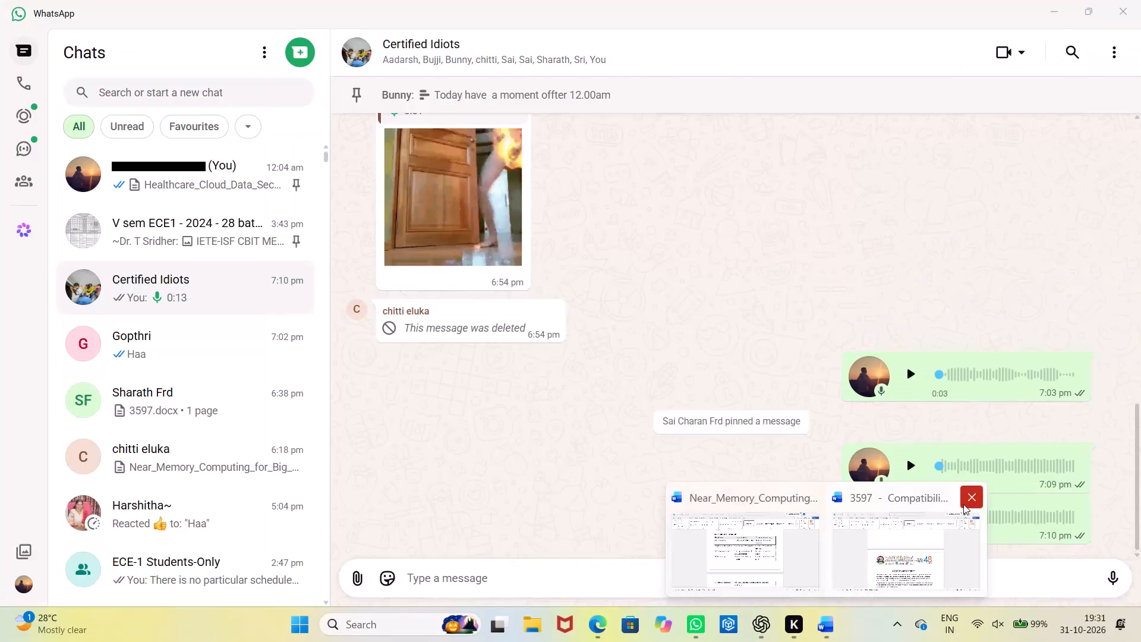
Close the 3597 document with its changes saved and return to the Near Memory Computing for Big Data report.
{"action": "left_click", "coordinate": [963, 504]}
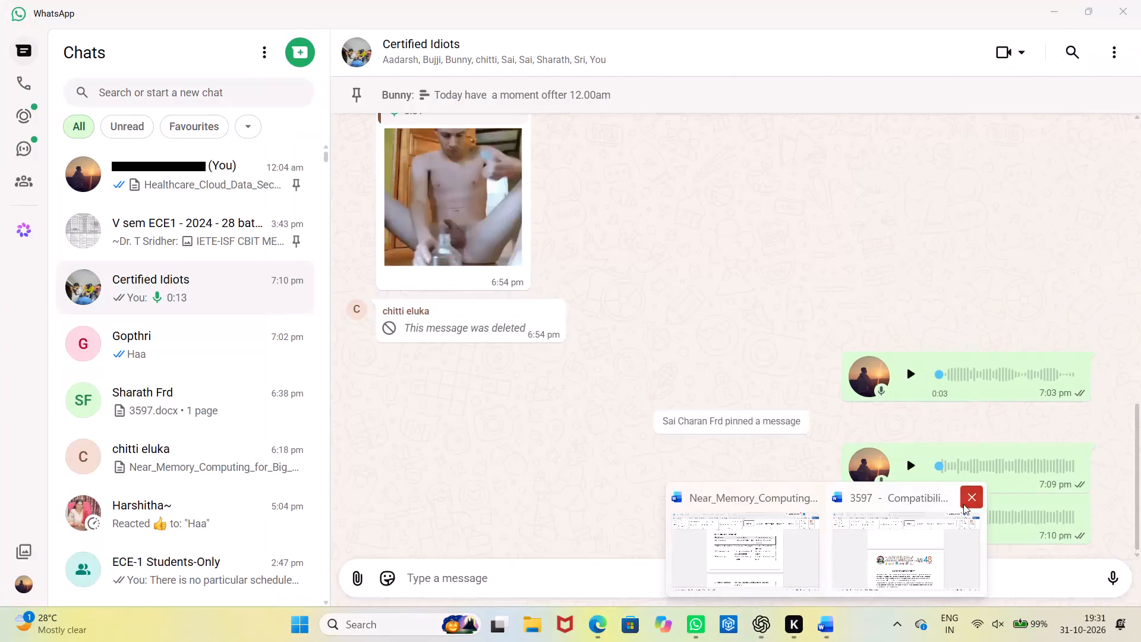
{"action": "left_click", "coordinate": [806, 530]}
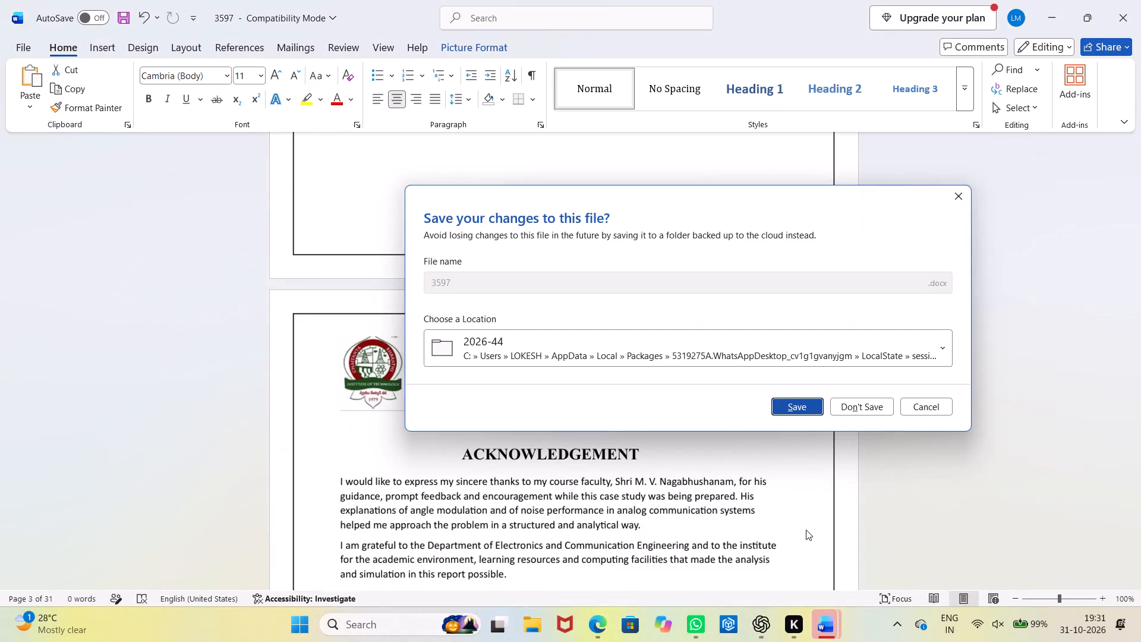
{"action": "left_click", "coordinate": [809, 403]}
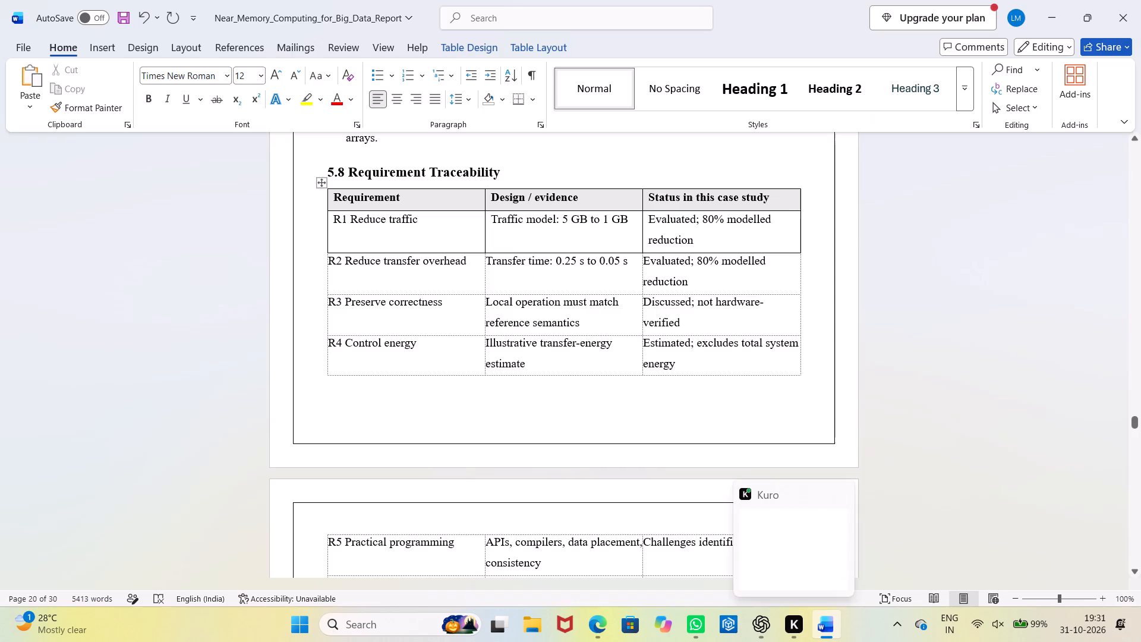
Select the joined requirement table in section 5.8 across both pages, through the R6 Reliability row.
{"action": "left_click", "coordinate": [776, 371]}
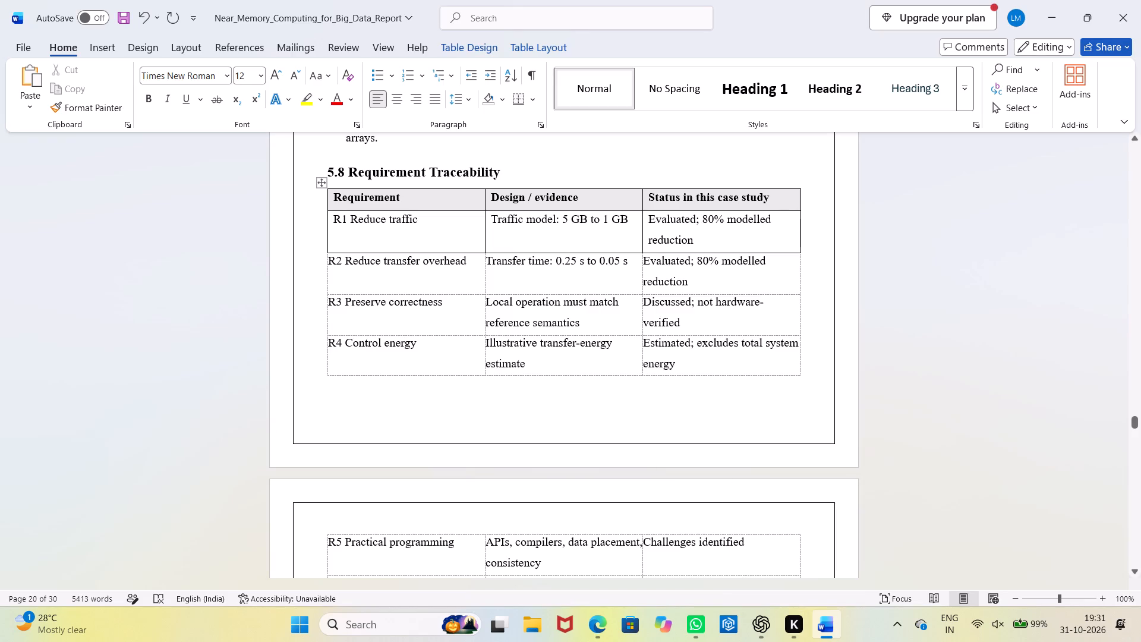
{"action": "left_click_drag", "start_coordinate": [799, 376], "coordinate": [792, 373]}
{"action": "scroll", "coordinate": [789, 530], "scroll_direction": "down", "scroll_amount": 2}
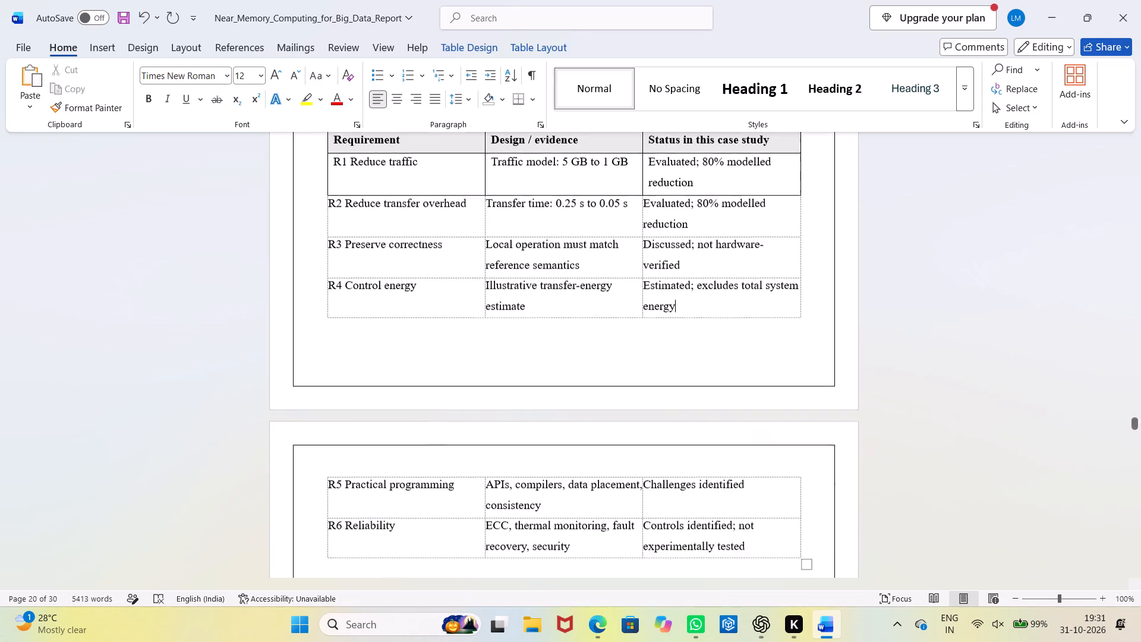
{"action": "scroll", "coordinate": [791, 543], "scroll_direction": "down", "scroll_amount": 2}
{"action": "left_click", "coordinate": [803, 481]}
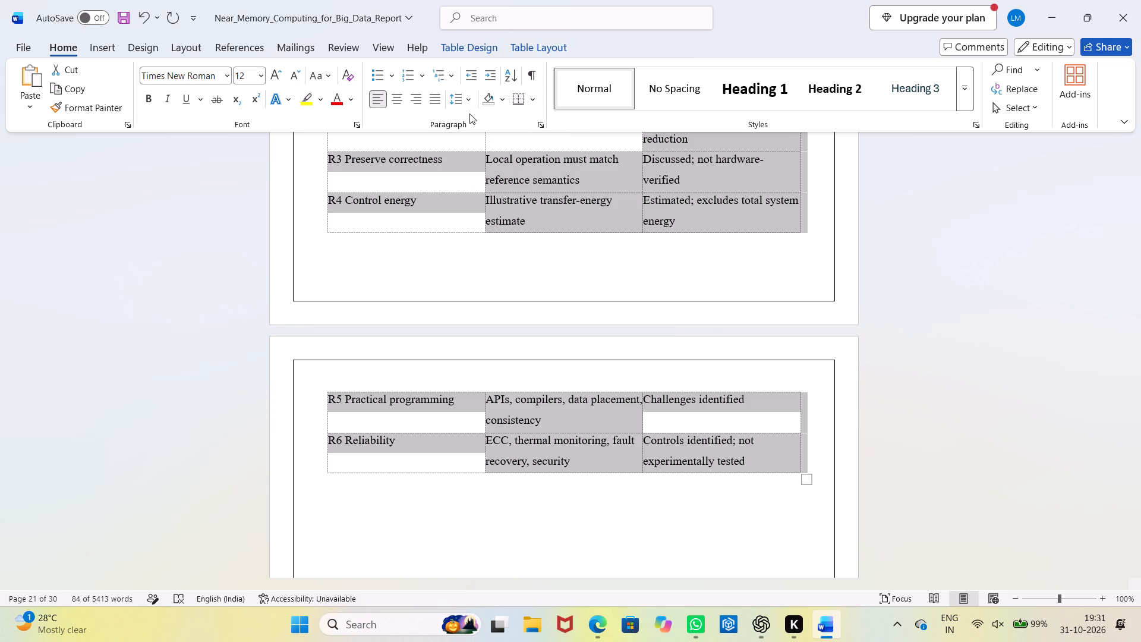
Apply all borders to the whole requirement table in section 5.8.
{"action": "left_click", "coordinate": [521, 103]}
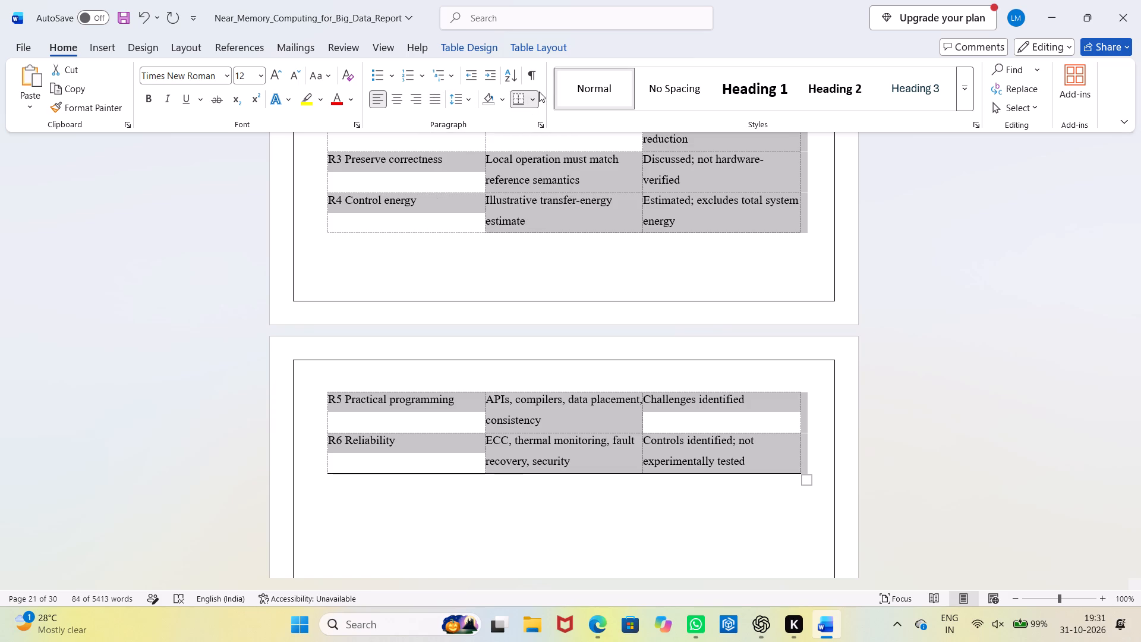
{"action": "left_click", "coordinate": [533, 93]}
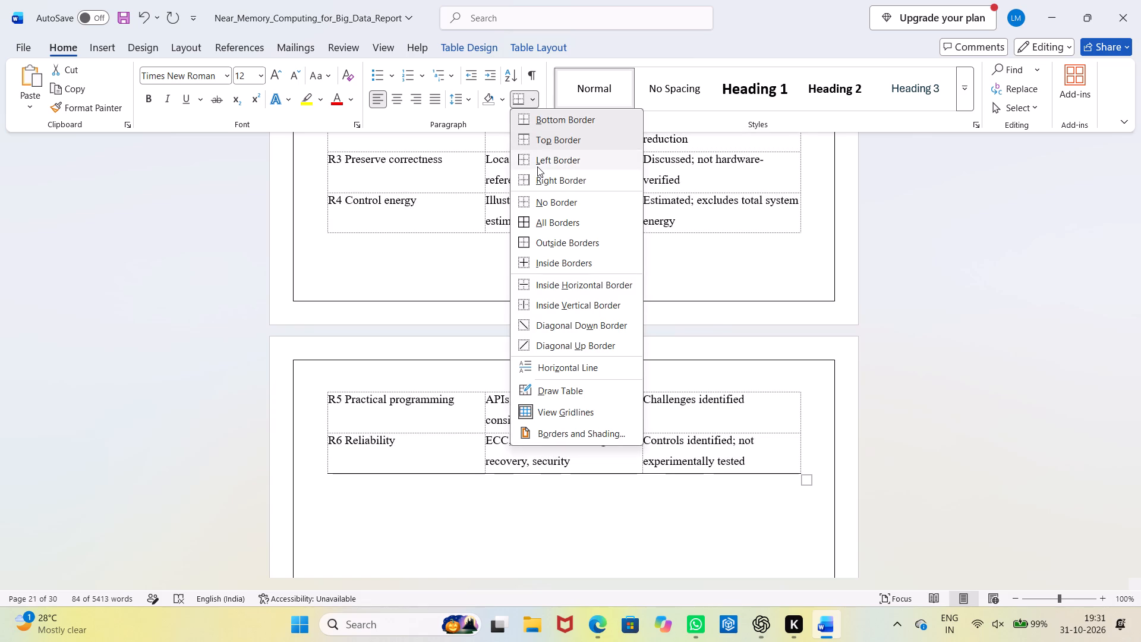
{"action": "left_click", "coordinate": [540, 222]}
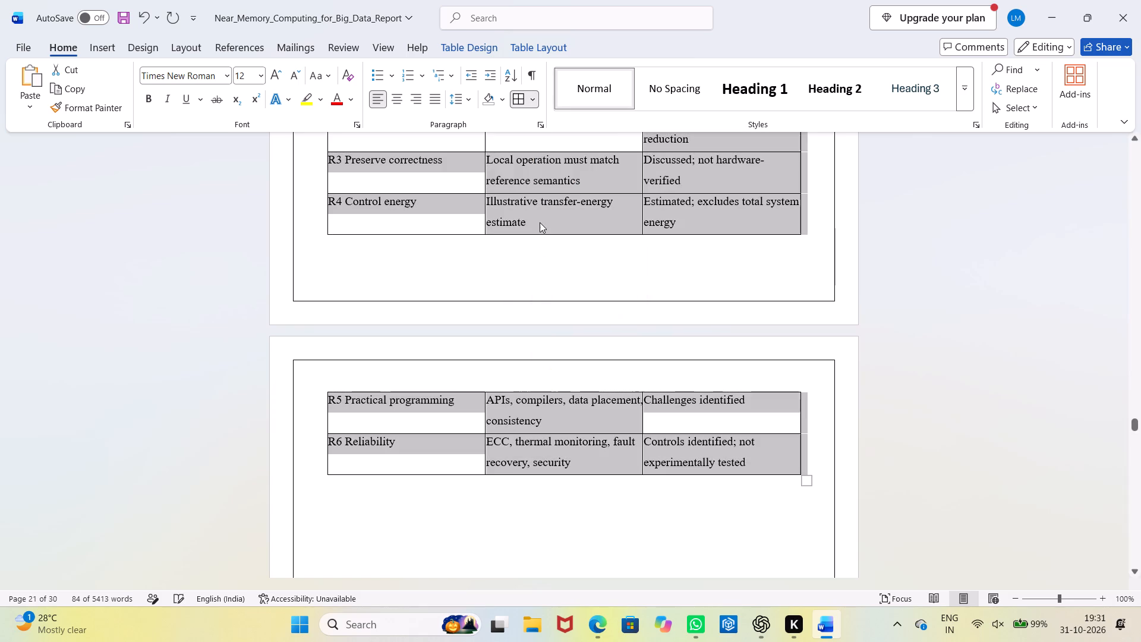
{"action": "left_click", "coordinate": [891, 296]}
Delete the R5 Practical programming and R6 Reliability rows that spill onto the next page from the section 5.8 table.
{"action": "scroll", "coordinate": [885, 350], "scroll_direction": "up", "scroll_amount": 4}
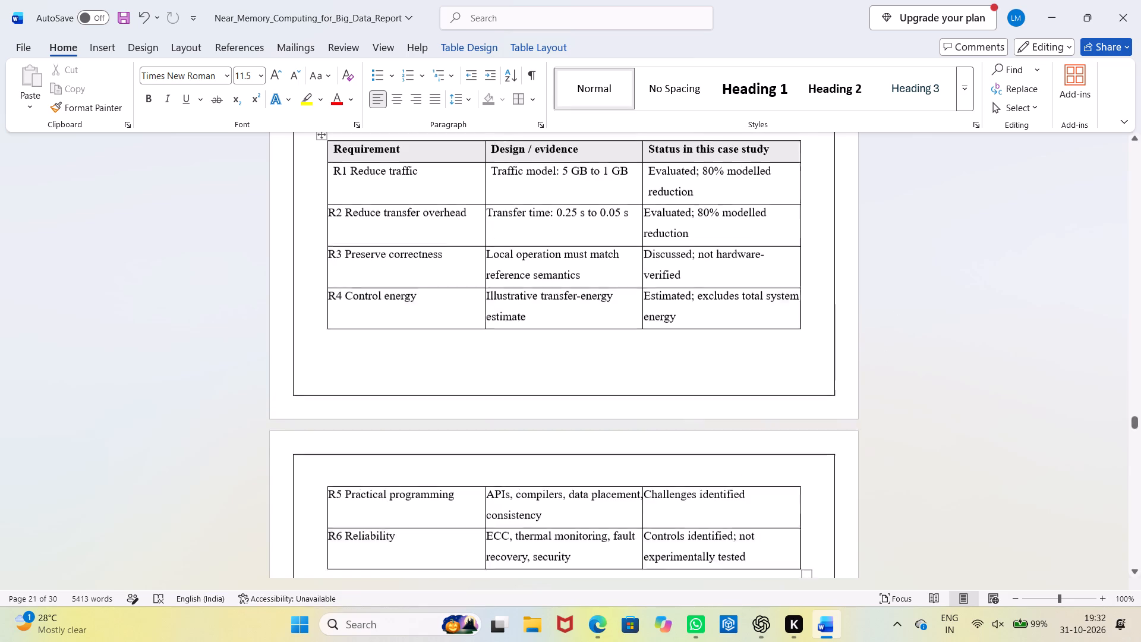
{"action": "scroll", "coordinate": [885, 350], "scroll_direction": "up", "scroll_amount": 1}
{"action": "scroll", "coordinate": [885, 350], "scroll_direction": "down", "scroll_amount": 6}
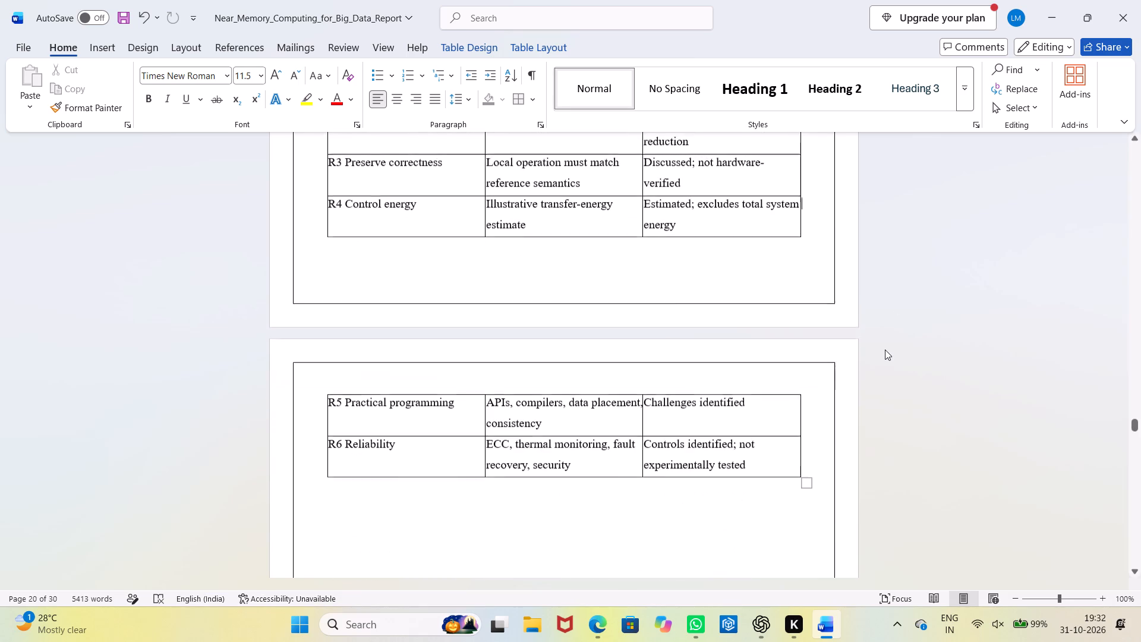
{"action": "scroll", "coordinate": [884, 380], "scroll_direction": "down", "scroll_amount": 20}
{"action": "scroll", "coordinate": [884, 380], "scroll_direction": "down", "scroll_amount": 1}
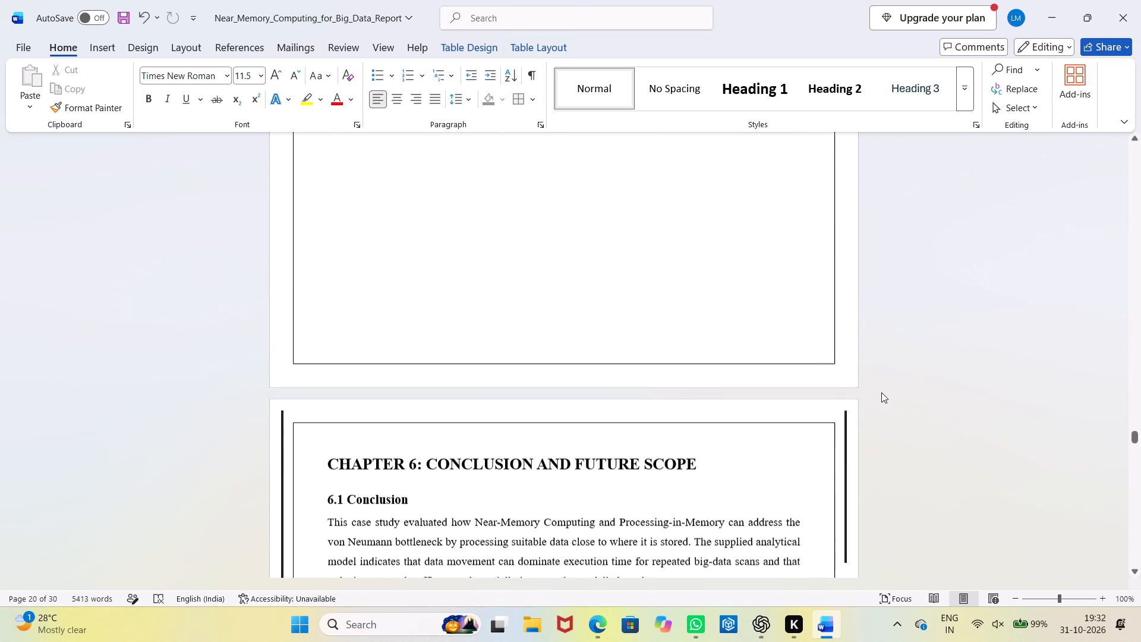
{"action": "scroll", "coordinate": [881, 392], "scroll_direction": "down", "scroll_amount": 4}
{"action": "scroll", "coordinate": [881, 392], "scroll_direction": "up", "scroll_amount": 10}
{"action": "scroll", "coordinate": [881, 392], "scroll_direction": "up", "scroll_amount": 15}
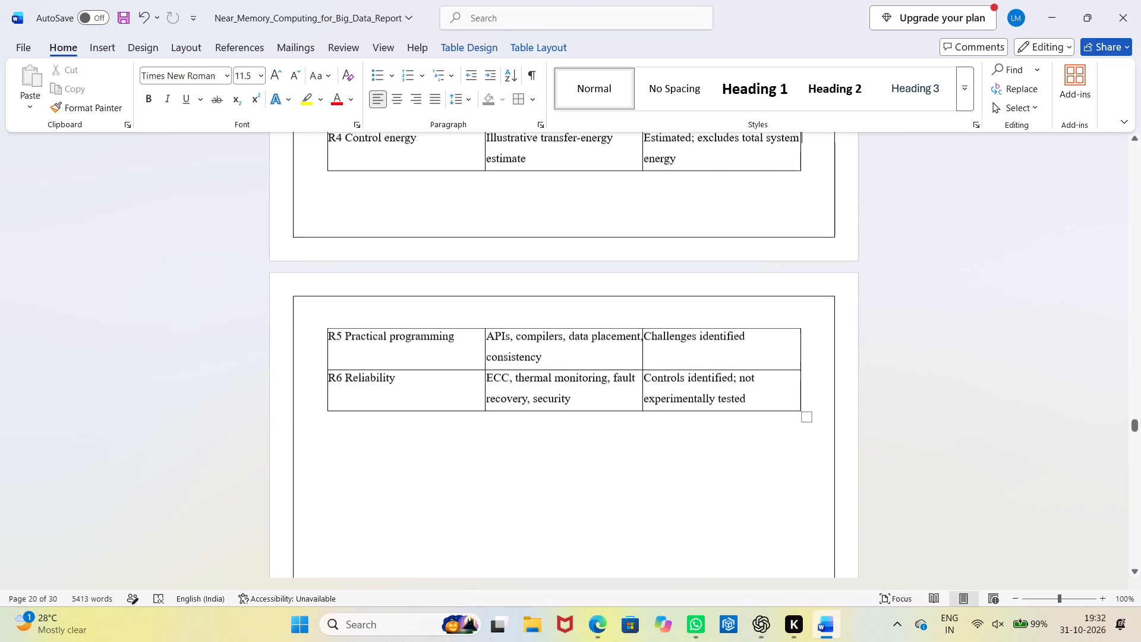
{"action": "left_click_drag", "start_coordinate": [821, 430], "coordinate": [688, 389]}
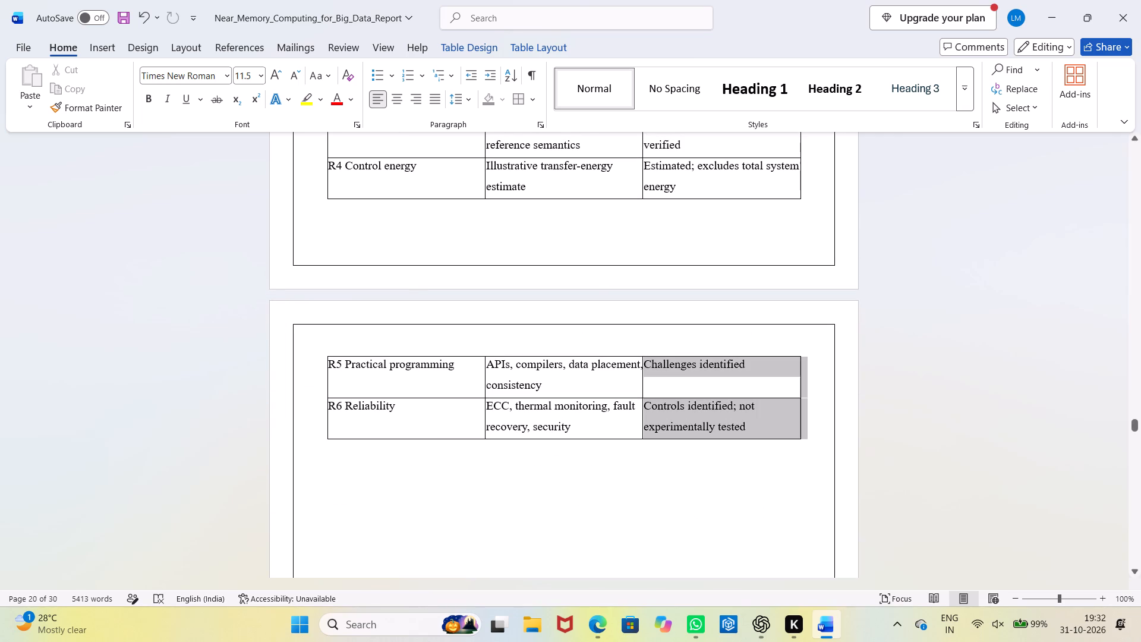
{"action": "left_click_drag", "start_coordinate": [688, 389], "coordinate": [371, 366]}
{"action": "key", "text": "BackSpace"}
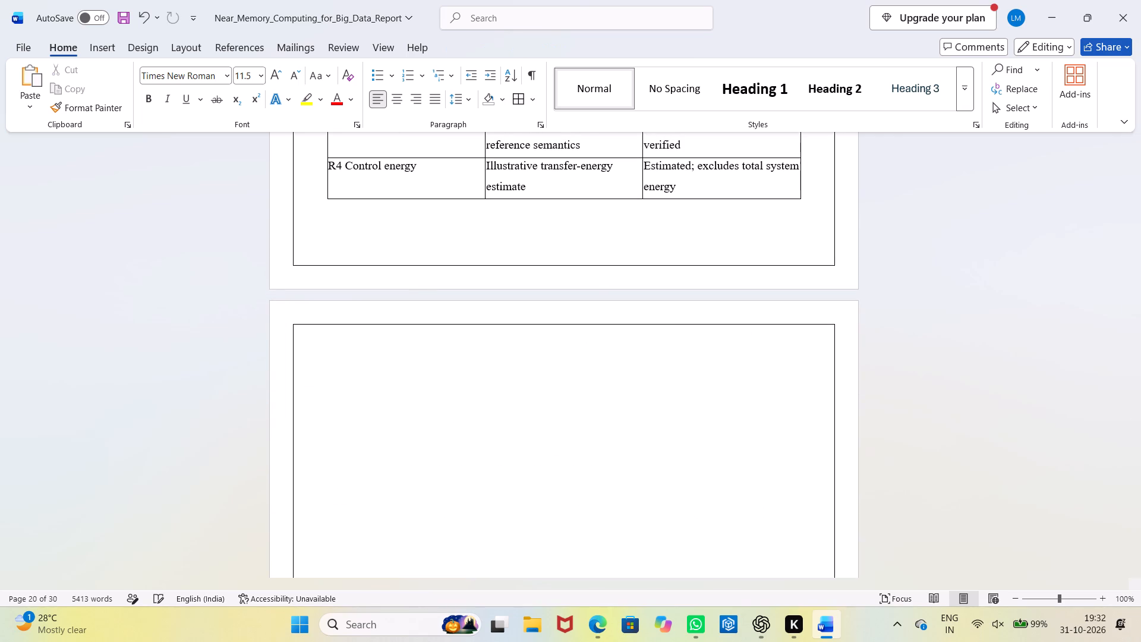
Remove the empty page between the section 5.8 table and Chapter 6.
{"action": "scroll", "coordinate": [371, 366], "scroll_direction": "up", "scroll_amount": 9}
{"action": "scroll", "coordinate": [371, 398], "scroll_direction": "down", "scroll_amount": 9}
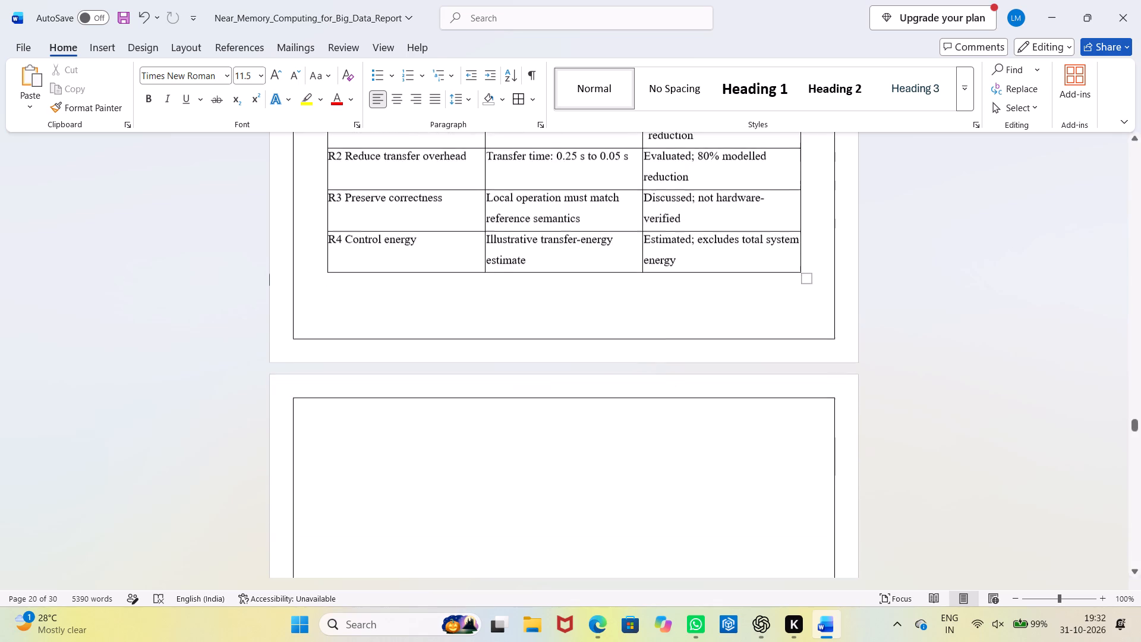
{"action": "scroll", "coordinate": [399, 513], "scroll_direction": "down", "scroll_amount": 4}
{"action": "left_click", "coordinate": [416, 481]}
{"action": "left_click_drag", "start_coordinate": [416, 481], "coordinate": [381, 374]}
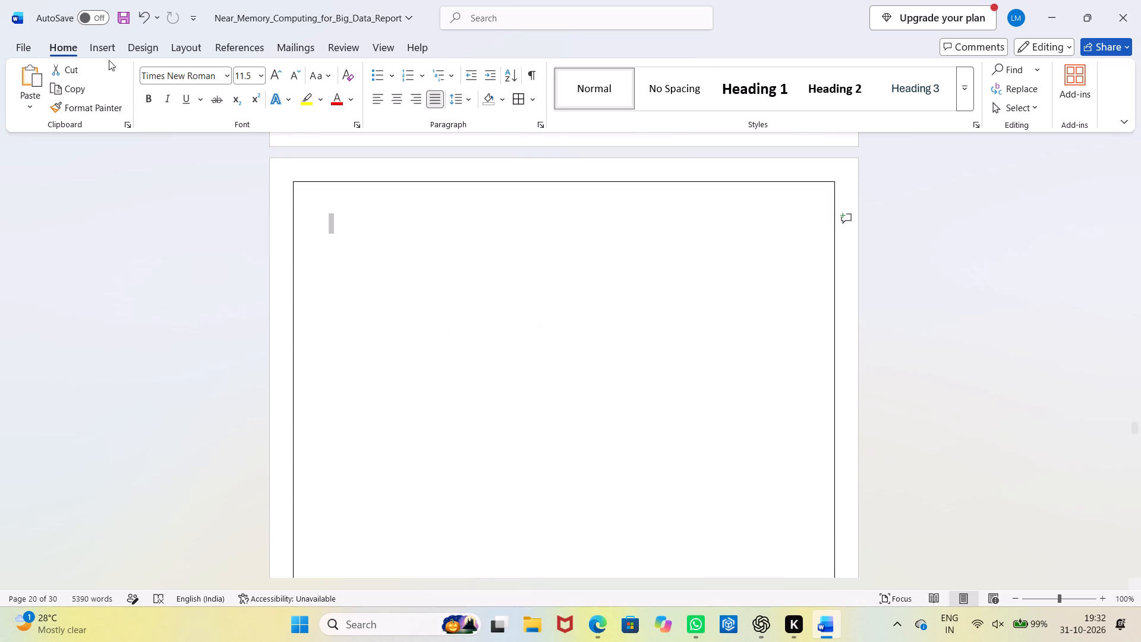
{"action": "left_click", "coordinate": [55, 76]}
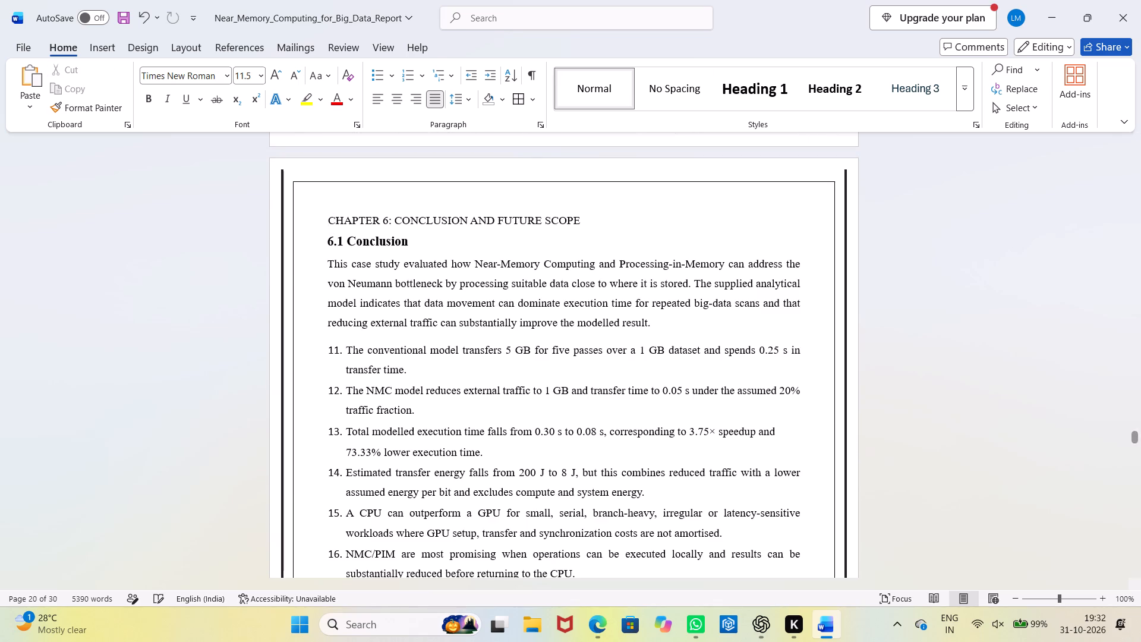
Make the heading CHAPTER 6: CONCLUSION AND FUTURE SCOPE bold at 16 pt.
{"action": "scroll", "coordinate": [525, 399], "scroll_direction": "up", "scroll_amount": 3}
{"action": "left_click_drag", "start_coordinate": [599, 319], "coordinate": [332, 302]}
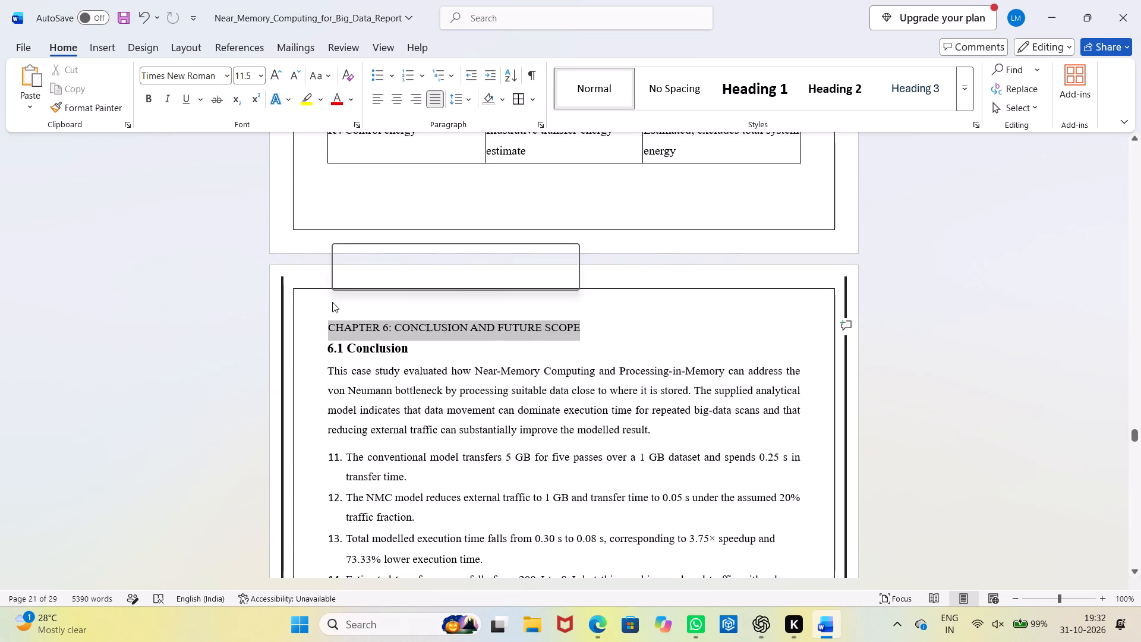
{"action": "left_click", "coordinate": [346, 269]}
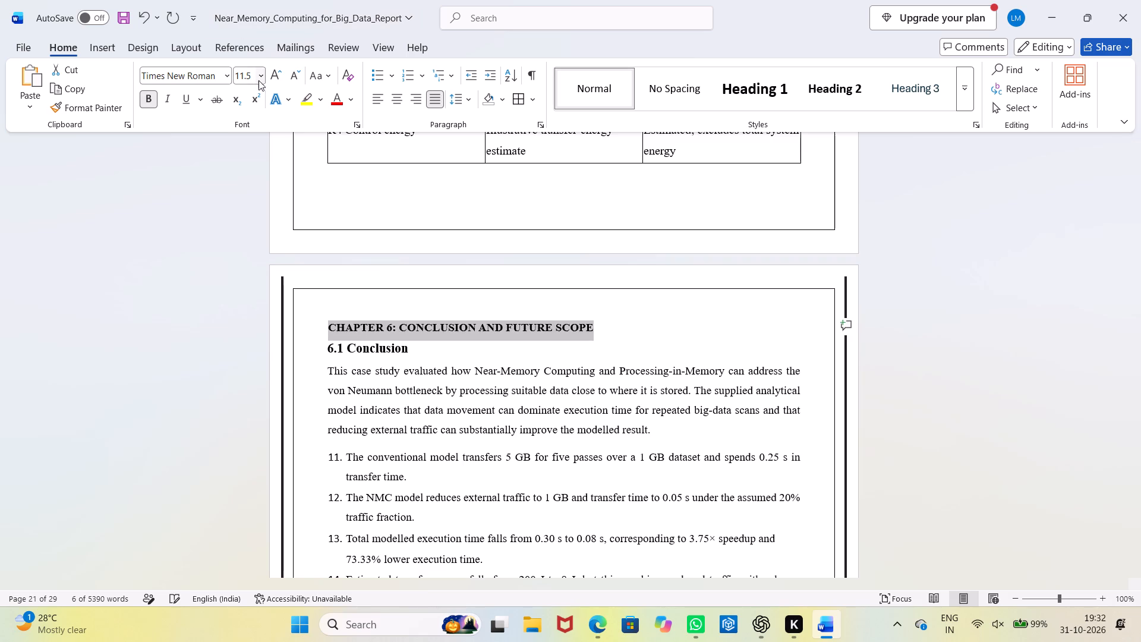
{"action": "triple_click", "coordinate": [275, 70]}
{"action": "left_click", "coordinate": [275, 70]}
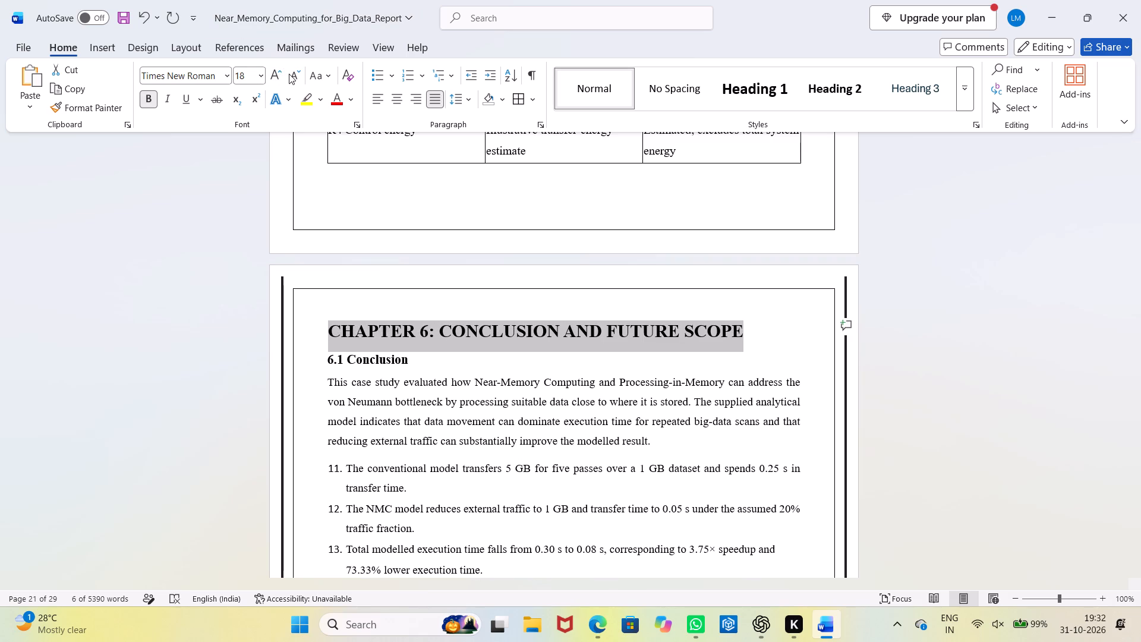
{"action": "left_click", "coordinate": [289, 74]}
Set the heading 6.1 Conclusion to 14 pt.
{"action": "scroll", "coordinate": [455, 296], "scroll_direction": "down", "scroll_amount": 2}
{"action": "left_click_drag", "start_coordinate": [426, 281], "coordinate": [357, 273]}
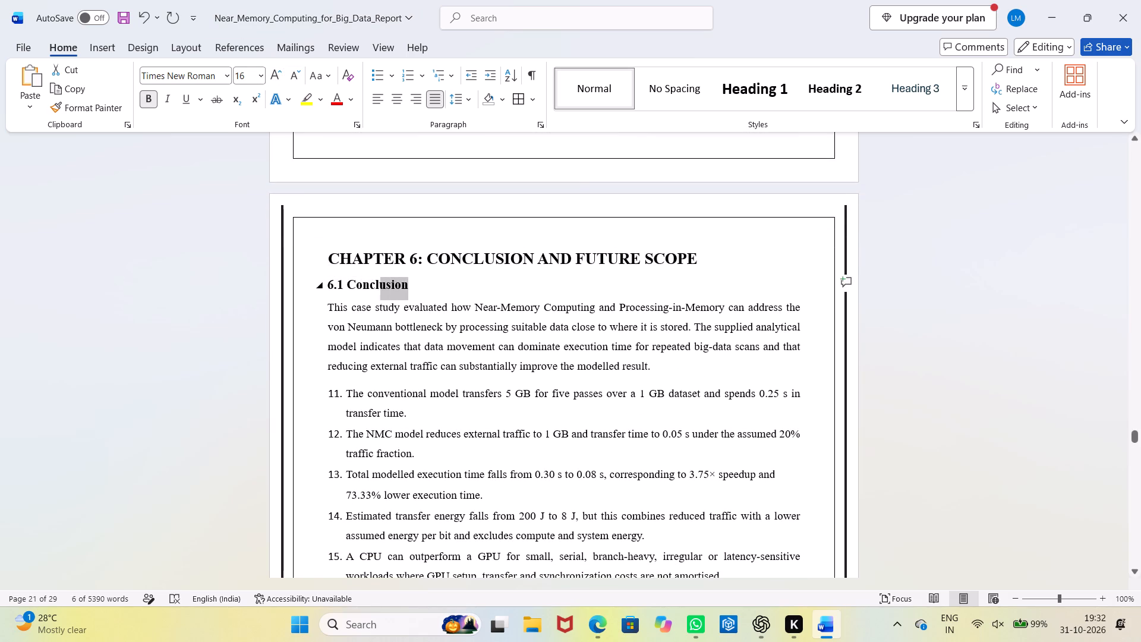
{"action": "left_click_drag", "start_coordinate": [357, 273], "coordinate": [328, 292]}
{"action": "left_click", "coordinate": [275, 71]}
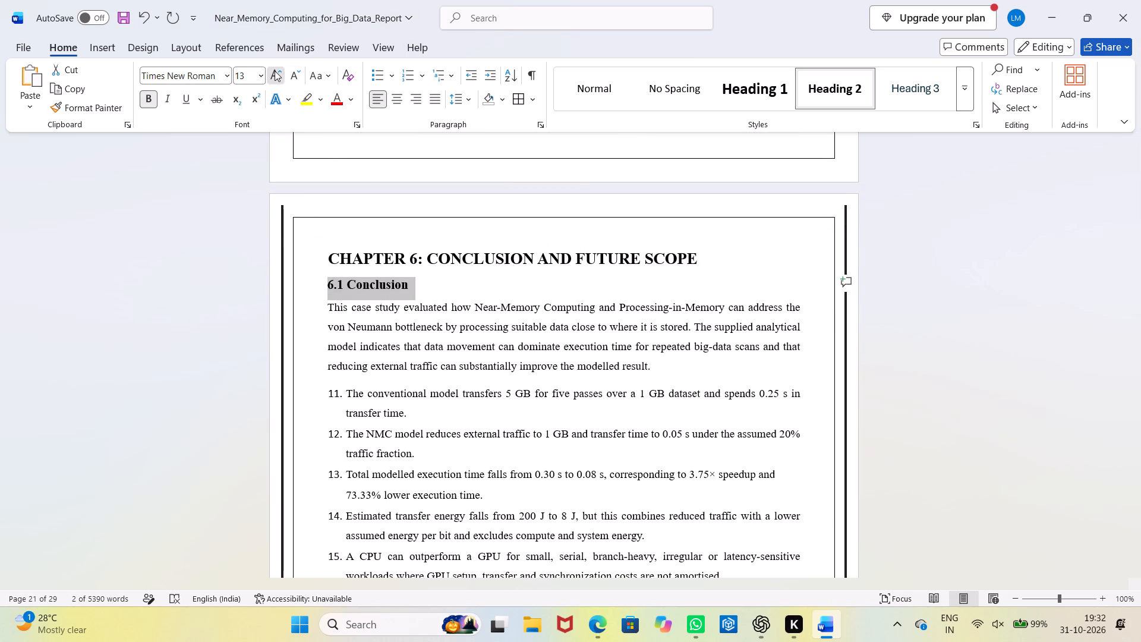
Delete the two thick vertical lines along both sides of the Chapter 6 opening page.
{"action": "left_click", "coordinate": [283, 216]}
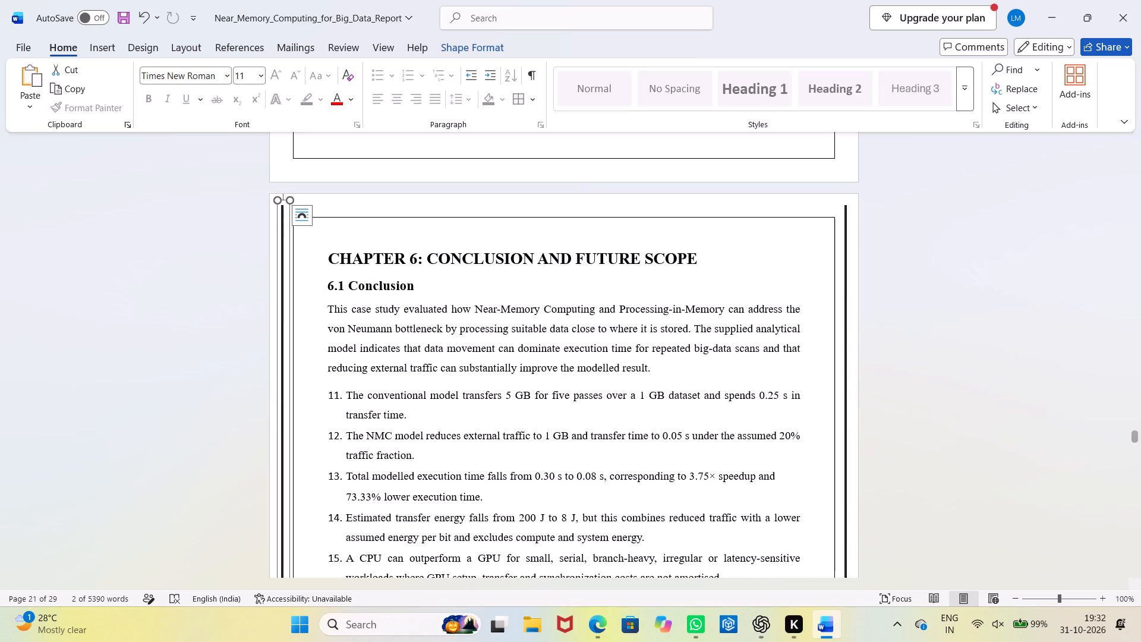
{"action": "key", "text": "BackSpace"}
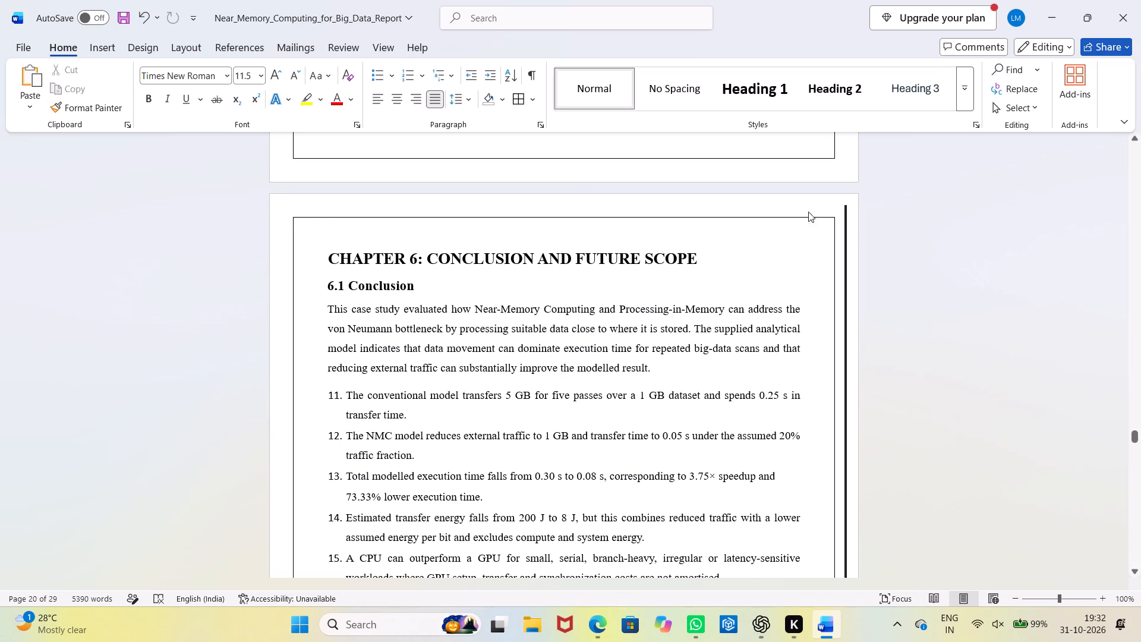
{"action": "left_click", "coordinate": [843, 216]}
{"action": "left_click", "coordinate": [847, 218]}
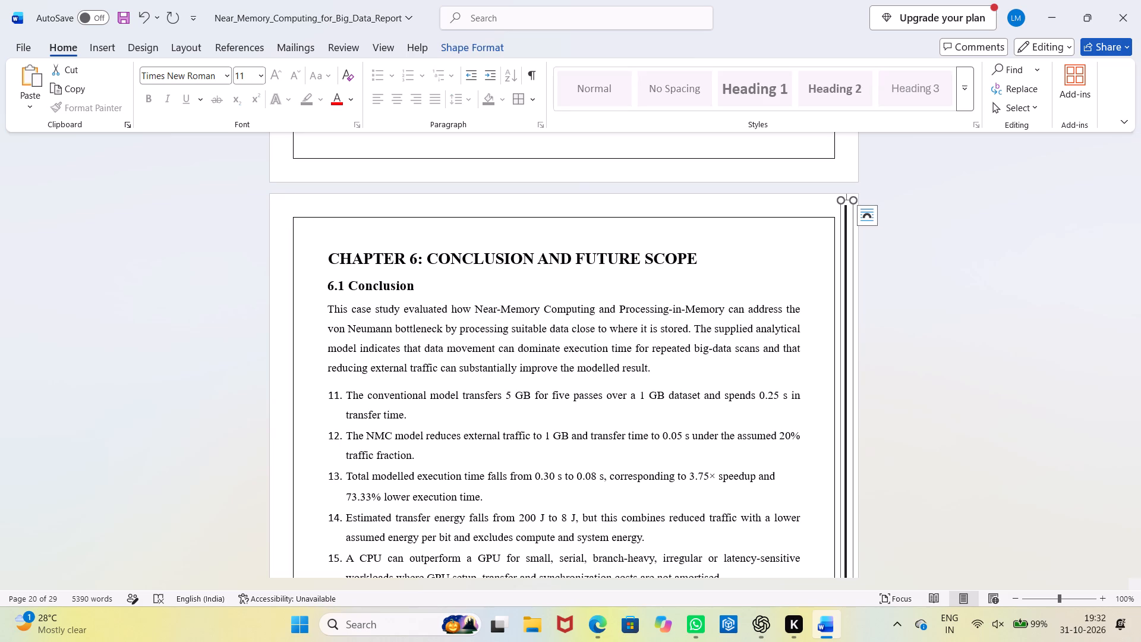
{"action": "key", "text": "BackSpace"}
Review the layout from section 5.7 through the 5.8 table and into the first page of Chapter 6.
{"action": "scroll", "coordinate": [834, 310], "scroll_direction": "down", "scroll_amount": 4}
{"action": "scroll", "coordinate": [674, 424], "scroll_direction": "down", "scroll_amount": 5}
{"action": "scroll", "coordinate": [674, 424], "scroll_direction": "up", "scroll_amount": 2}
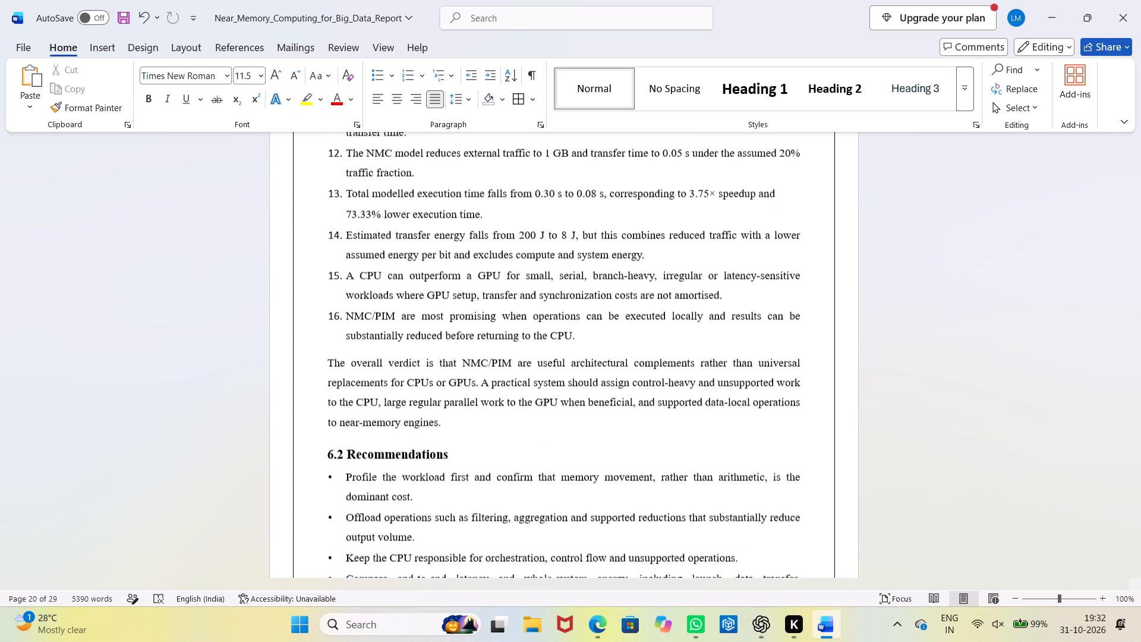
{"action": "scroll", "coordinate": [674, 424], "scroll_direction": "up", "scroll_amount": 16}
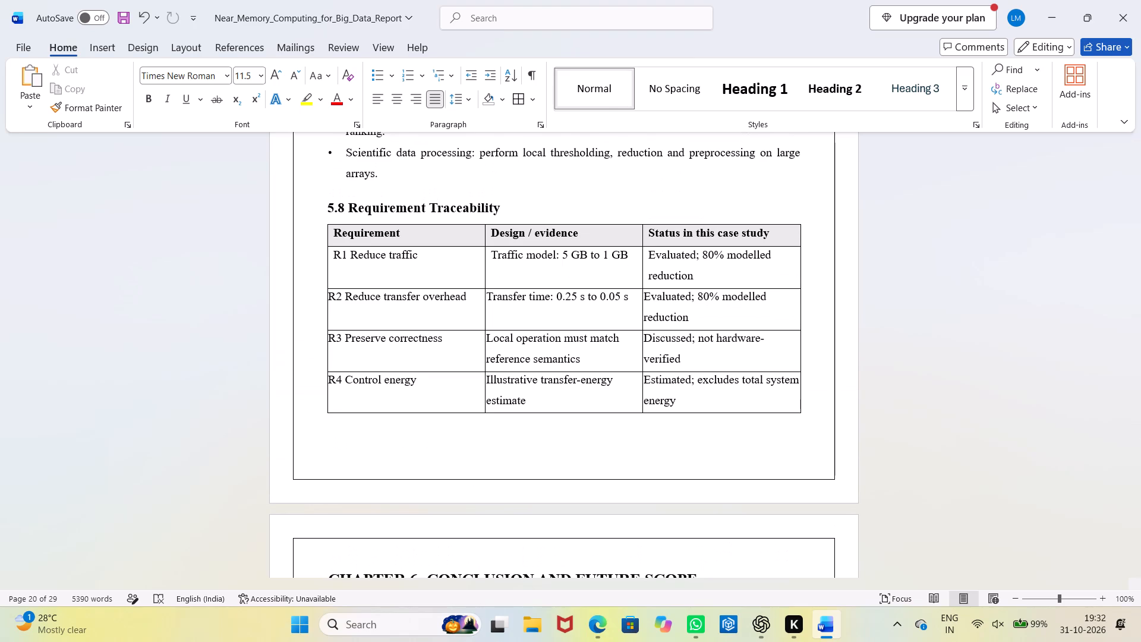
{"action": "scroll", "coordinate": [676, 495], "scroll_direction": "up", "scroll_amount": 10}
{"action": "scroll", "coordinate": [676, 496], "scroll_direction": "down", "scroll_amount": 3}
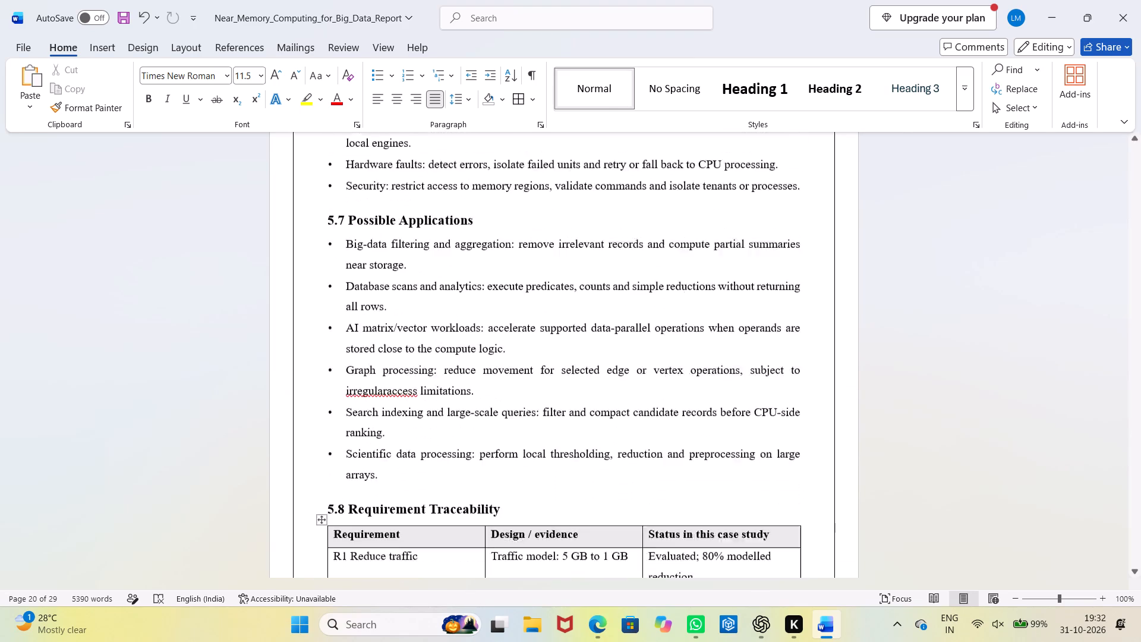
{"action": "scroll", "coordinate": [676, 496], "scroll_direction": "down", "scroll_amount": 20}
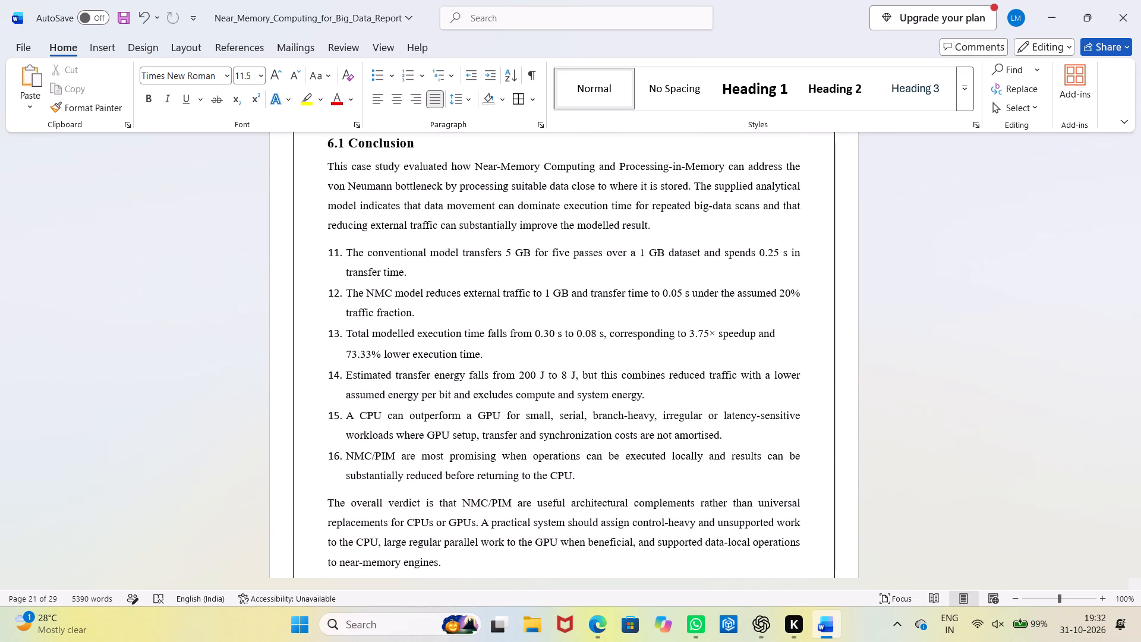
{"action": "scroll", "coordinate": [676, 501], "scroll_direction": "up", "scroll_amount": 1}
{"action": "scroll", "coordinate": [676, 501], "scroll_direction": "down", "scroll_amount": 1}
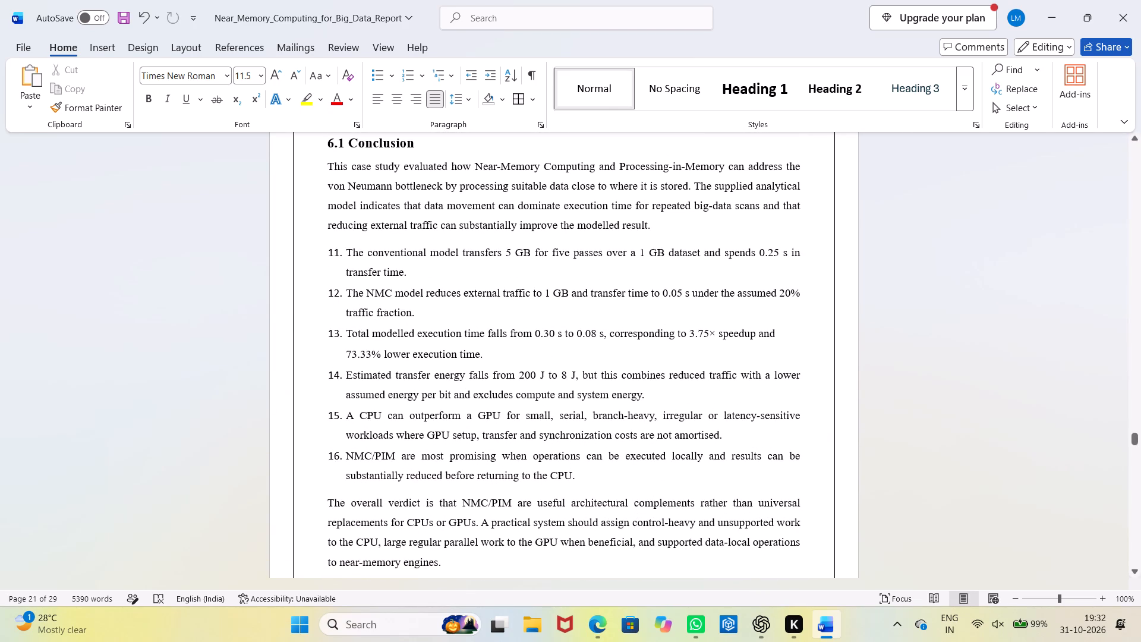
Set all body text of section 6.1, from the opening paragraph through the overall verdict, to 12 pt.
{"action": "left_click_drag", "start_coordinate": [483, 558], "coordinate": [324, 180]}
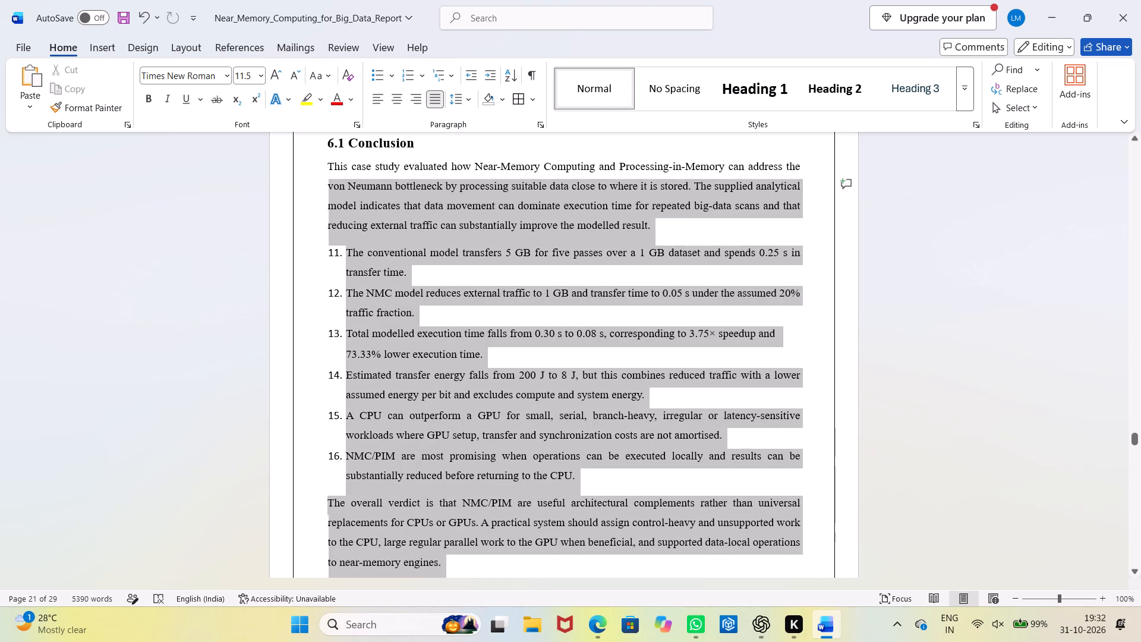
{"action": "left_click_drag", "start_coordinate": [324, 180], "coordinate": [324, 177]}
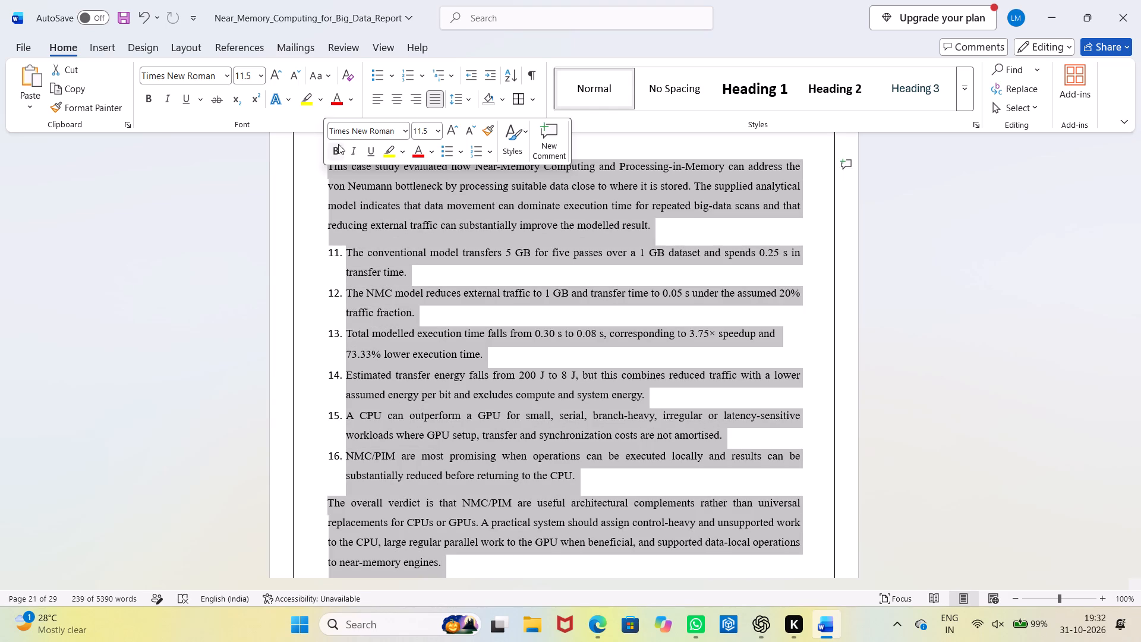
{"action": "left_click", "coordinate": [446, 131]}
Restart the section 6.1 numbered list at 1, beginning with the item on the conventional model.
{"action": "scroll", "coordinate": [739, 396], "scroll_direction": "down", "scroll_amount": 3}
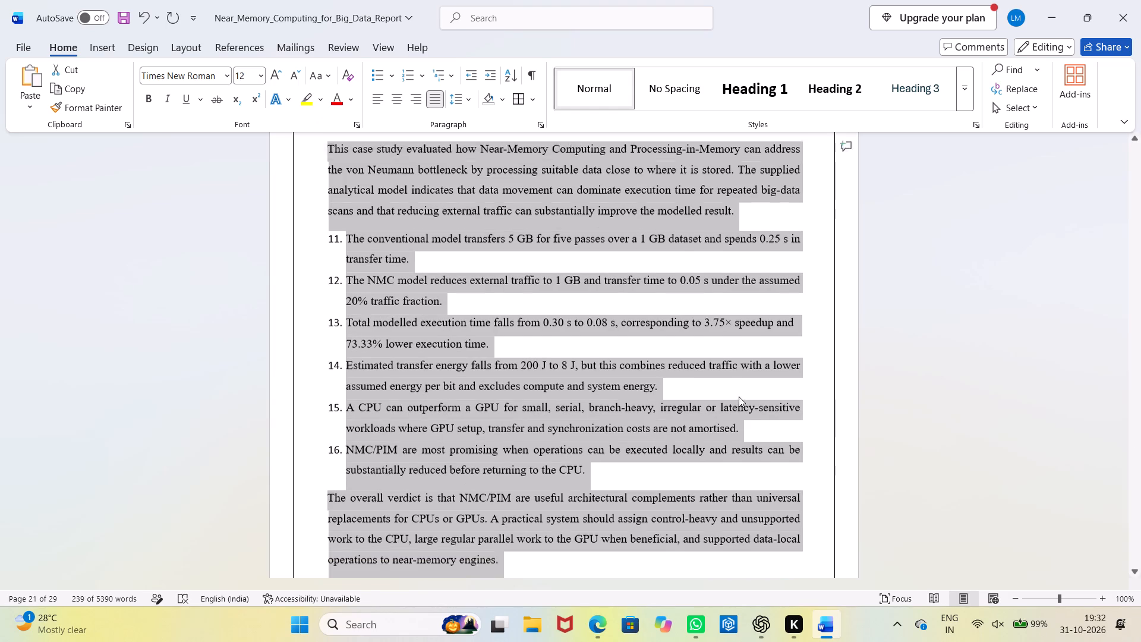
{"action": "scroll", "coordinate": [739, 396], "scroll_direction": "down", "scroll_amount": 3}
{"action": "scroll", "coordinate": [718, 423], "scroll_direction": "up", "scroll_amount": 4}
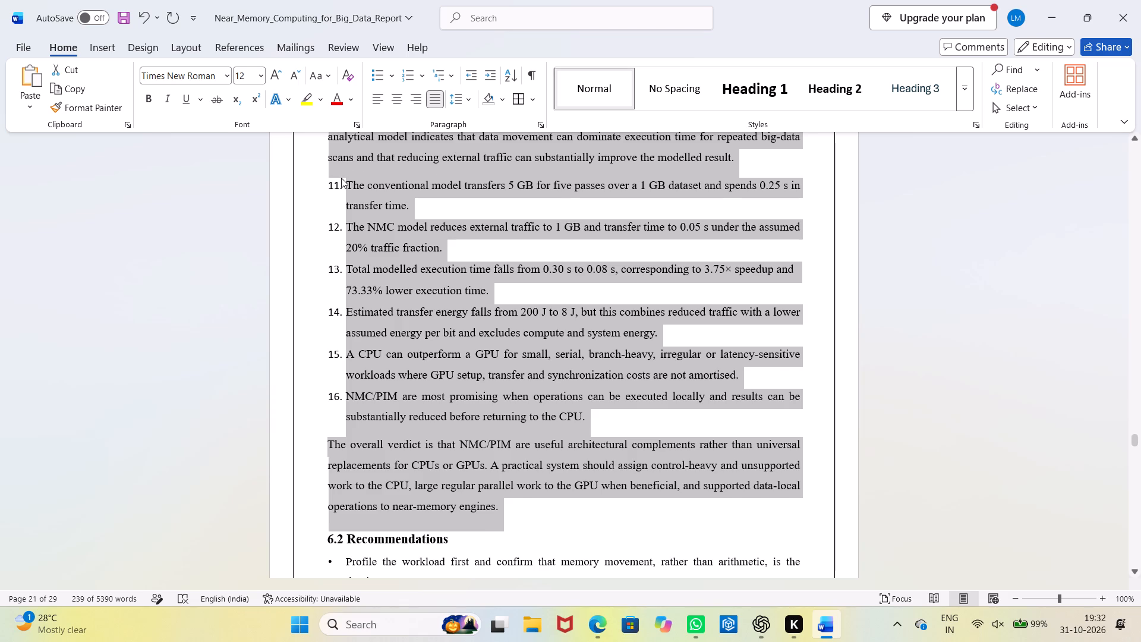
{"action": "left_click", "coordinate": [341, 178]}
{"action": "left_click", "coordinate": [341, 183]}
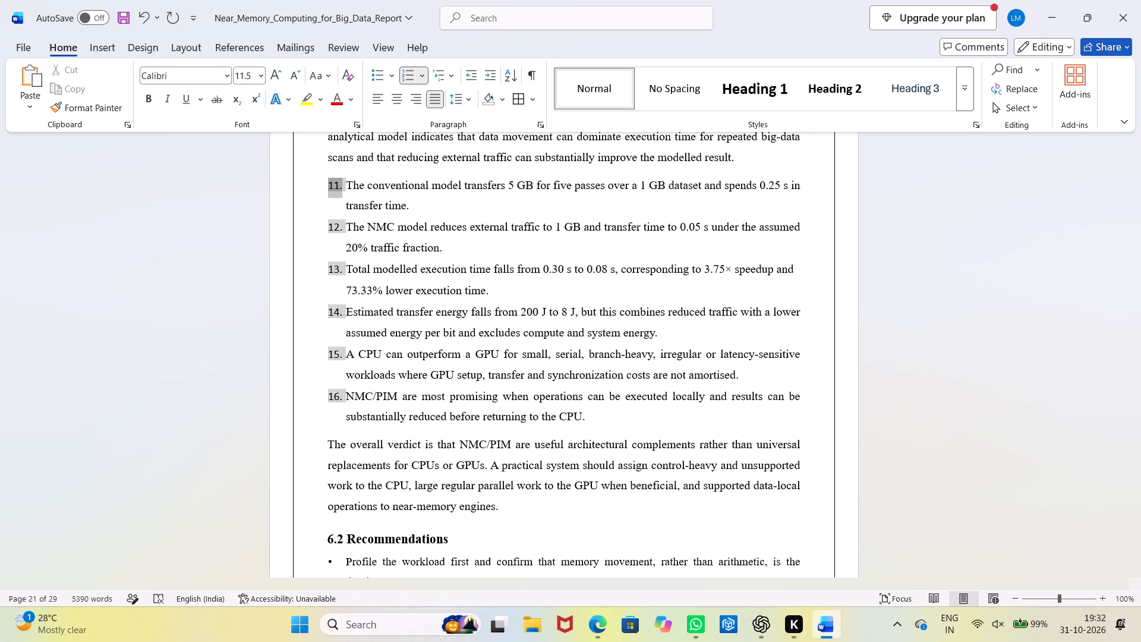
{"action": "left_click", "coordinate": [352, 186]}
{"action": "left_click", "coordinate": [346, 182]}
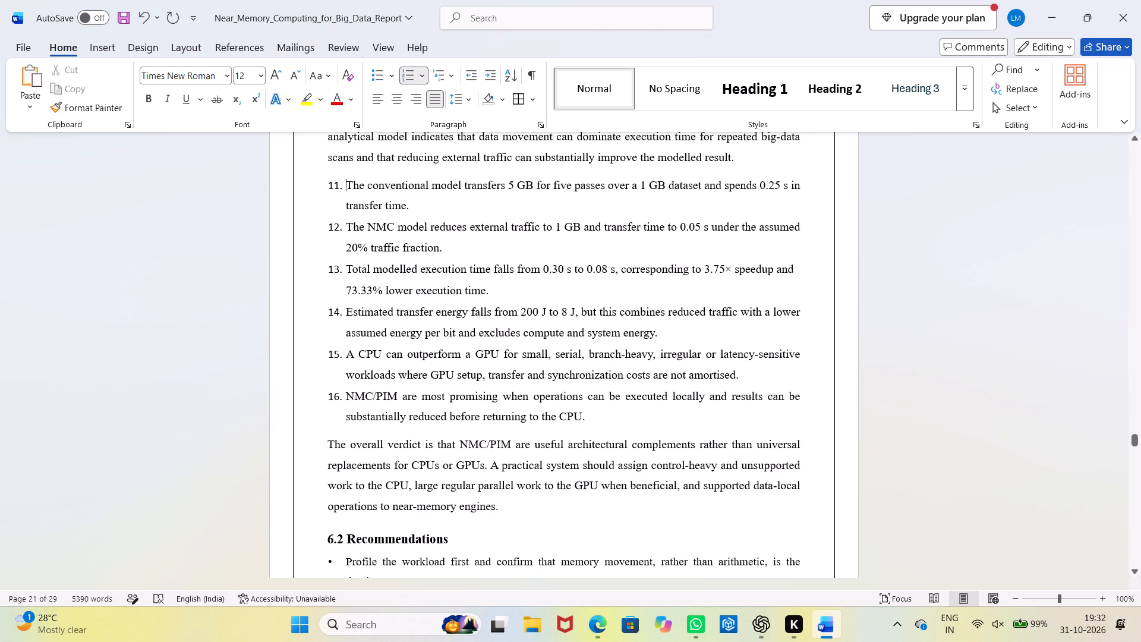
{"action": "key", "text": "BackSpace"}
{"action": "key", "text": "BackSpace"}
{"action": "type", "text": "1."}
{"action": "key", "text": "space"}
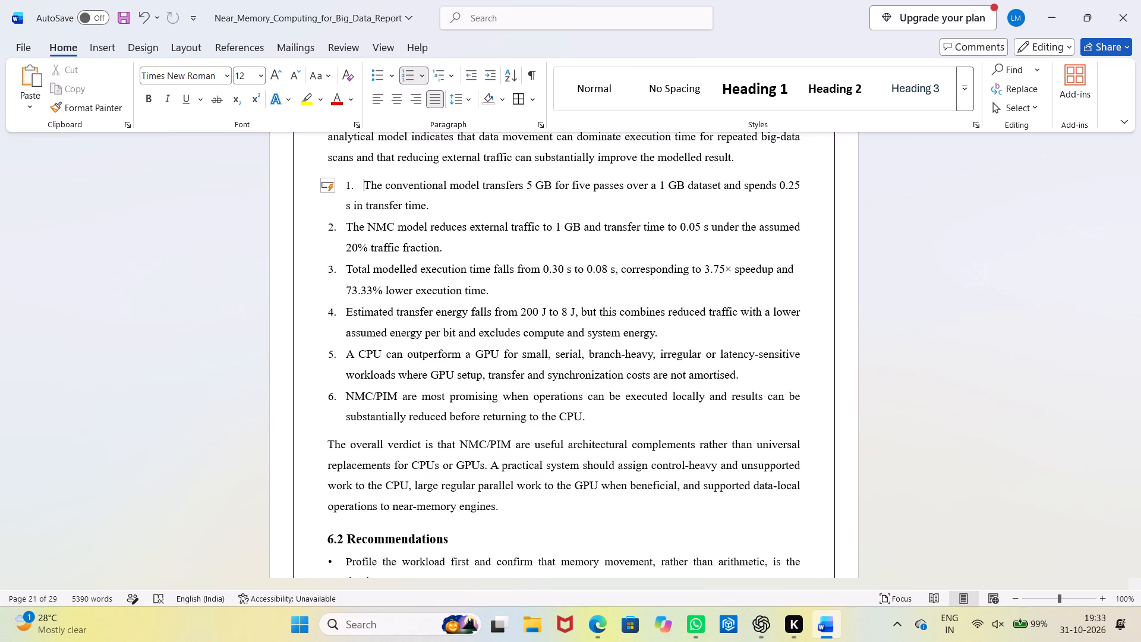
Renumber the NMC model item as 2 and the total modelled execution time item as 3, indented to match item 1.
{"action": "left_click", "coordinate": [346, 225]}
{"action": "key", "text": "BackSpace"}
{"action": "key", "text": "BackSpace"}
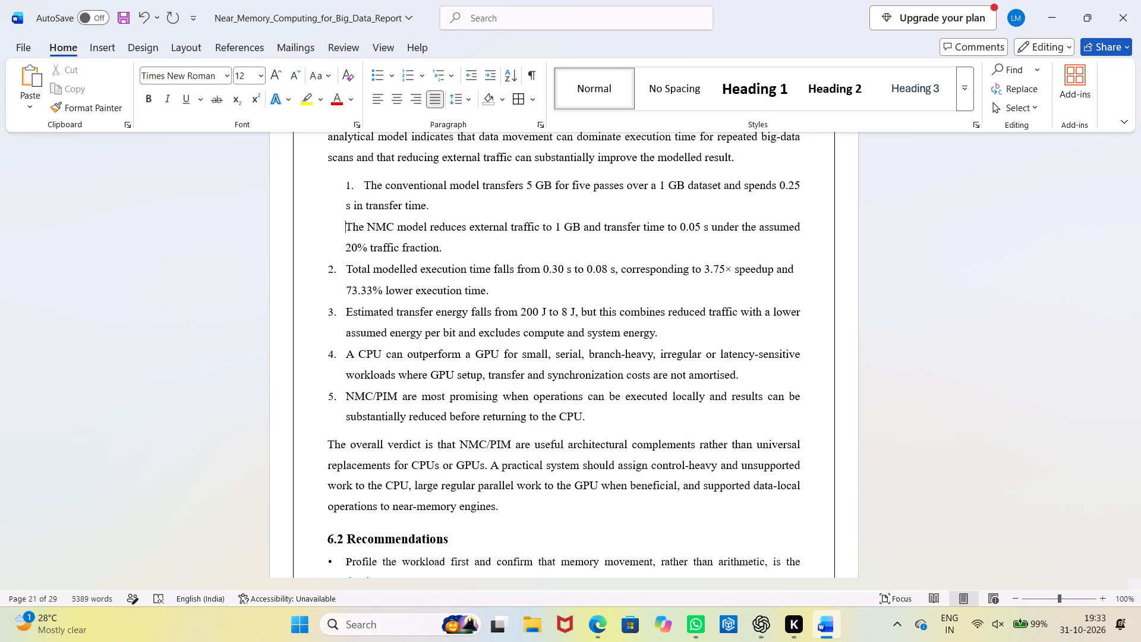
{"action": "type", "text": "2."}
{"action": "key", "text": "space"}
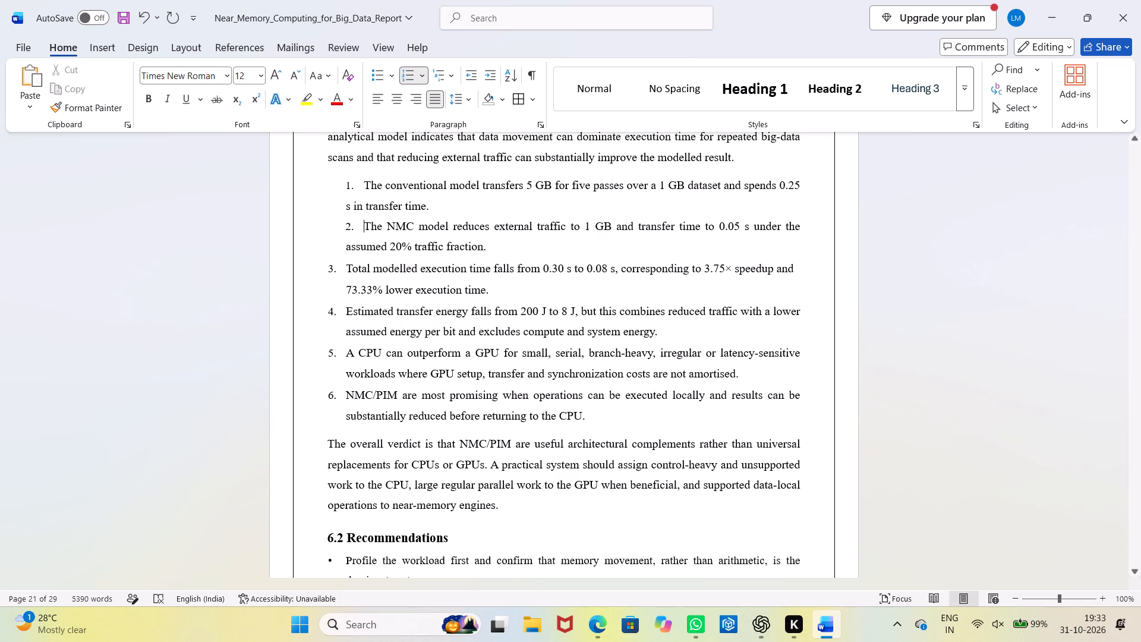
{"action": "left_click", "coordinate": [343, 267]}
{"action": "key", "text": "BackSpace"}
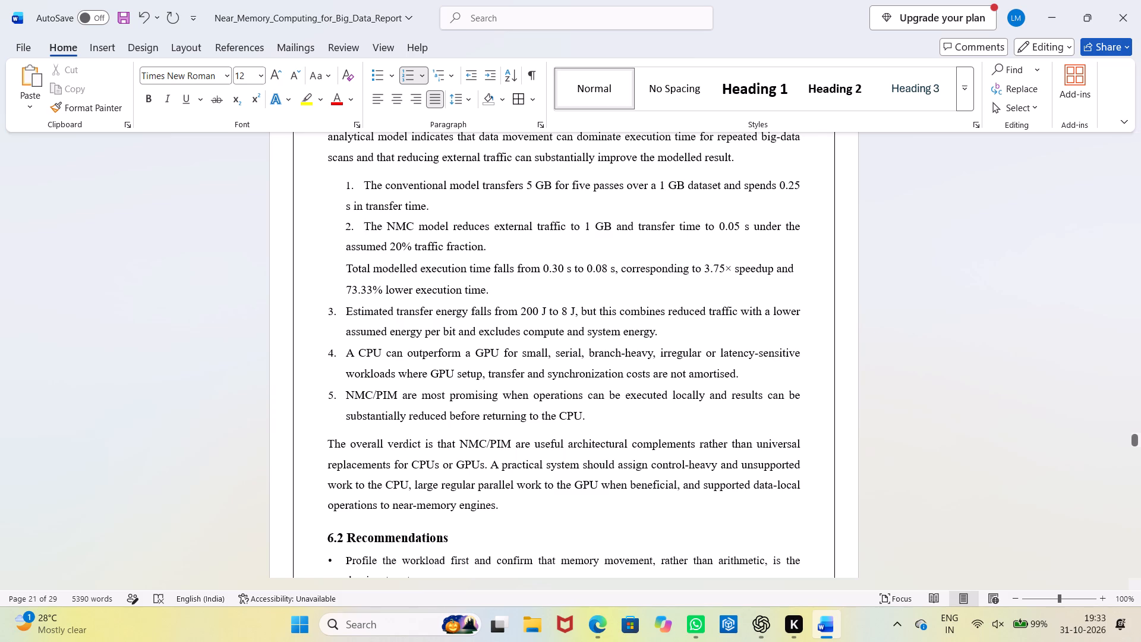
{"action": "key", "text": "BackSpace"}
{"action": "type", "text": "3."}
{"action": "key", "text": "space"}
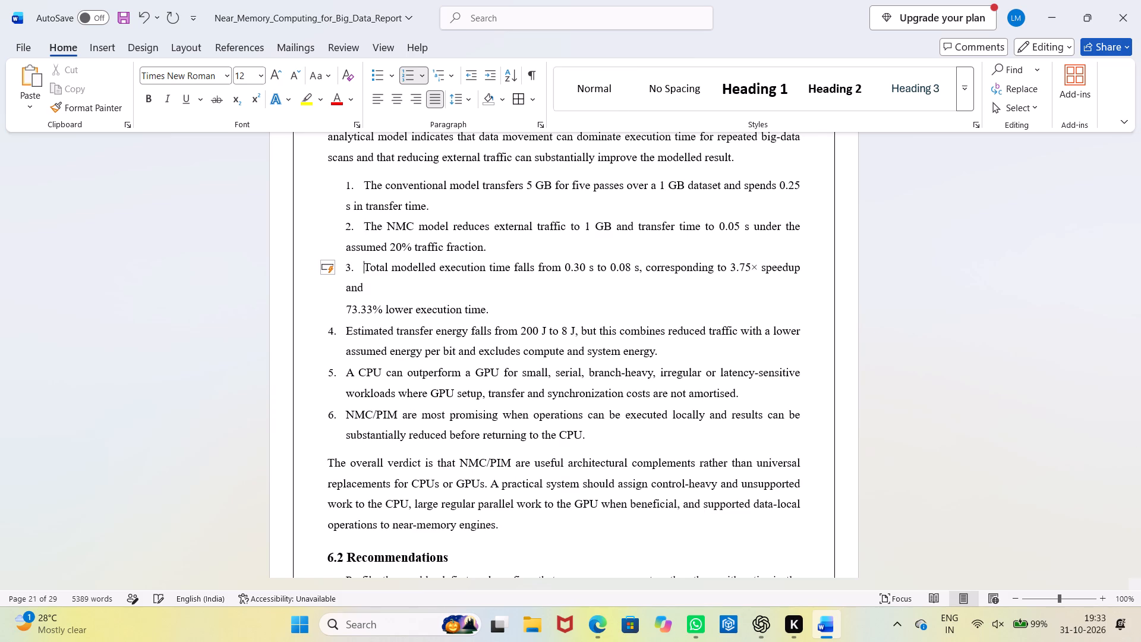
Join the separated line "73.33% lower execution time." to the end of list item 3 in section 6.1.
{"action": "left_click", "coordinate": [348, 306]}
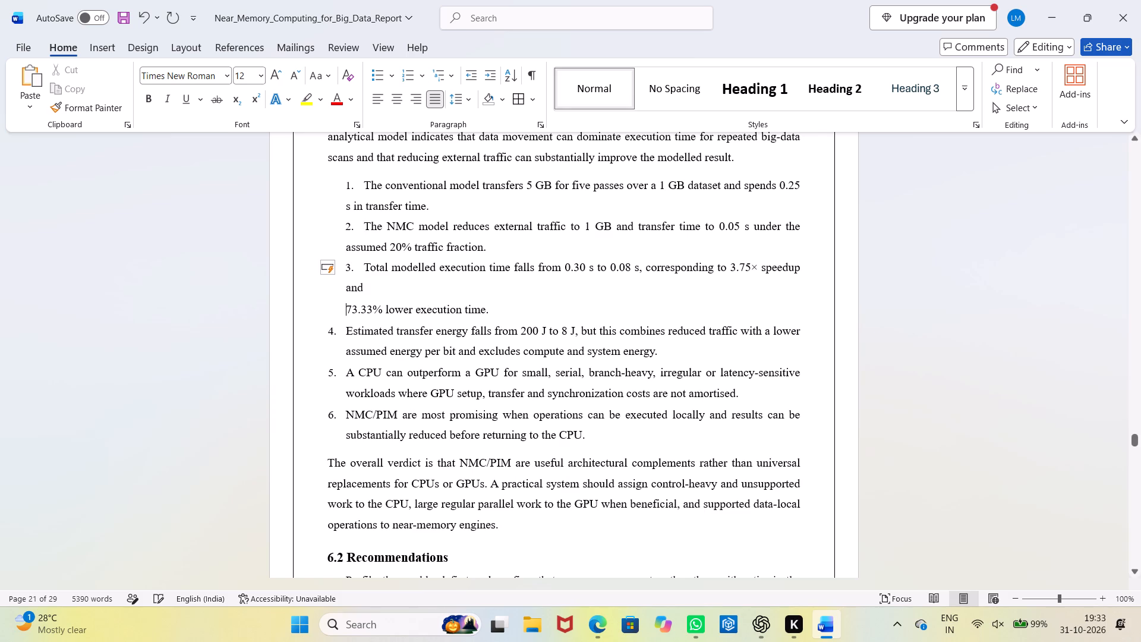
{"action": "key", "text": "BackSpace"}
{"action": "key", "text": "BackSpace"}
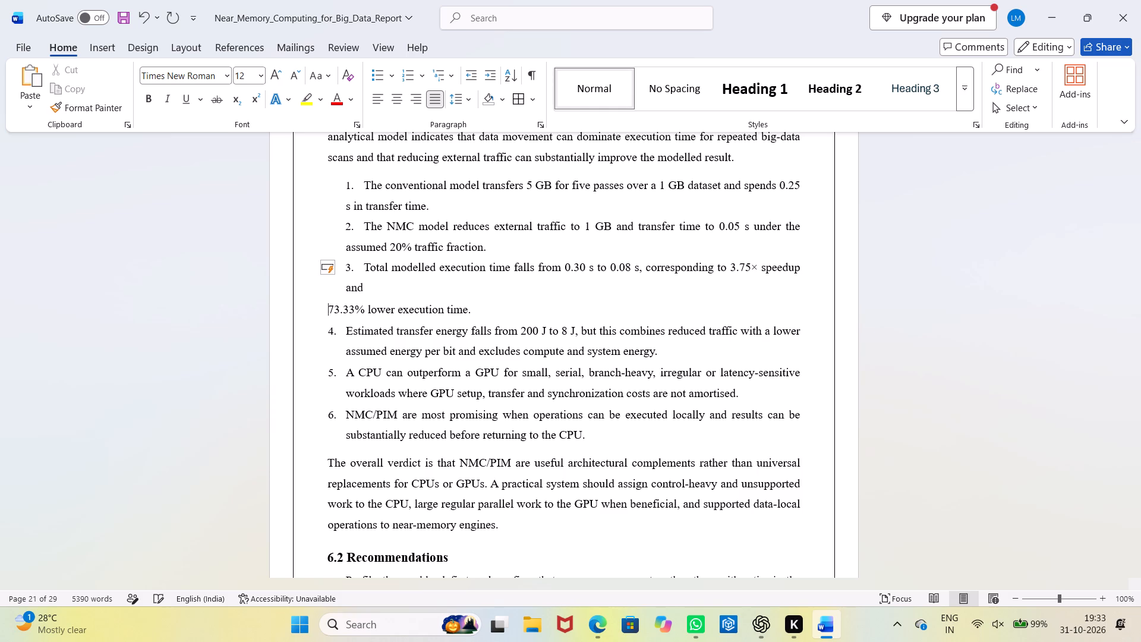
{"action": "key", "text": "BackSpace"}
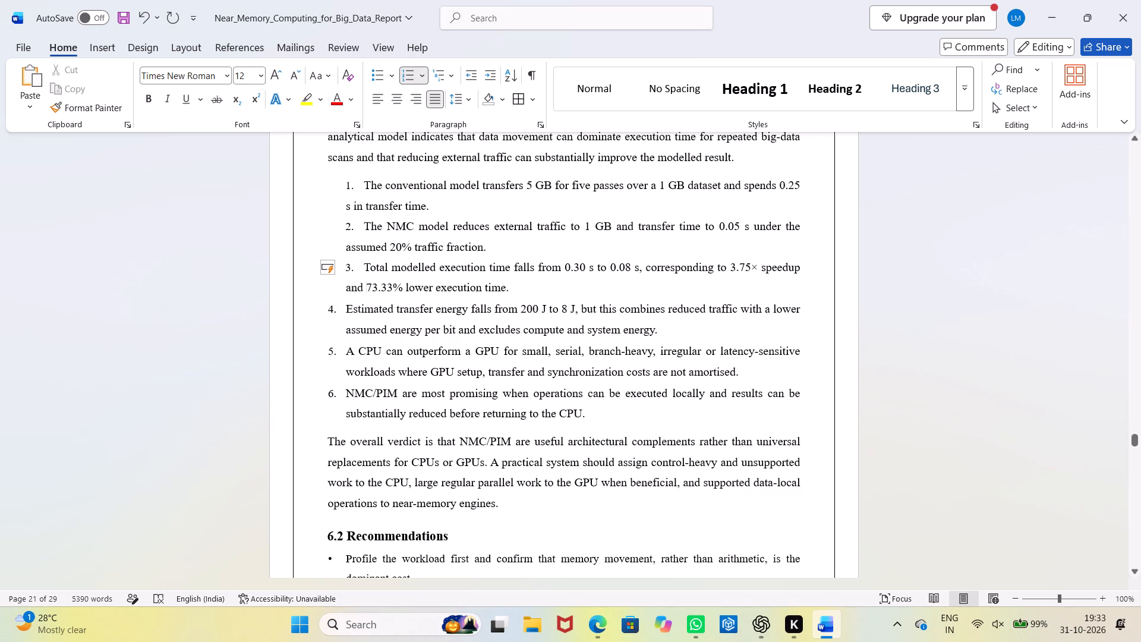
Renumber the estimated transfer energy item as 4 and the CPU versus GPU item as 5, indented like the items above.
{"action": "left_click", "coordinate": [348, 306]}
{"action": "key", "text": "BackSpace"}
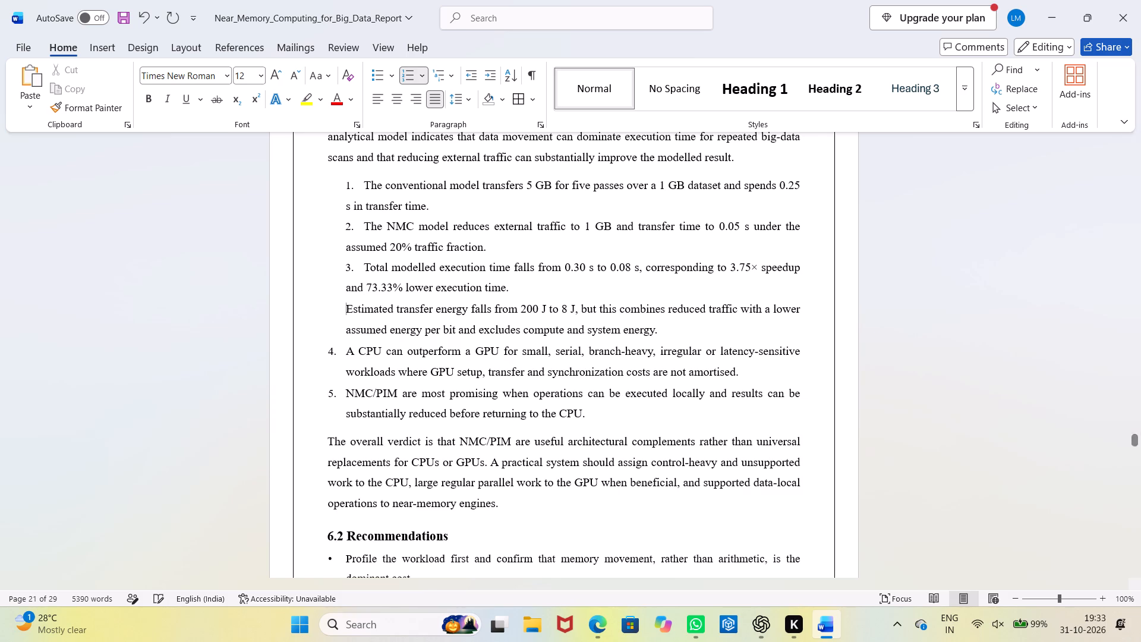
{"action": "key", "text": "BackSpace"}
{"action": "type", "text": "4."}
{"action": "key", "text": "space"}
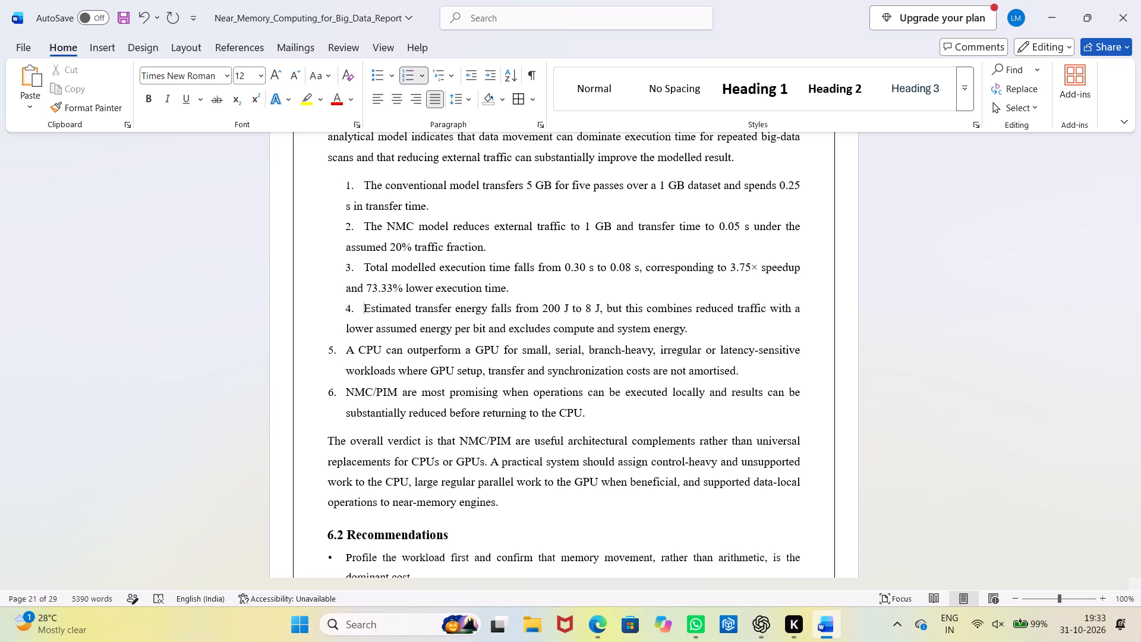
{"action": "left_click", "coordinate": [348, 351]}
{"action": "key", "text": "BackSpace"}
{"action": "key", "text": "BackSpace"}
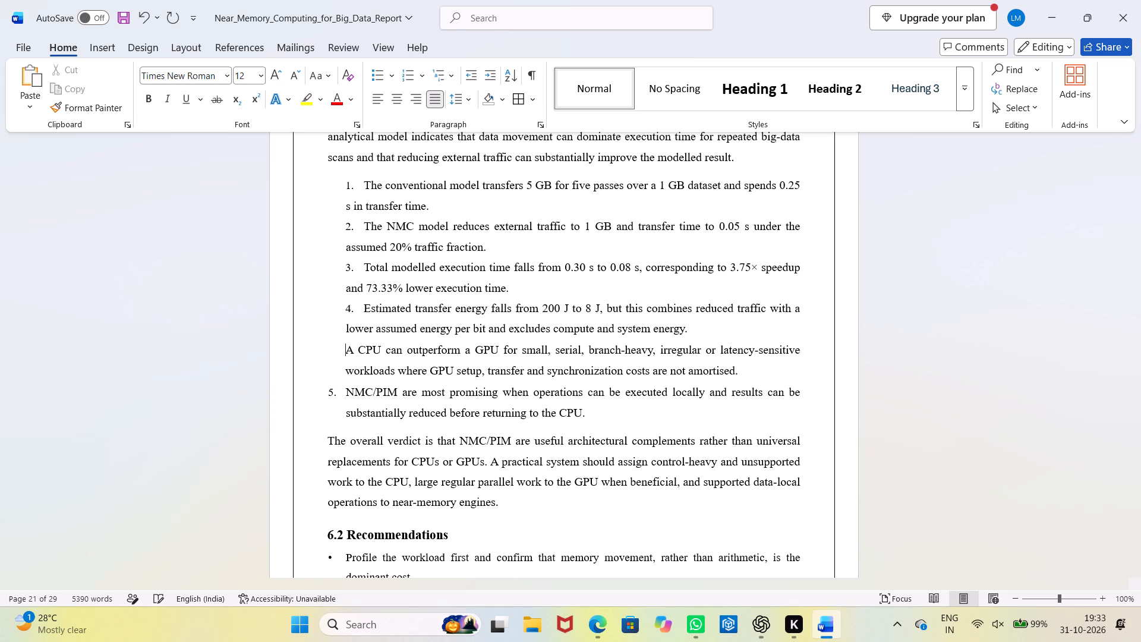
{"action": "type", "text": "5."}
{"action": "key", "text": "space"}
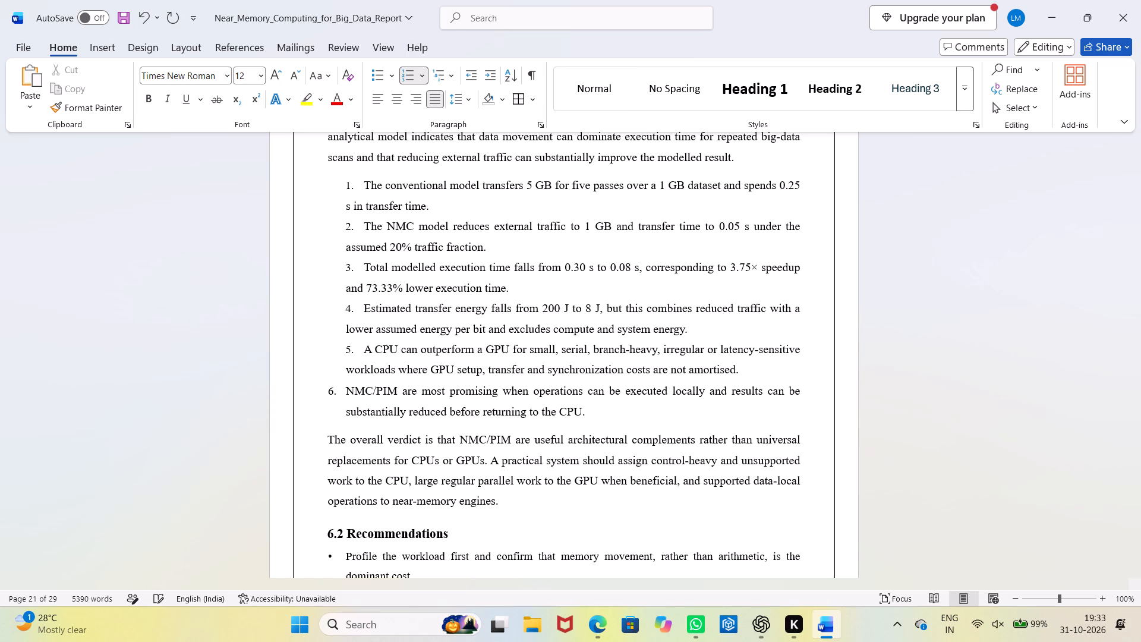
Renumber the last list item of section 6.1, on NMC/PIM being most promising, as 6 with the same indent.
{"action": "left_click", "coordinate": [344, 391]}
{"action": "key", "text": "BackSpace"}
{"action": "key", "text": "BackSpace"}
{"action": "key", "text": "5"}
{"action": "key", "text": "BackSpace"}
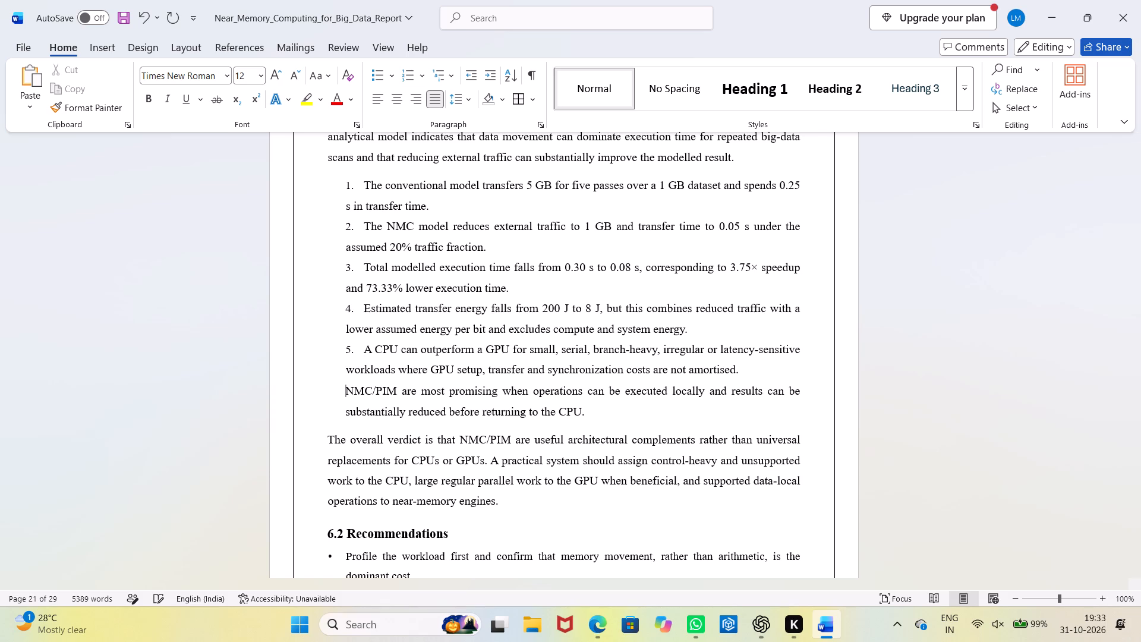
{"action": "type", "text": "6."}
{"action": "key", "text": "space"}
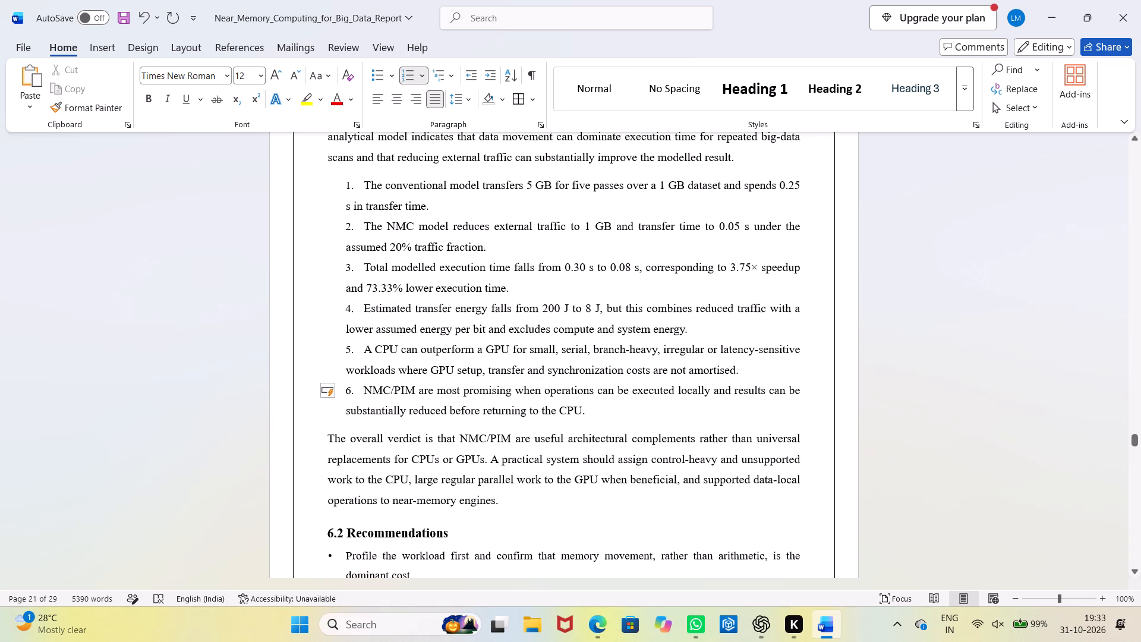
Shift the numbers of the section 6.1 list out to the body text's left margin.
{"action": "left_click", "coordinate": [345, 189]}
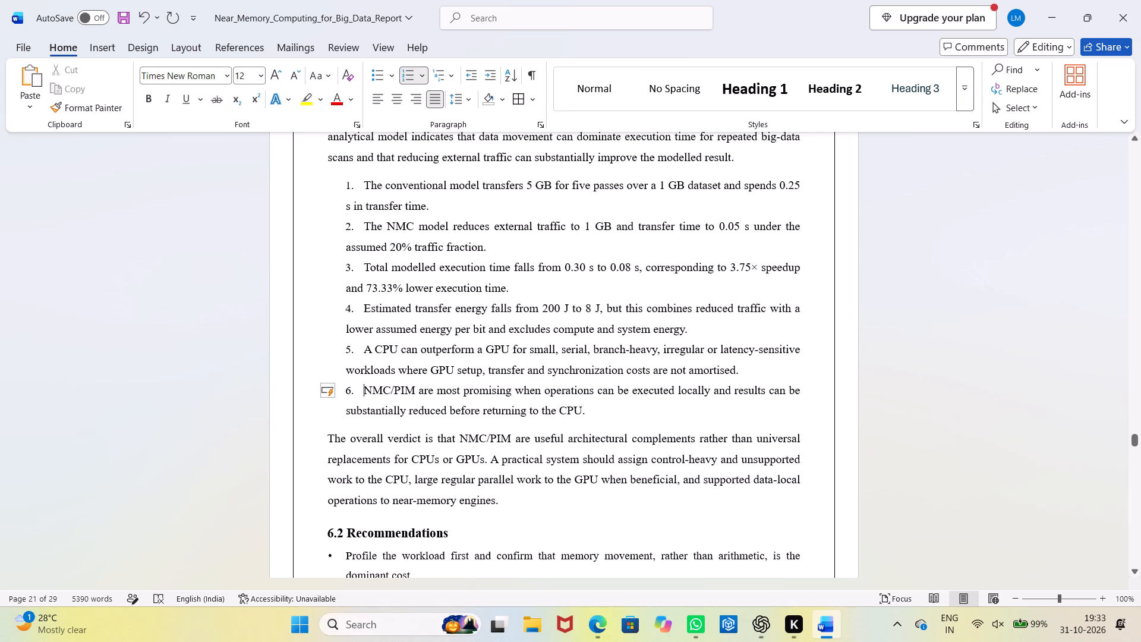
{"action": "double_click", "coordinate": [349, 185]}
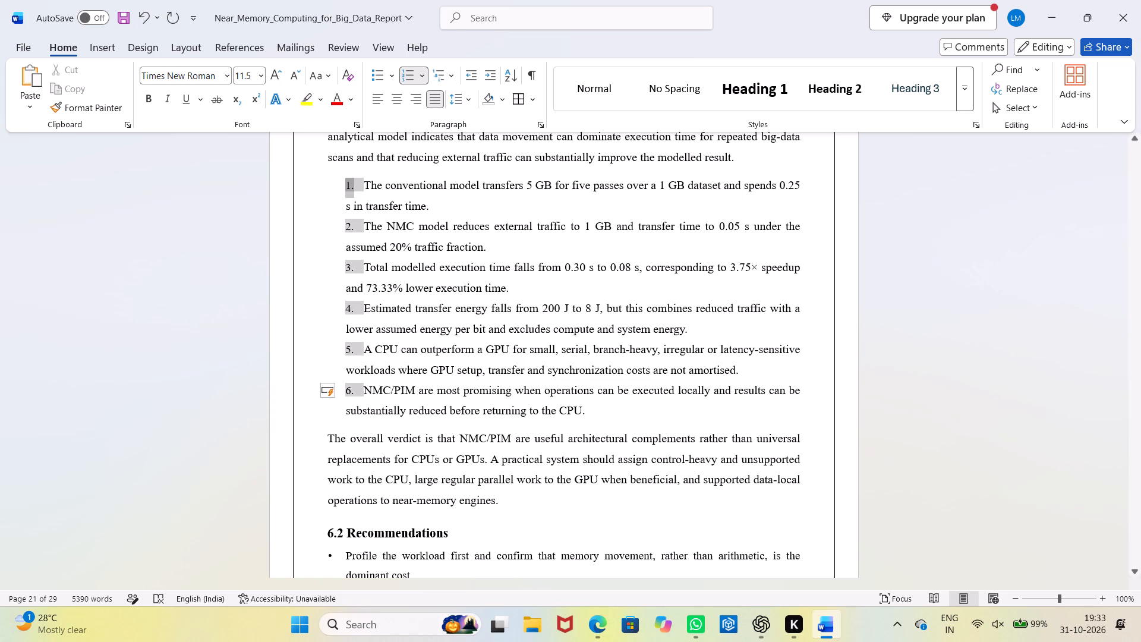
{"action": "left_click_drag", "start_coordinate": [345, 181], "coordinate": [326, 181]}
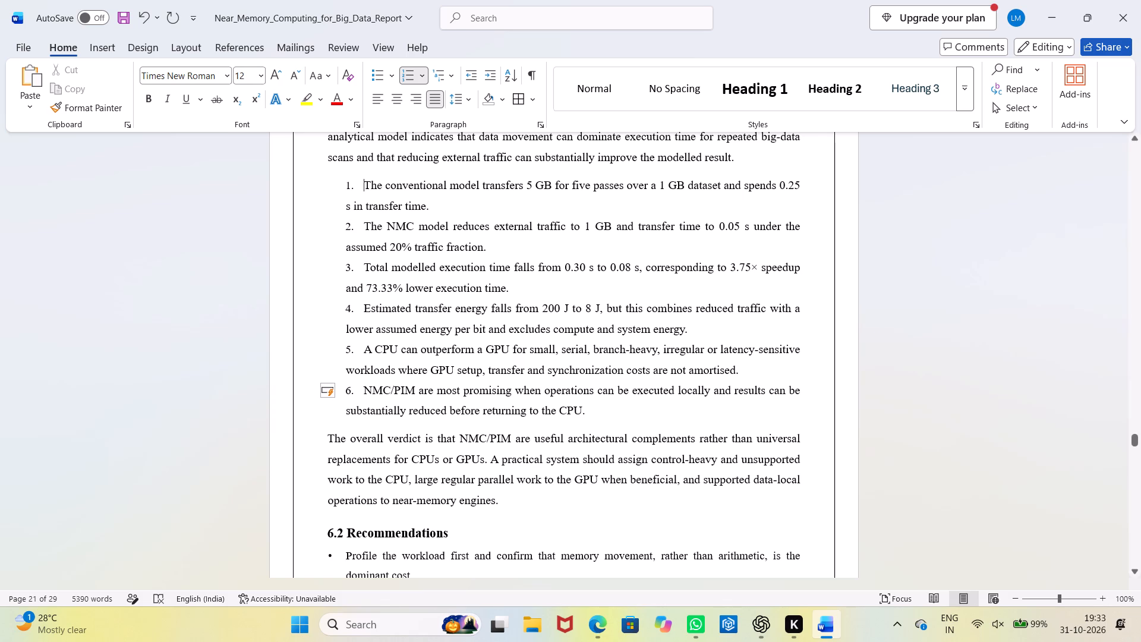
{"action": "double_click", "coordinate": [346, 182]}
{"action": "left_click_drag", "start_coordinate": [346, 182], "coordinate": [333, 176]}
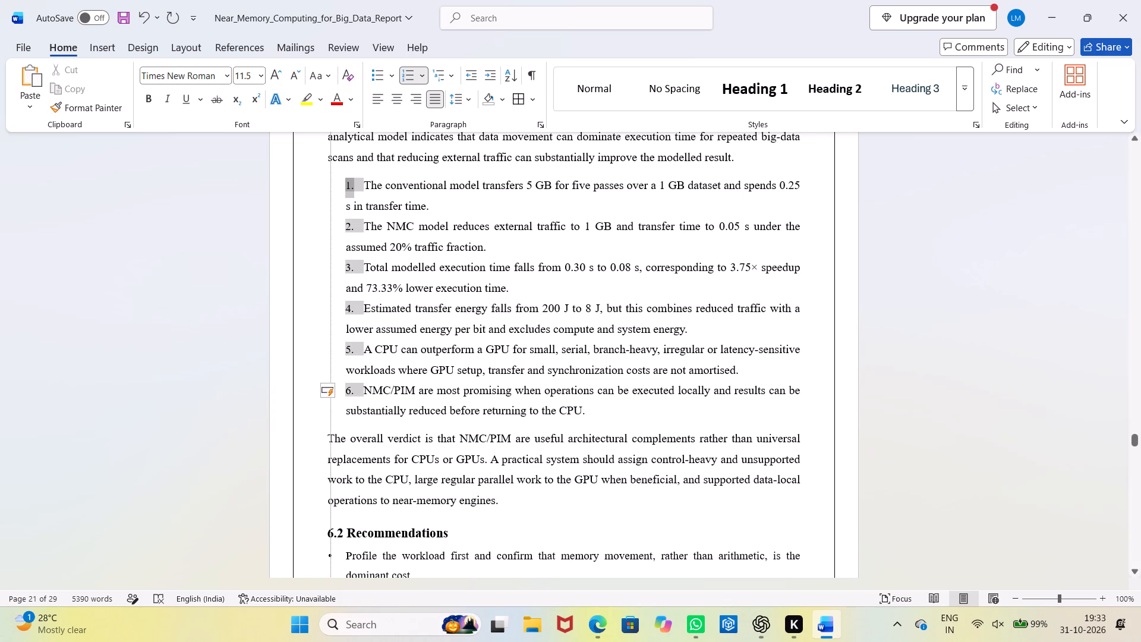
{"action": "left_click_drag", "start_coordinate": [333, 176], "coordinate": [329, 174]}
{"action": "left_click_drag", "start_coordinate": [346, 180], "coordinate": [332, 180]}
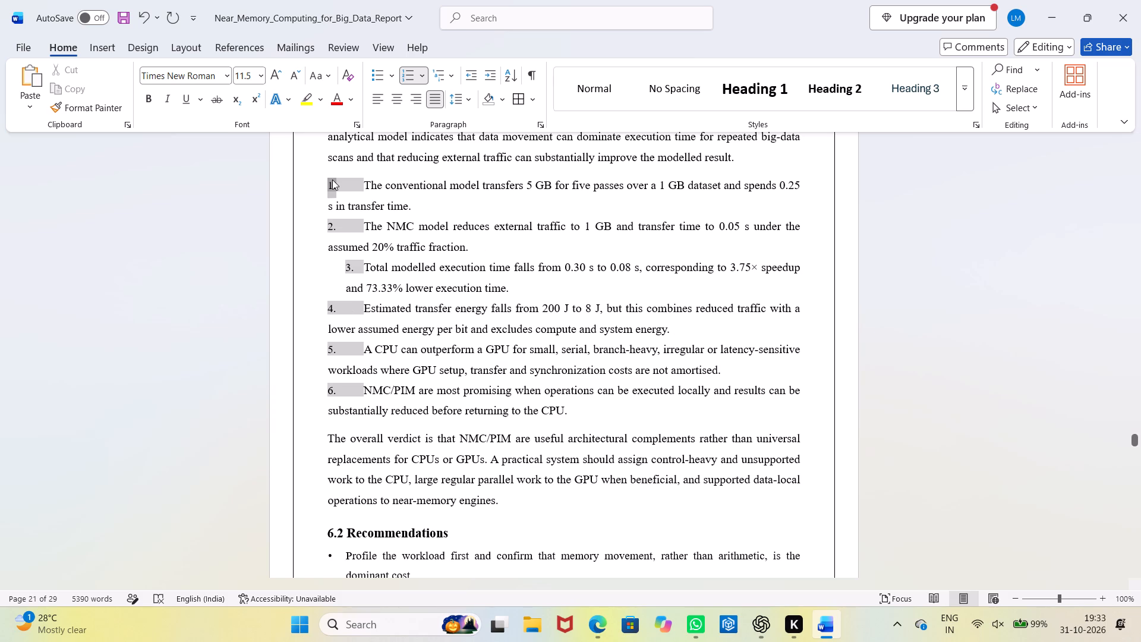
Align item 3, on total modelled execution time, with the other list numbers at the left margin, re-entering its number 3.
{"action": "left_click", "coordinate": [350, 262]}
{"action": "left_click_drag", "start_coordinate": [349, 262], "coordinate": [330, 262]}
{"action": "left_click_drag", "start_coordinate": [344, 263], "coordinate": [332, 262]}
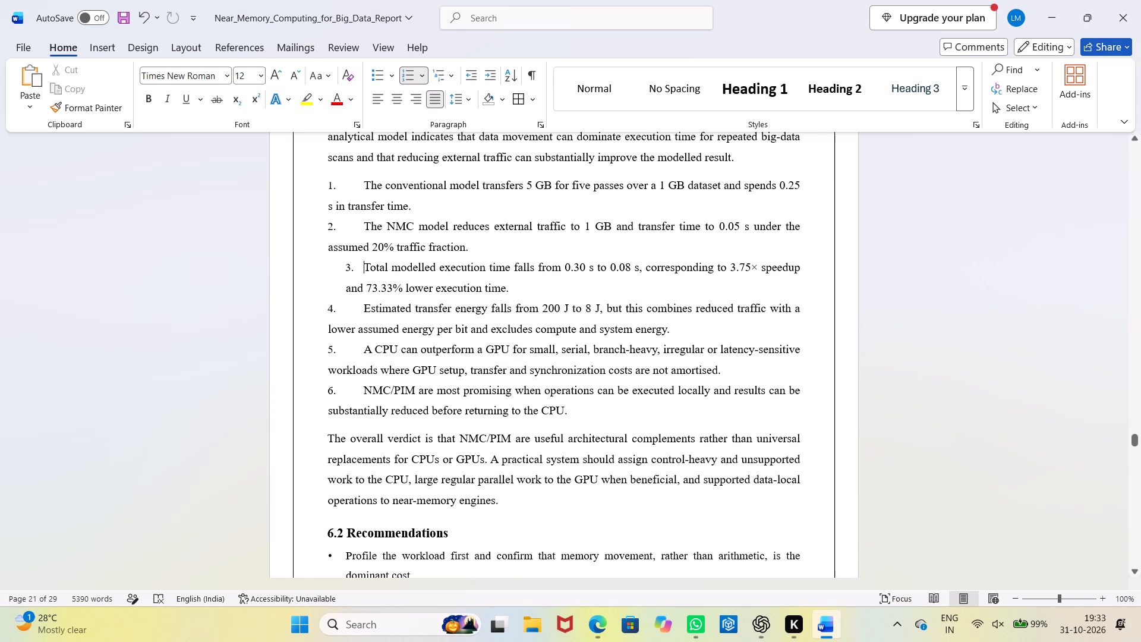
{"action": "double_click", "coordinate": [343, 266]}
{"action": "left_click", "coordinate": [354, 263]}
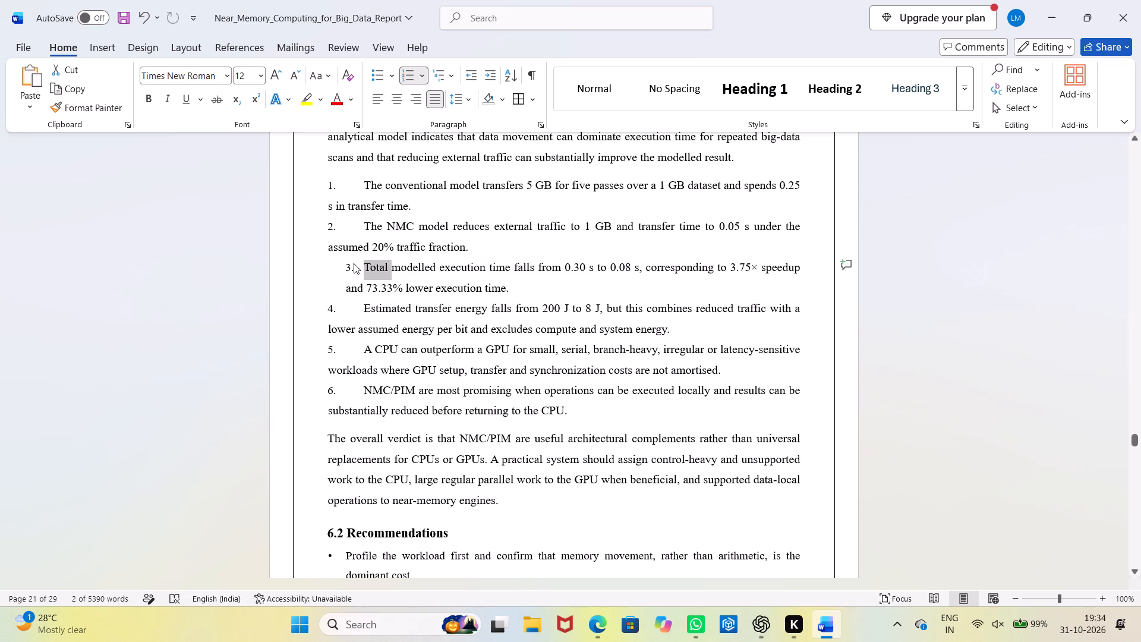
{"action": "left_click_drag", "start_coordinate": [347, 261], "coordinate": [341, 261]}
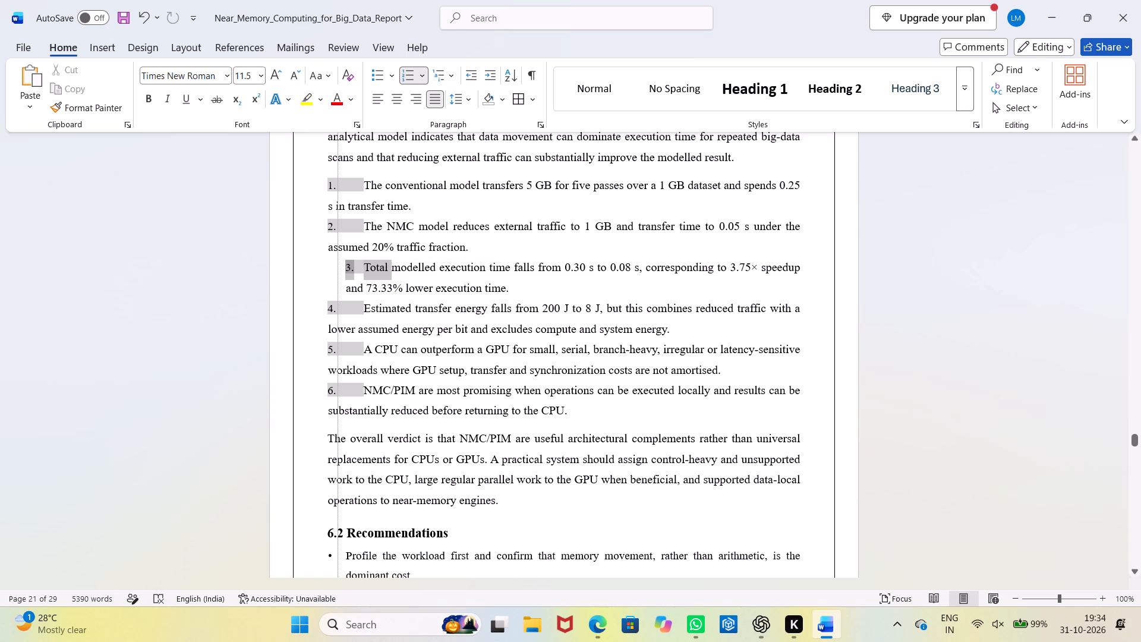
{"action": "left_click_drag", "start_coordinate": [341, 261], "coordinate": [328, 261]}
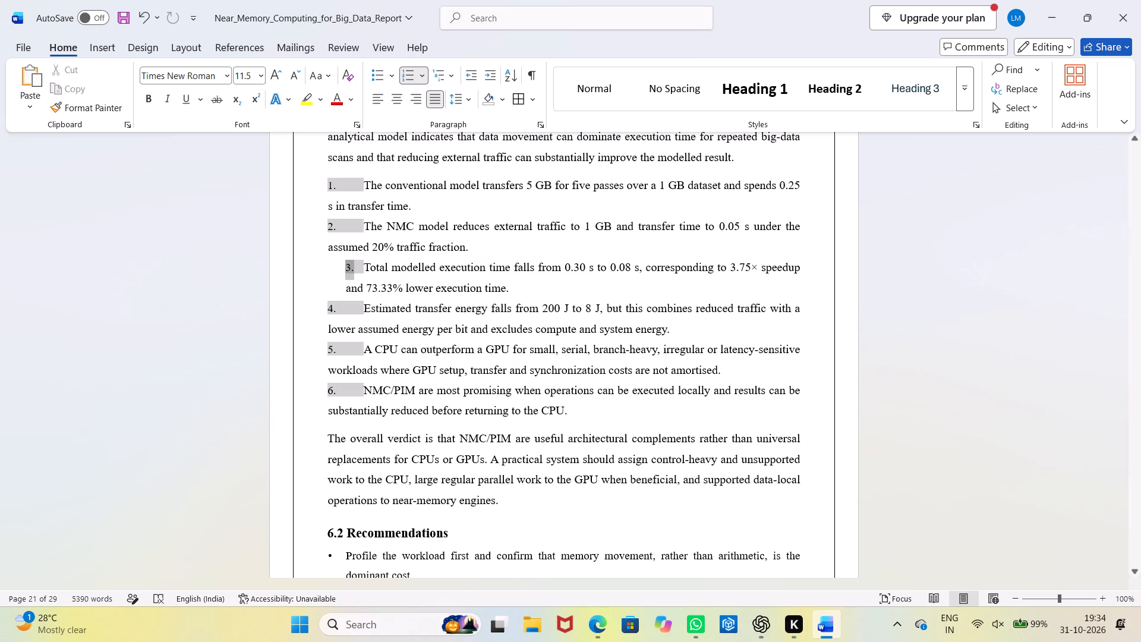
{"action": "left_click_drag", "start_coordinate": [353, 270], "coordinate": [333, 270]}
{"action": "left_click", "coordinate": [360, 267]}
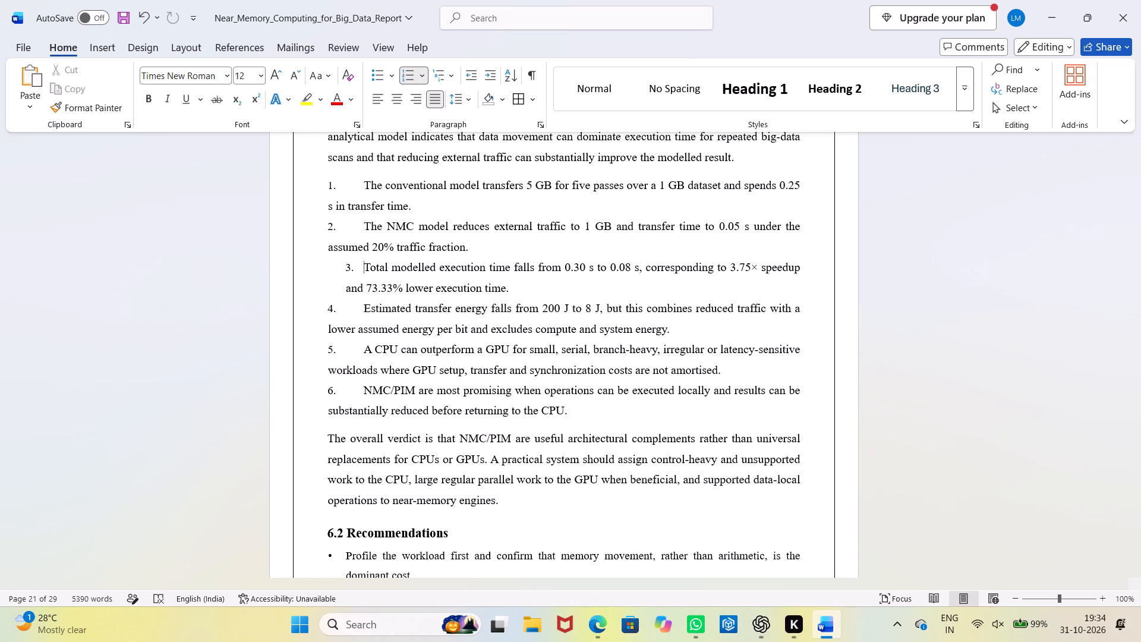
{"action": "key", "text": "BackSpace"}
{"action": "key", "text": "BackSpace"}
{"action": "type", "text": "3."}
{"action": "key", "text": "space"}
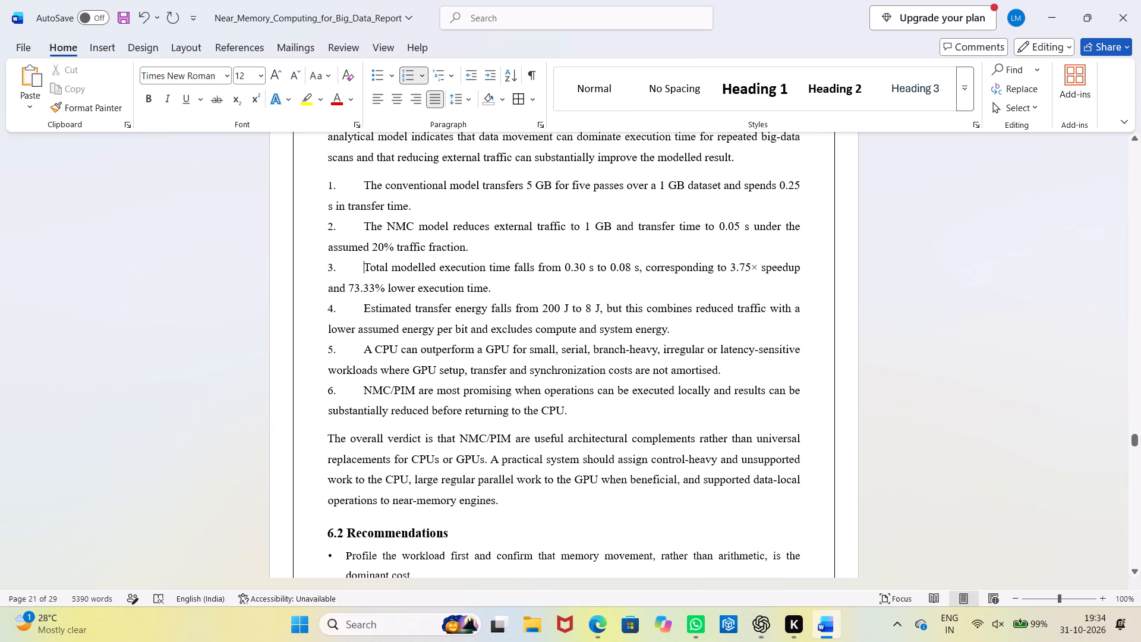
Remove the numbering from all six list items in section 6.1.
{"action": "left_click_drag", "start_coordinate": [571, 416], "coordinate": [285, 188]}
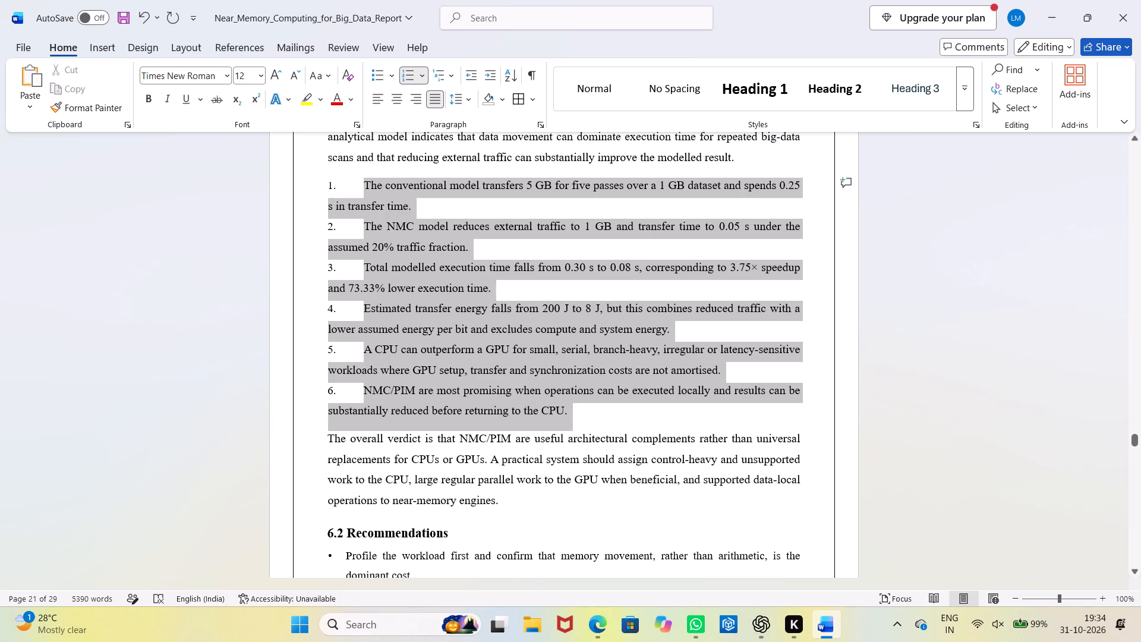
{"action": "left_click_drag", "start_coordinate": [285, 188], "coordinate": [285, 182]}
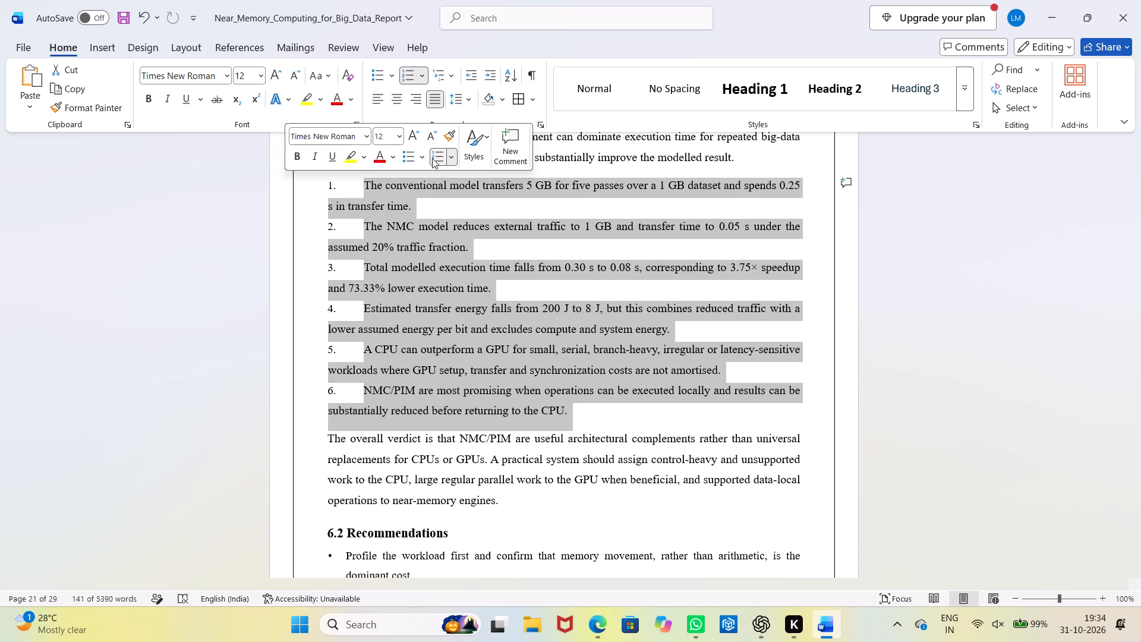
{"action": "left_click", "coordinate": [432, 158]}
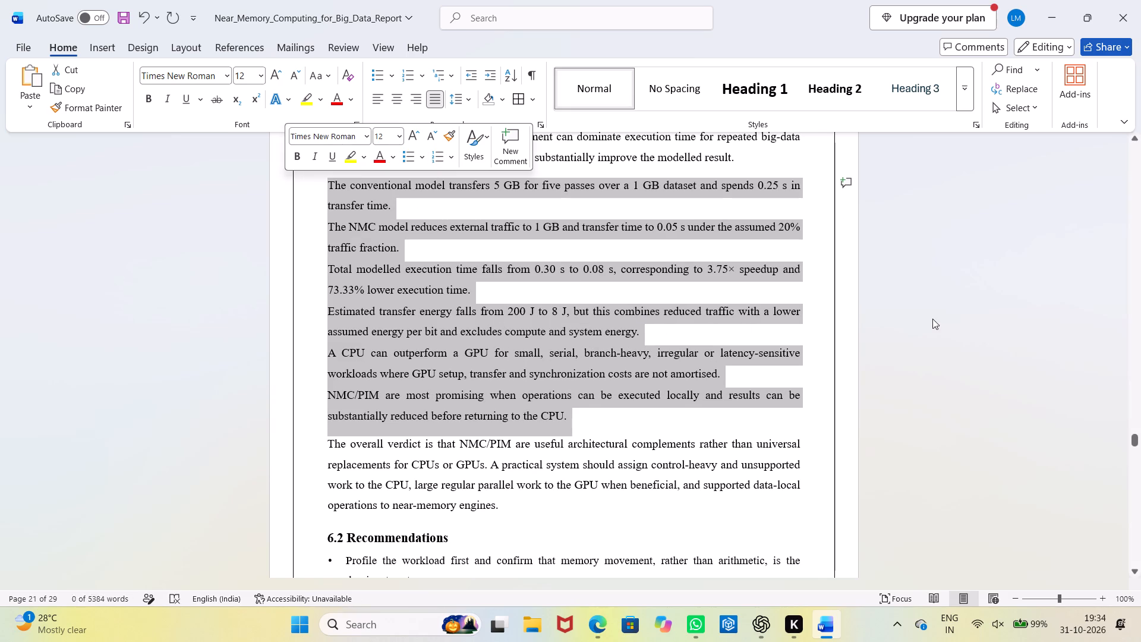
{"action": "left_click", "coordinate": [938, 326]}
Number the first three findings in section 6.1 as 1., 2. and 3., starting with the conventional model's transfers.
{"action": "left_click", "coordinate": [327, 181]}
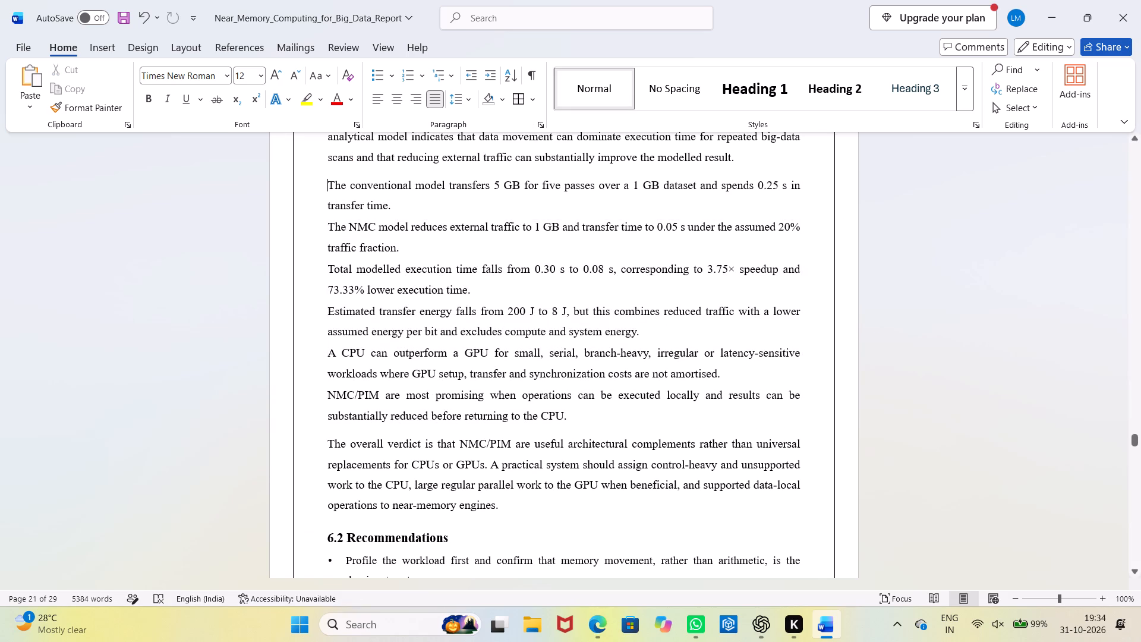
{"action": "type", "text": "1."}
{"action": "key", "text": "space"}
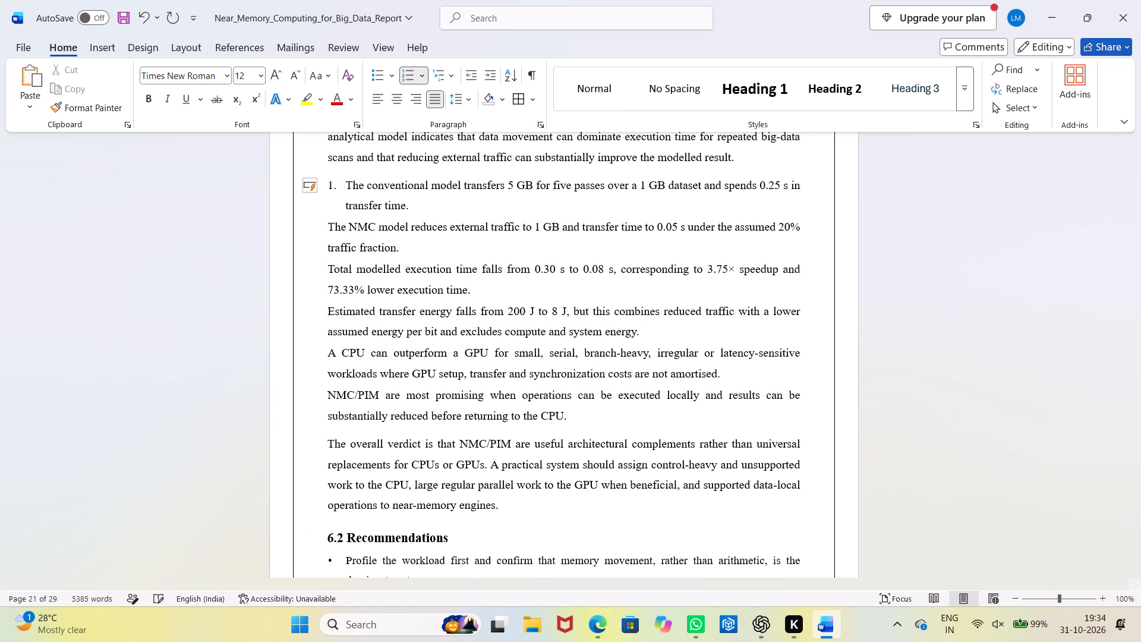
{"action": "left_click", "coordinate": [330, 225]}
{"action": "type", "text": "2."}
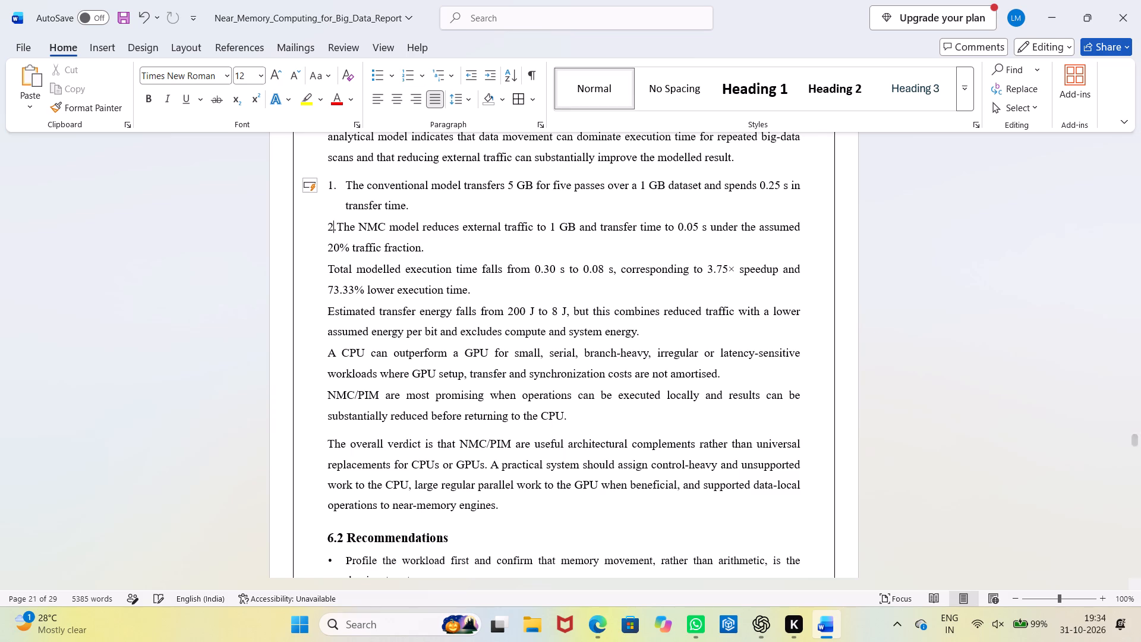
{"action": "key", "text": "space"}
{"action": "left_click", "coordinate": [325, 264]}
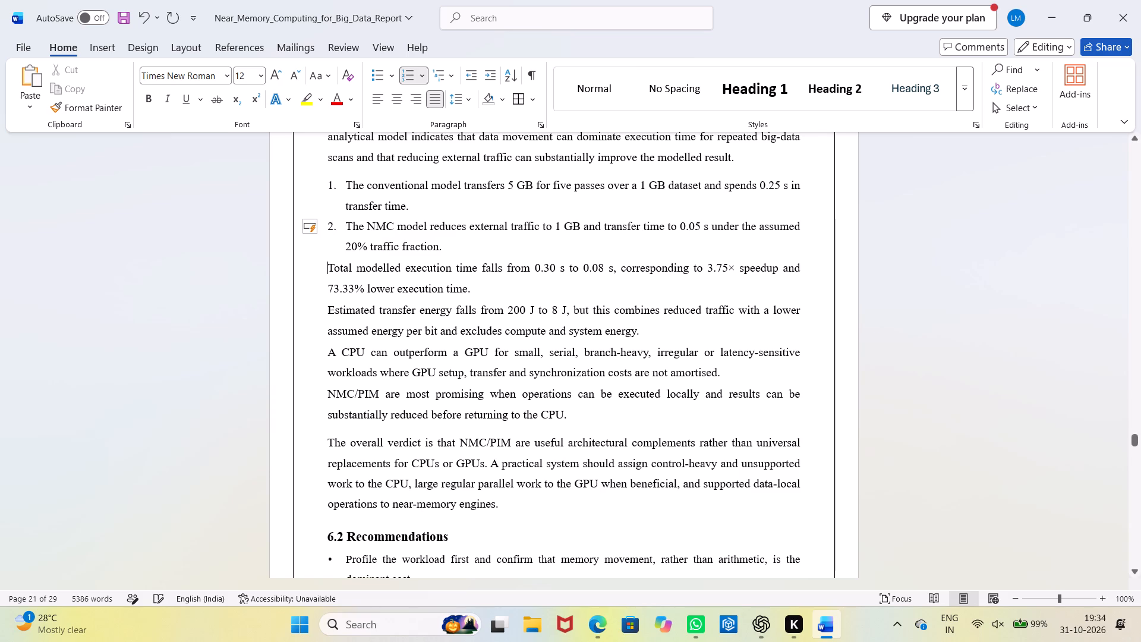
{"action": "type", "text": "3."}
{"action": "key", "text": "space"}
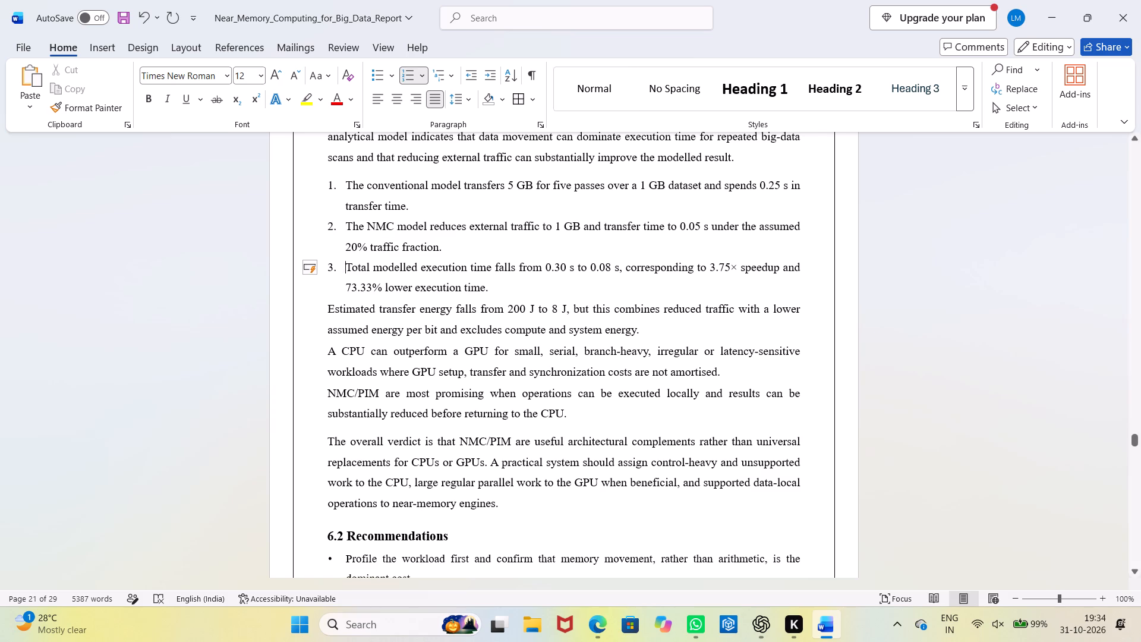
Number the remaining three findings in section 6.1 as 4., 5. and 6., from estimated transfer energy to NMC/PIM being most promising.
{"action": "left_click", "coordinate": [326, 303]}
{"action": "type", "text": "4."}
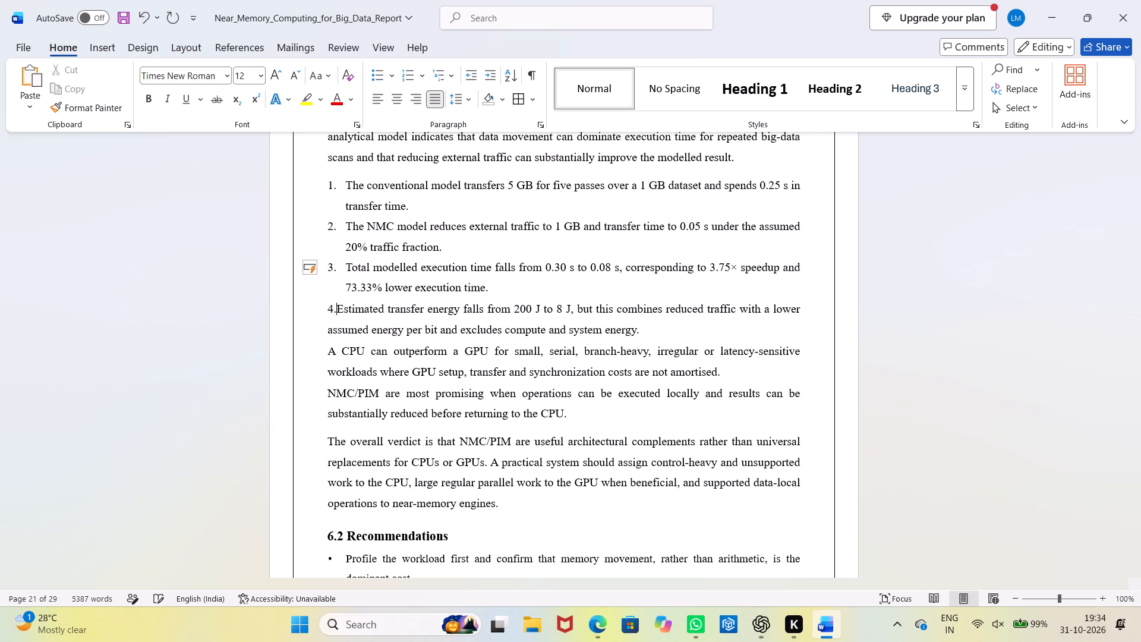
{"action": "key", "text": "space"}
{"action": "left_click", "coordinate": [330, 348]}
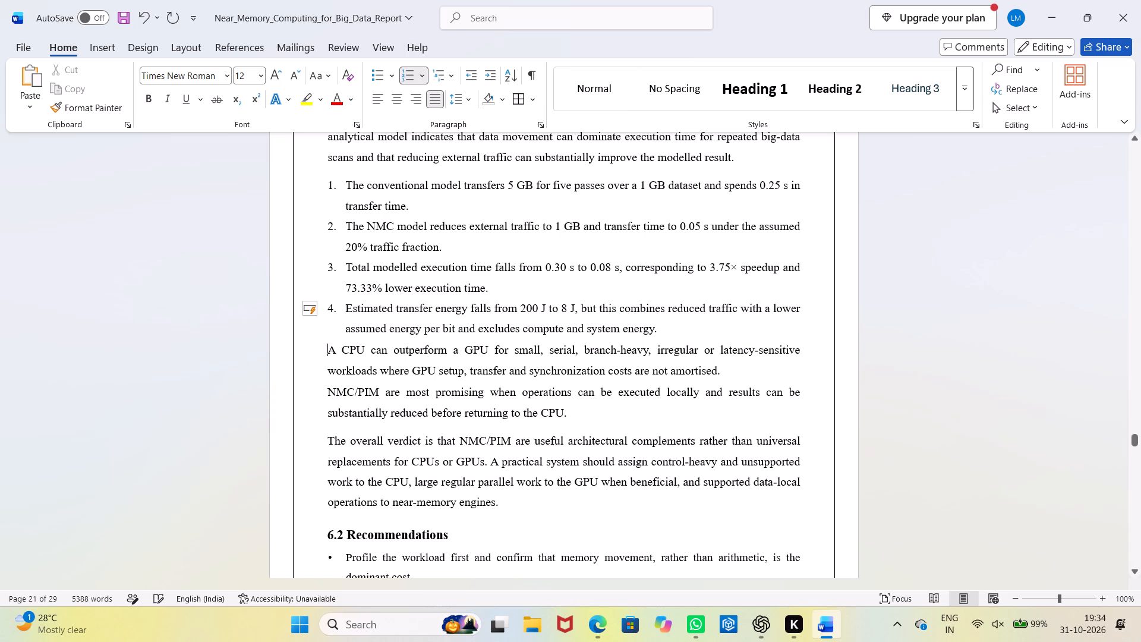
{"action": "type", "text": "5."}
{"action": "key", "text": "space"}
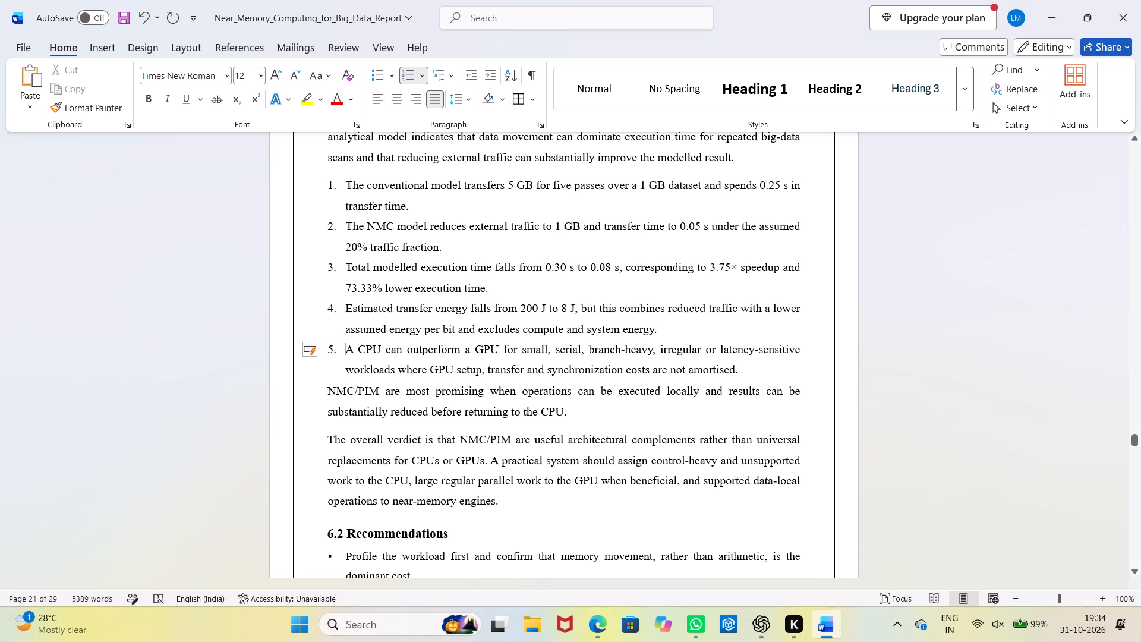
{"action": "left_click", "coordinate": [327, 399]}
{"action": "type", "text": "6."}
{"action": "key", "text": "space"}
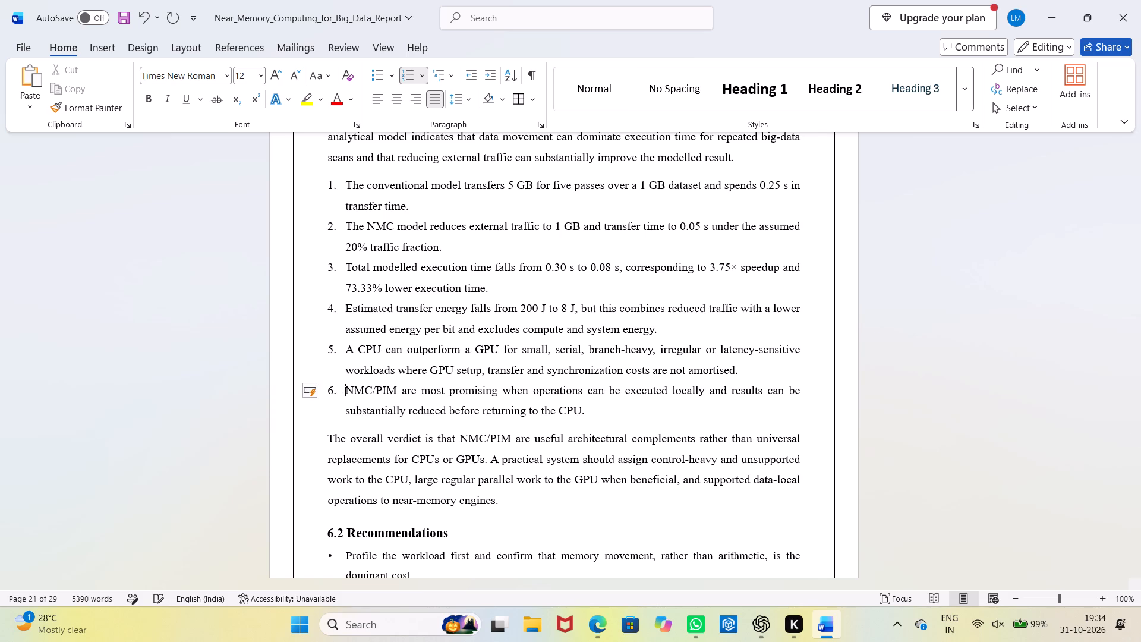
Increase the 6.2 Recommendations heading to 14 pt.
{"action": "scroll", "coordinate": [449, 524], "scroll_direction": "up", "scroll_amount": 5}
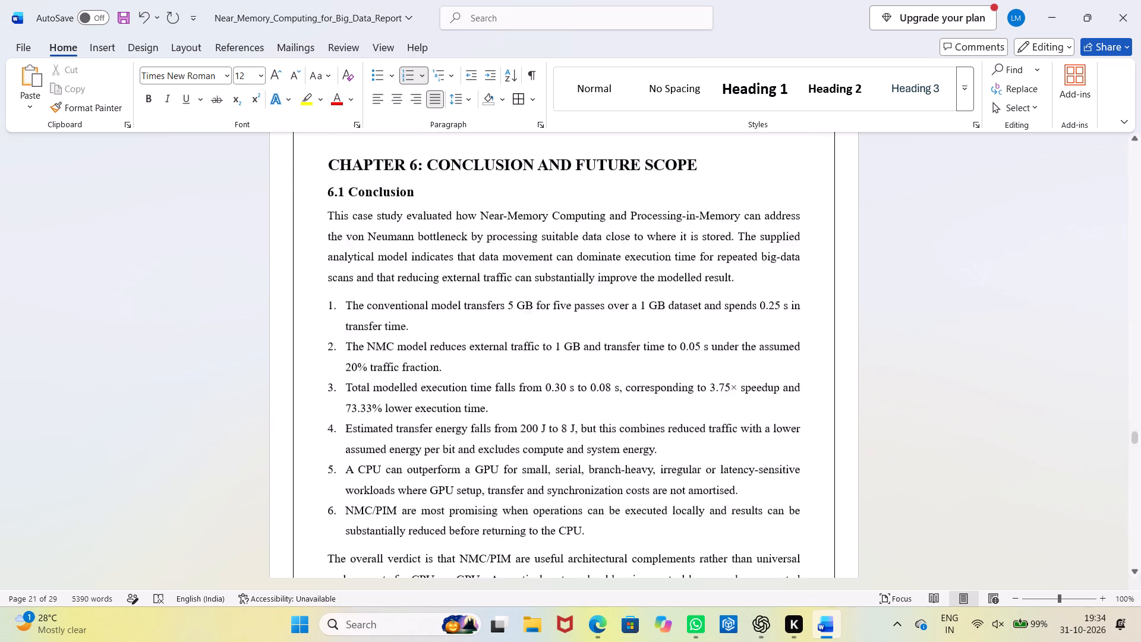
{"action": "scroll", "coordinate": [449, 524], "scroll_direction": "down", "scroll_amount": 9}
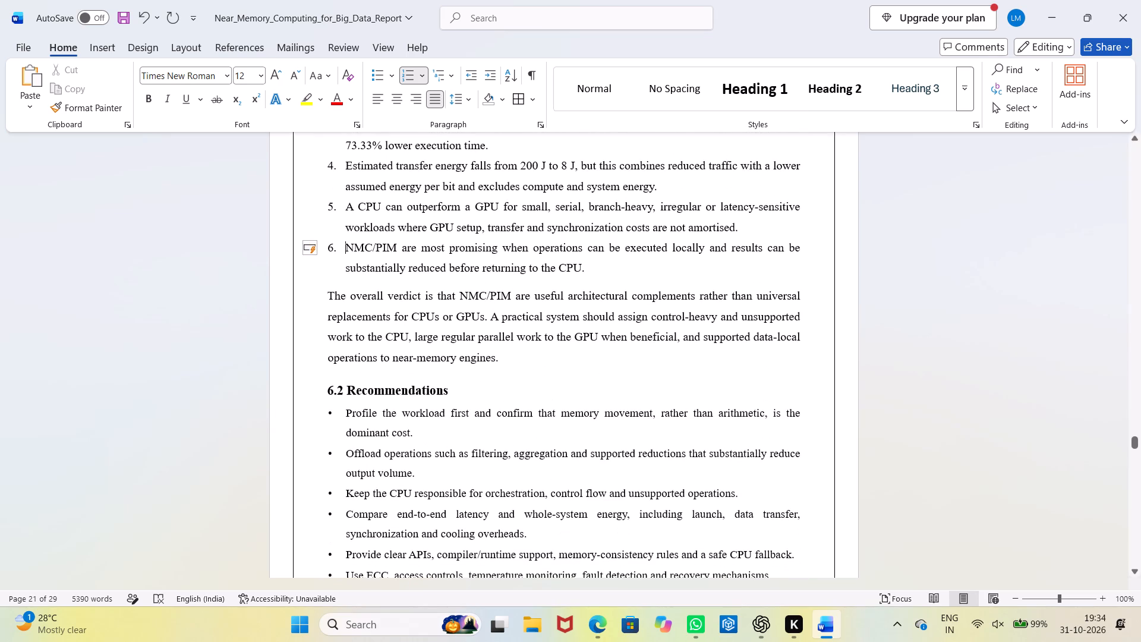
{"action": "left_click_drag", "start_coordinate": [474, 386], "coordinate": [320, 380]}
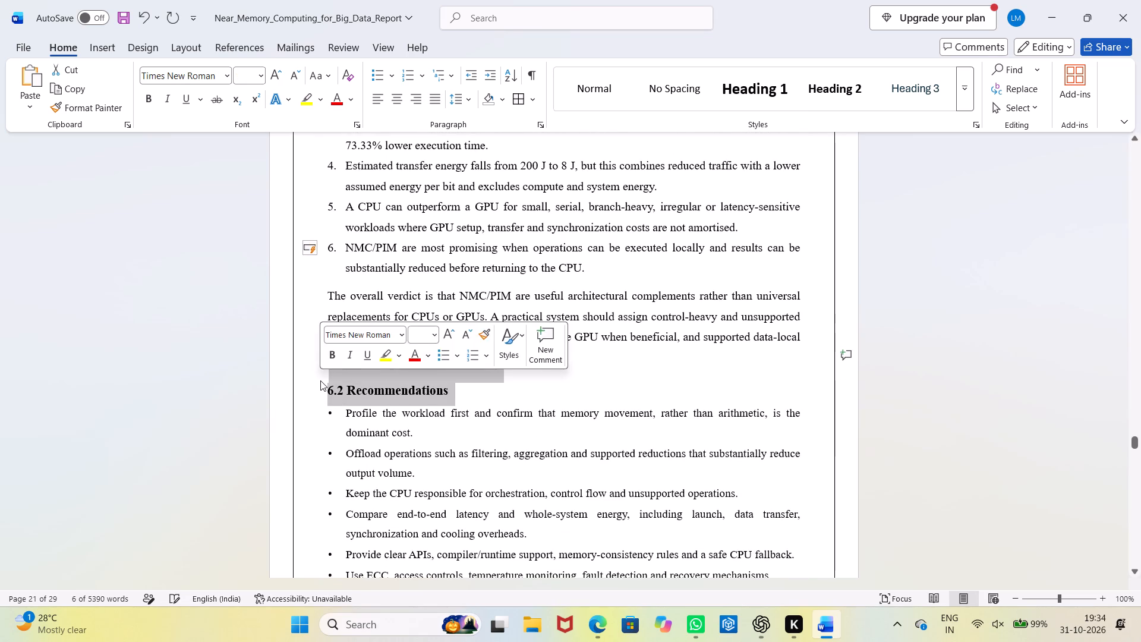
{"action": "left_click", "coordinate": [583, 372]}
{"action": "left_click_drag", "start_coordinate": [462, 389], "coordinate": [280, 411]}
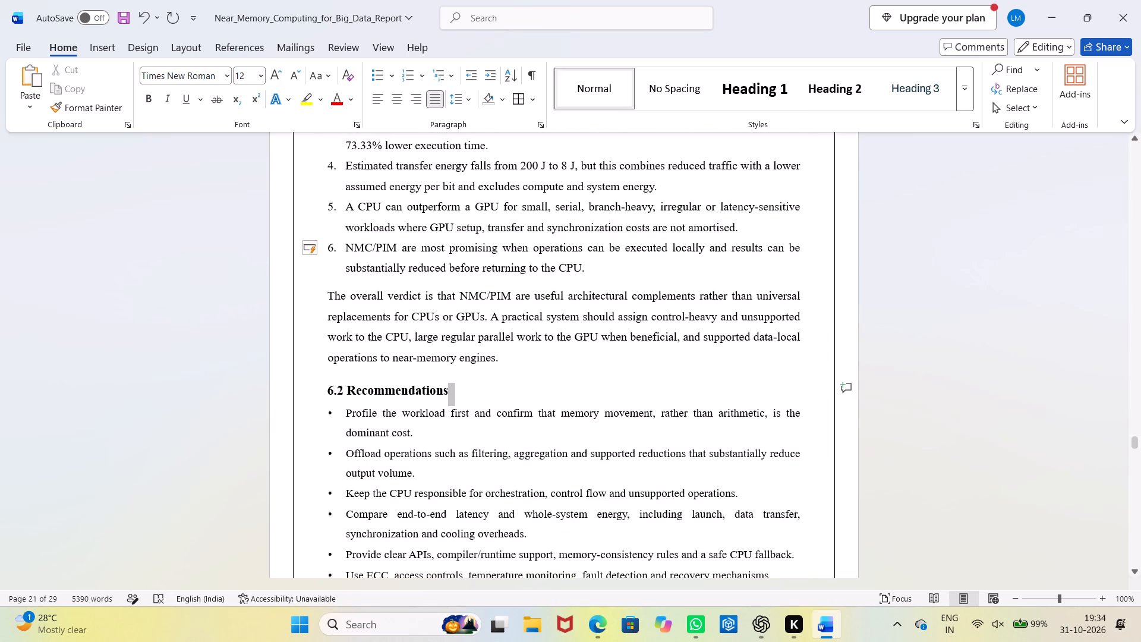
{"action": "left_click_drag", "start_coordinate": [280, 411], "coordinate": [311, 398]}
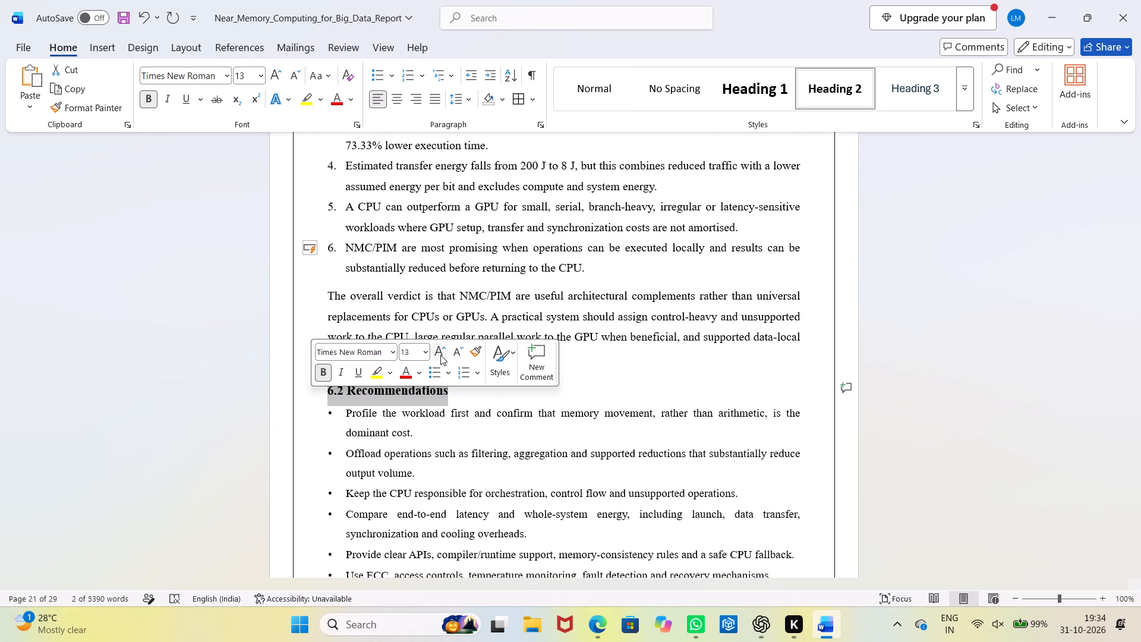
{"action": "left_click", "coordinate": [440, 355]}
Increase all the bullet points under 6.2 Recommendations to 12 pt.
{"action": "scroll", "coordinate": [544, 549], "scroll_direction": "down", "scroll_amount": 5}
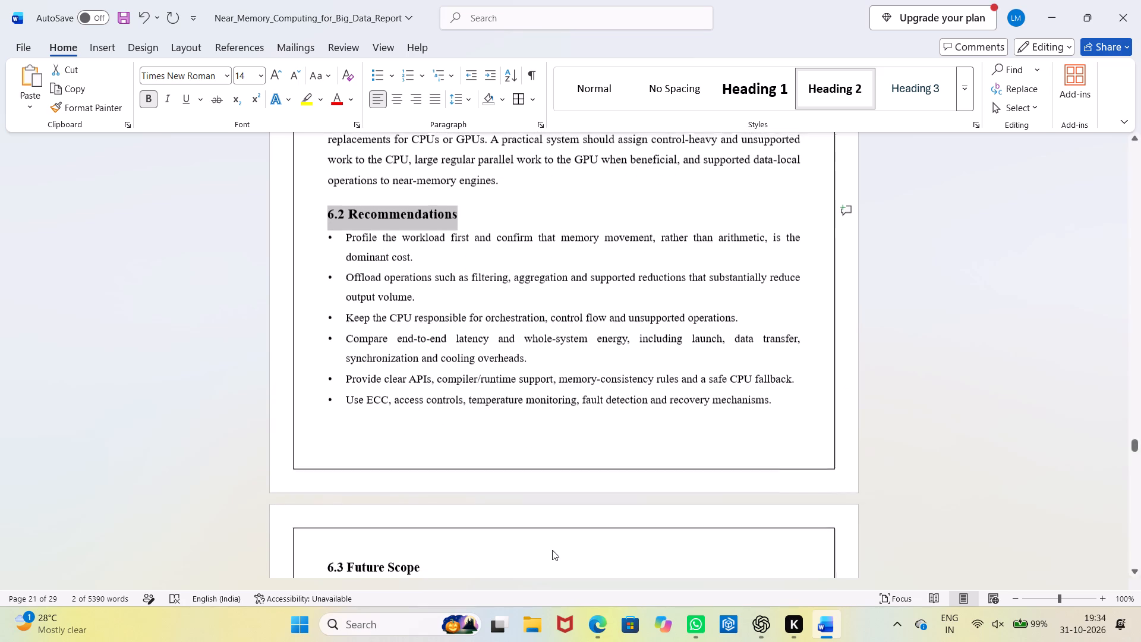
{"action": "left_click_drag", "start_coordinate": [779, 404], "coordinate": [512, 268]}
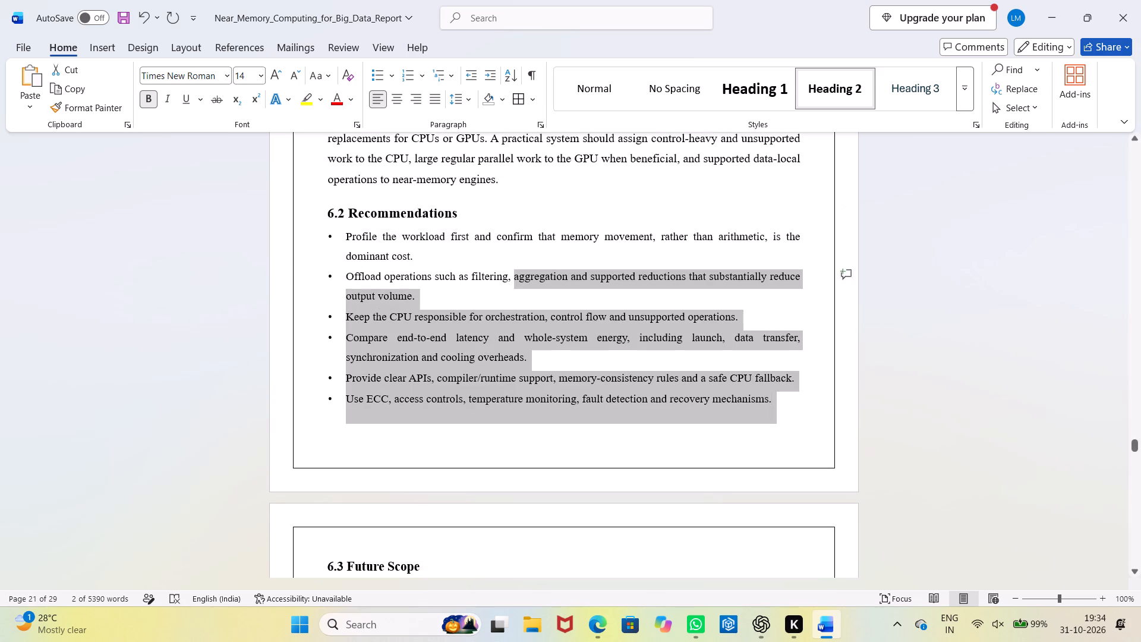
{"action": "left_click_drag", "start_coordinate": [512, 268], "coordinate": [374, 235]}
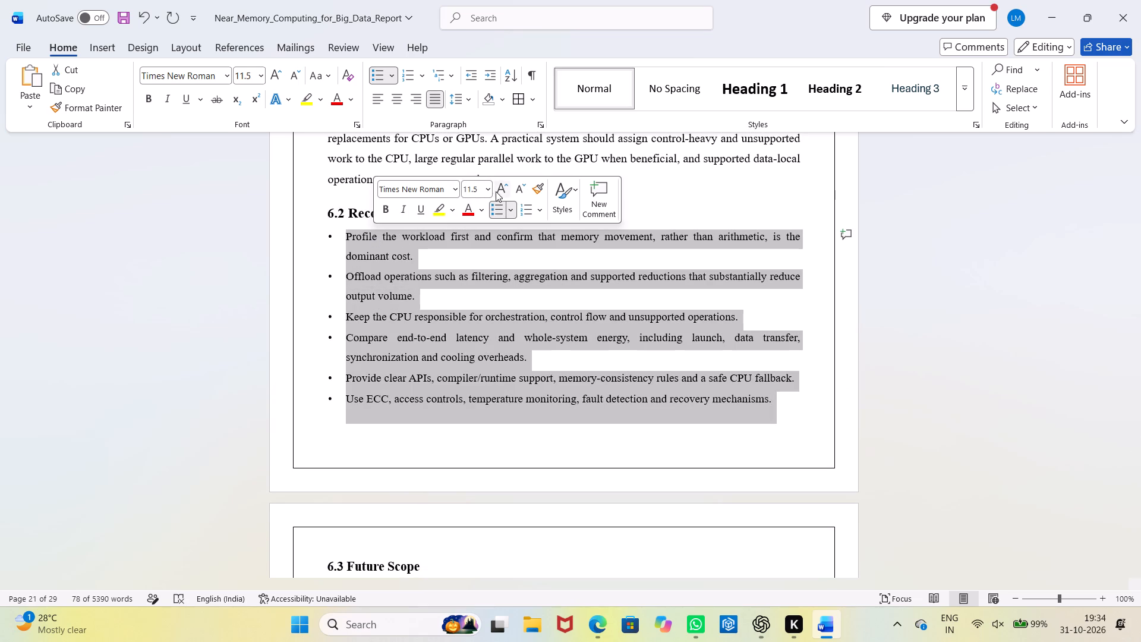
{"action": "left_click", "coordinate": [496, 189]}
{"action": "left_click", "coordinate": [878, 363]}
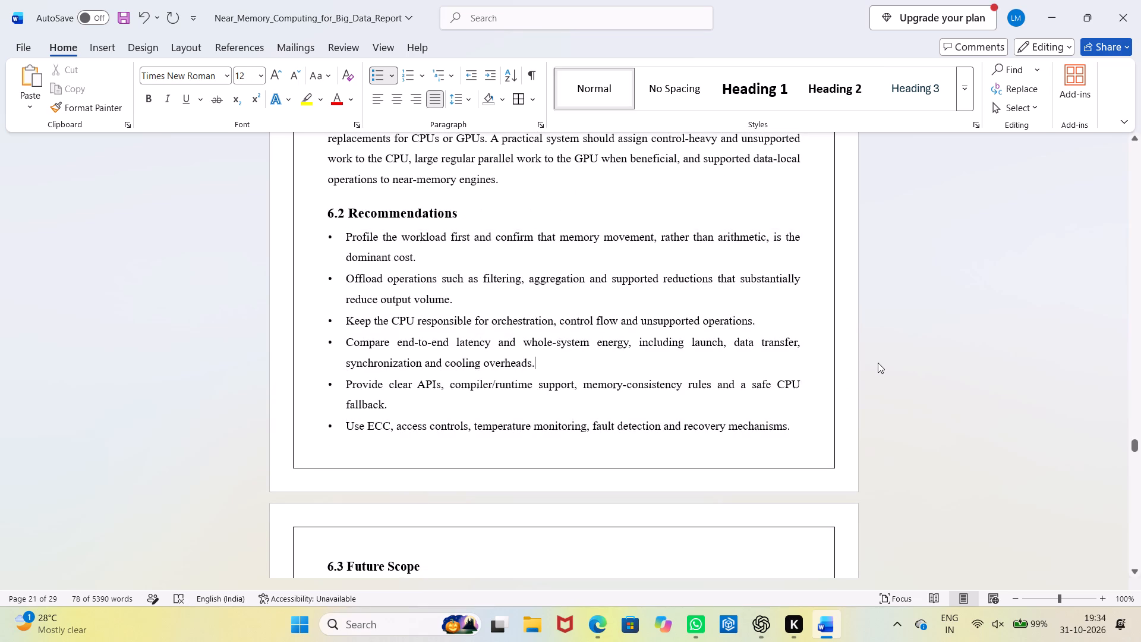
Increase the 6.3 Future Scope heading to 14 pt.
{"action": "scroll", "coordinate": [789, 443], "scroll_direction": "down", "scroll_amount": 8}
{"action": "left_click_drag", "start_coordinate": [427, 278], "coordinate": [427, 278]}
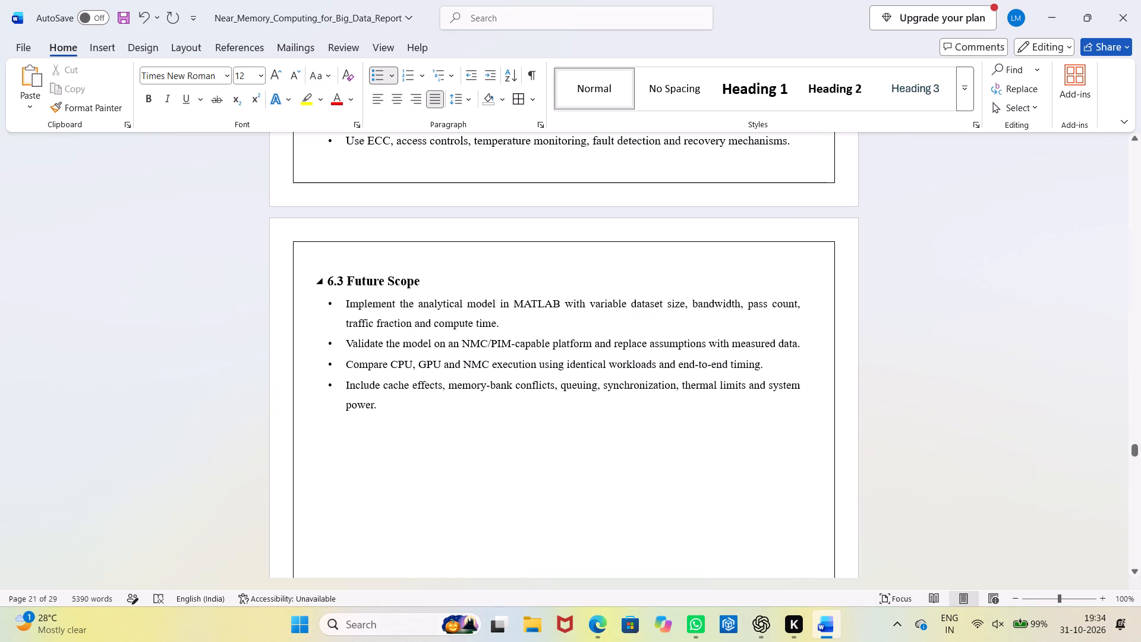
{"action": "left_click_drag", "start_coordinate": [427, 278], "coordinate": [324, 275]}
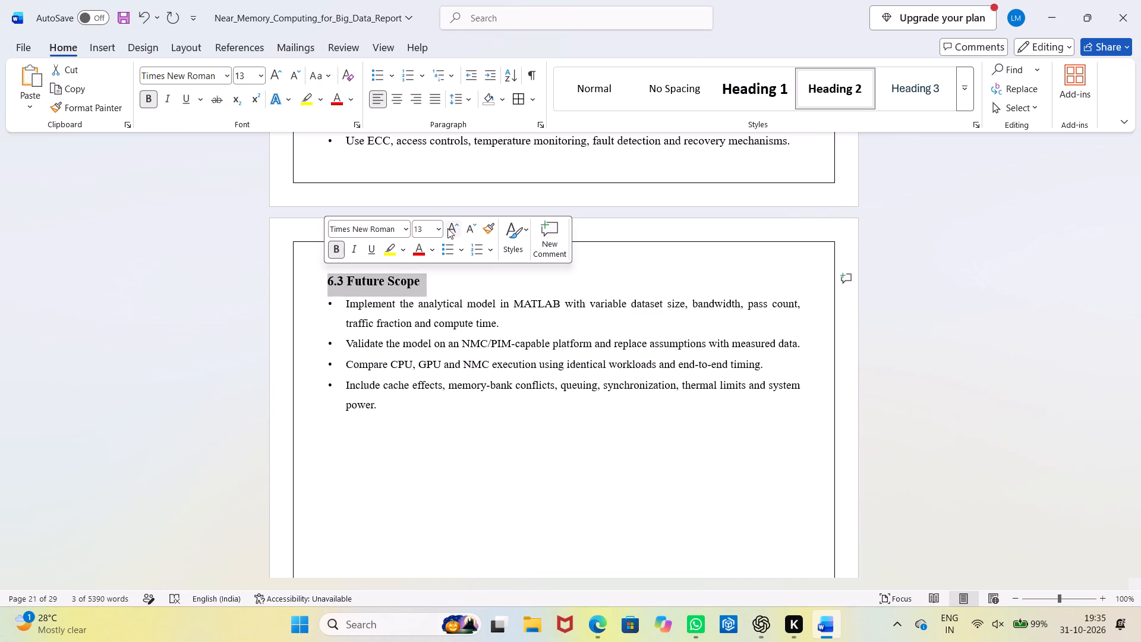
{"action": "left_click", "coordinate": [447, 228]}
Increase the four bullet points under 6.3 Future Scope to 12 pt.
{"action": "left_click_drag", "start_coordinate": [389, 421], "coordinate": [333, 307]}
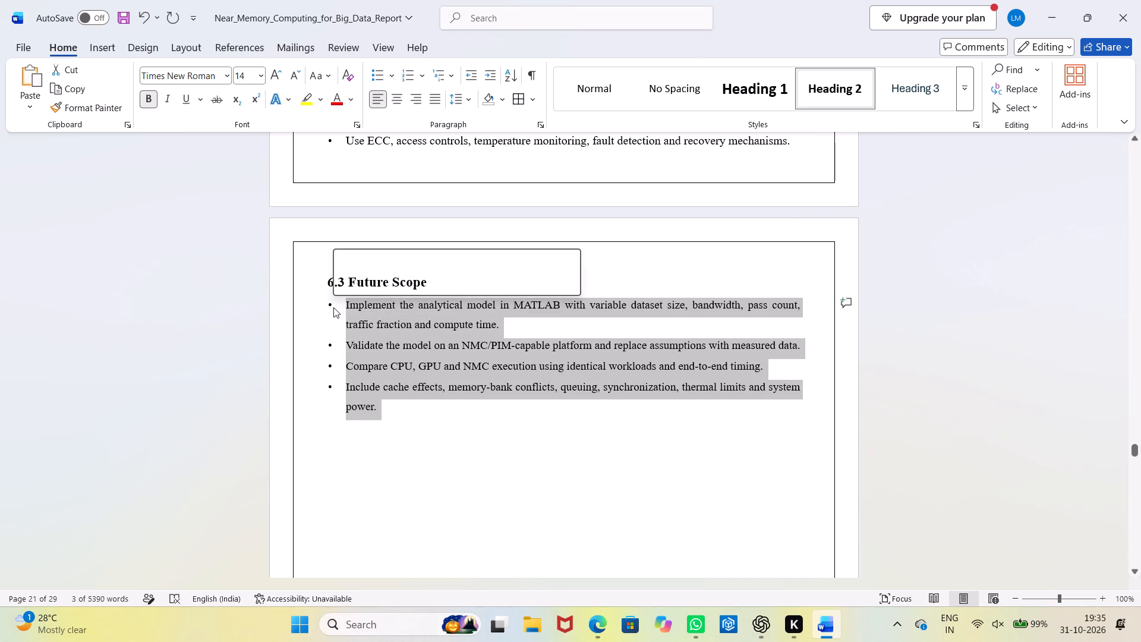
{"action": "left_click", "coordinate": [464, 259]}
Cut the empty content on blank page 23, after section 6.3, to remove that page.
{"action": "scroll", "coordinate": [542, 320], "scroll_direction": "down", "scroll_amount": 5}
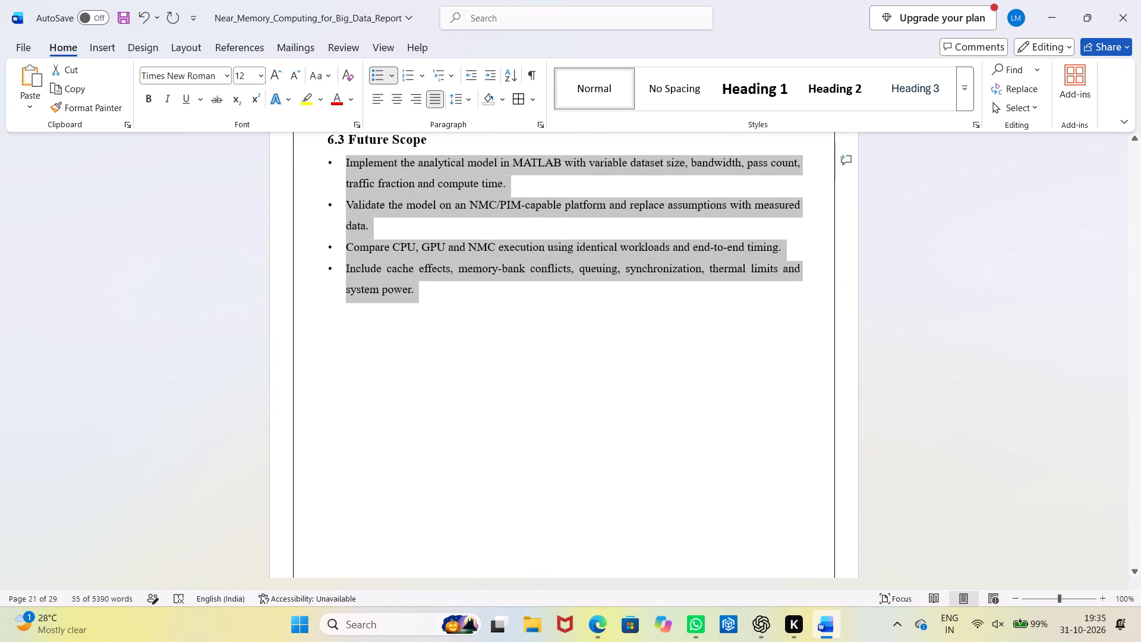
{"action": "scroll", "coordinate": [551, 366], "scroll_direction": "down", "scroll_amount": 20}
{"action": "scroll", "coordinate": [551, 366], "scroll_direction": "down", "scroll_amount": 1}
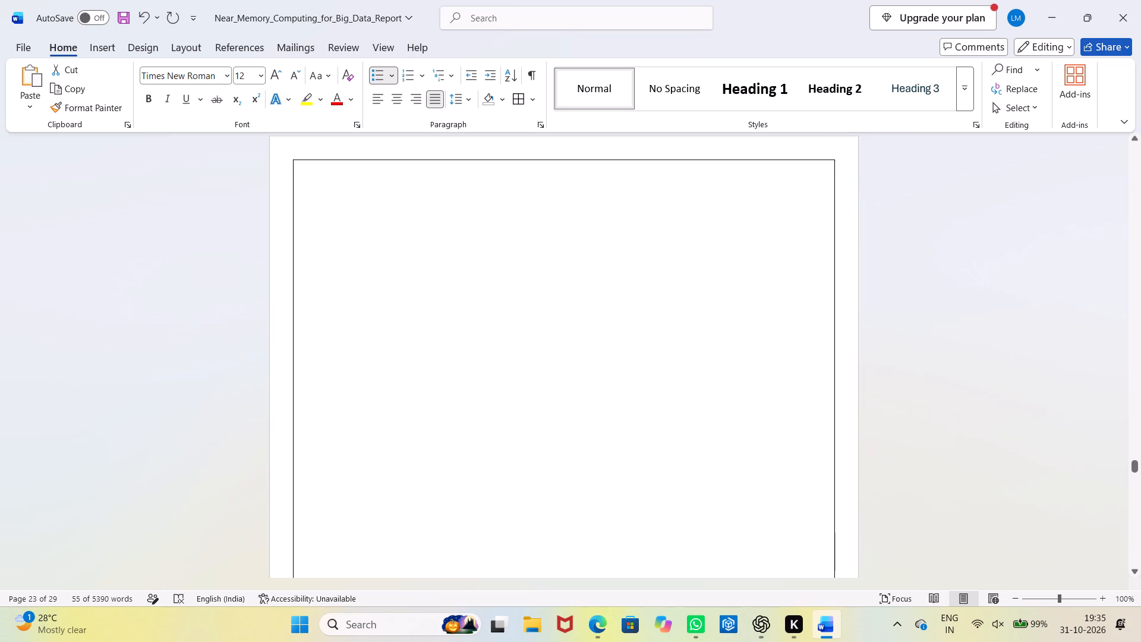
{"action": "left_click_drag", "start_coordinate": [552, 457], "coordinate": [390, 290]}
{"action": "left_click", "coordinate": [397, 295]}
{"action": "left_click_drag", "start_coordinate": [394, 292], "coordinate": [349, 231]}
{"action": "left_click_drag", "start_coordinate": [440, 367], "coordinate": [434, 366]}
{"action": "left_click_drag", "start_coordinate": [433, 366], "coordinate": [351, 245]}
{"action": "scroll", "coordinate": [430, 350], "scroll_direction": "up", "scroll_amount": 1}
{"action": "scroll", "coordinate": [430, 350], "scroll_direction": "down", "scroll_amount": 9}
{"action": "left_click", "coordinate": [449, 397]}
{"action": "left_click_drag", "start_coordinate": [449, 397], "coordinate": [353, 233]}
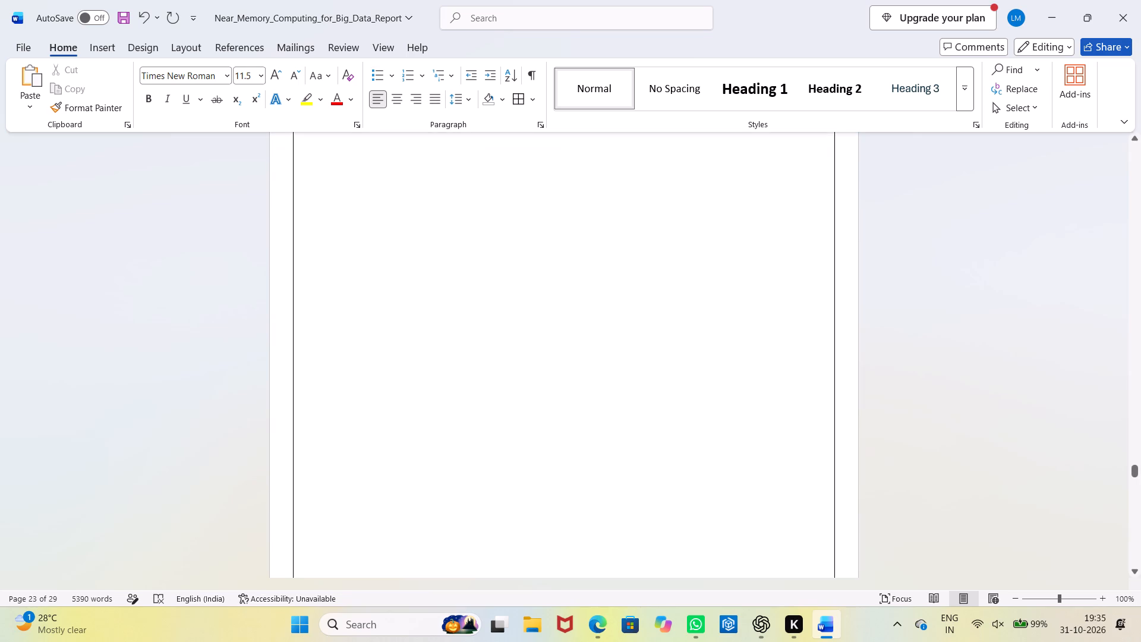
{"action": "left_click_drag", "start_coordinate": [353, 233], "coordinate": [329, 116]}
{"action": "left_click_drag", "start_coordinate": [329, 116], "coordinate": [354, 473]}
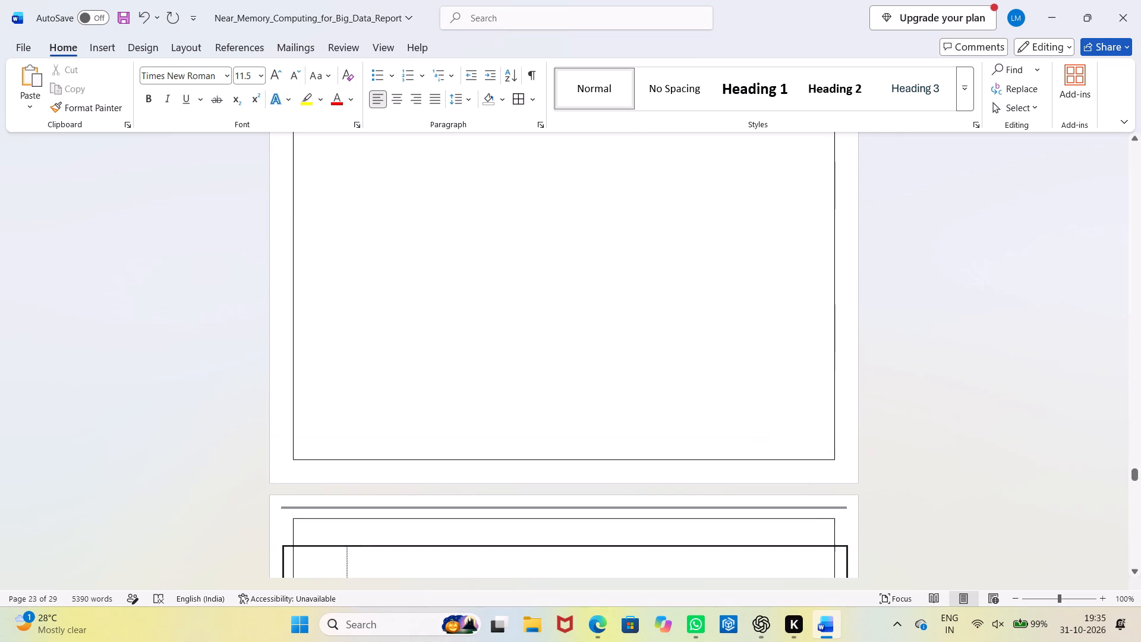
{"action": "left_click_drag", "start_coordinate": [354, 473], "coordinate": [355, 419]}
{"action": "left_click", "coordinate": [474, 319]}
{"action": "left_click_drag", "start_coordinate": [473, 319], "coordinate": [471, 319]}
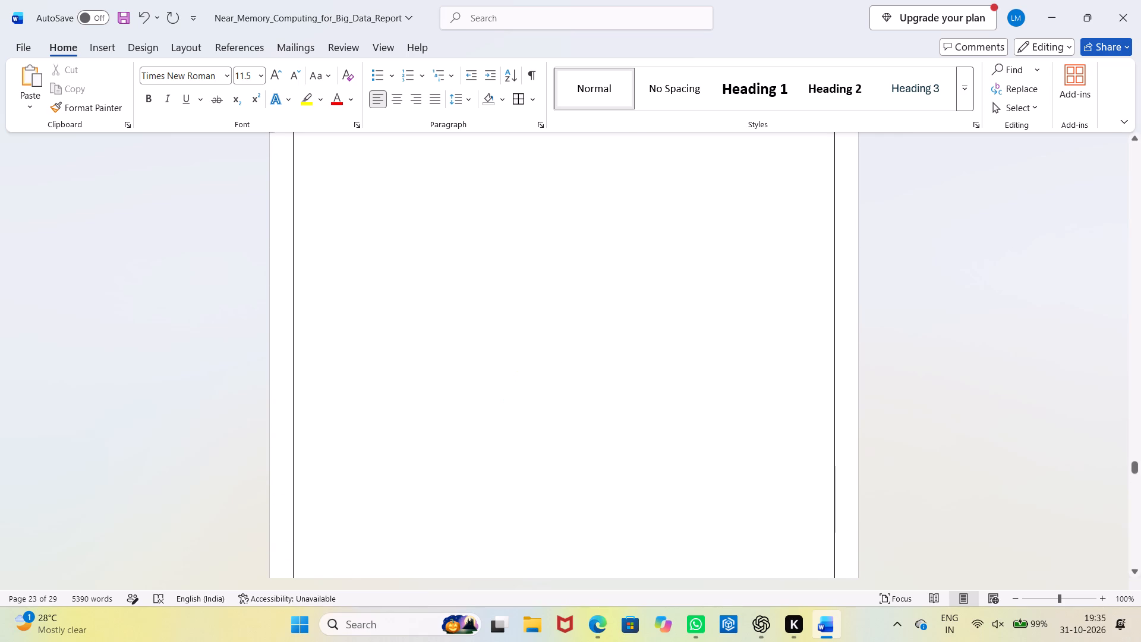
{"action": "left_click_drag", "start_coordinate": [471, 319], "coordinate": [423, 277]}
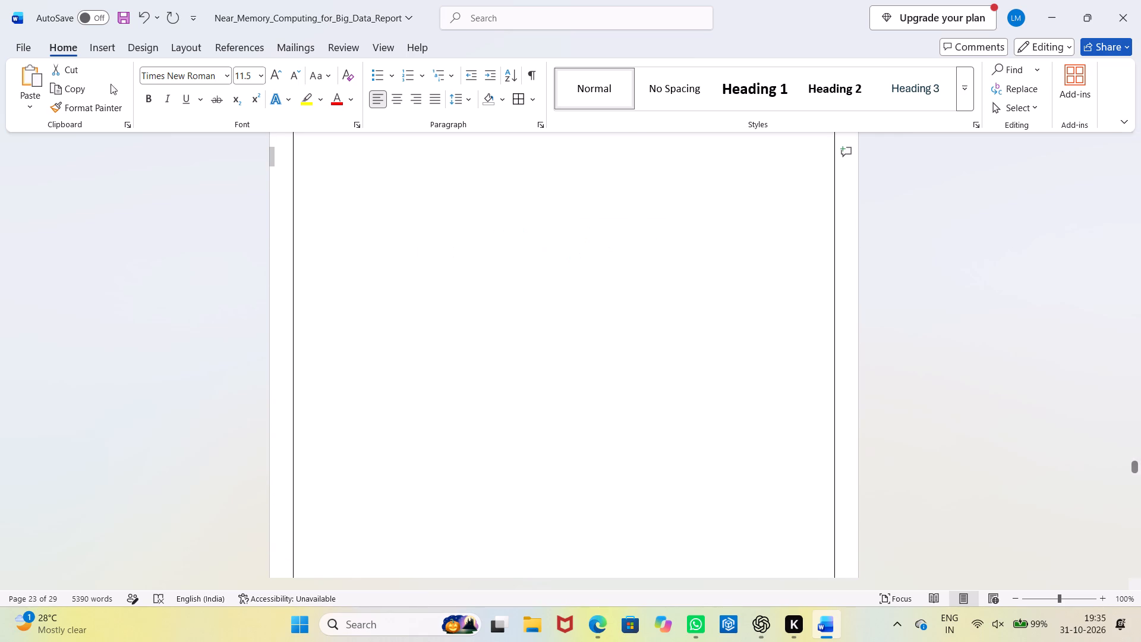
{"action": "left_click", "coordinate": [70, 70]}
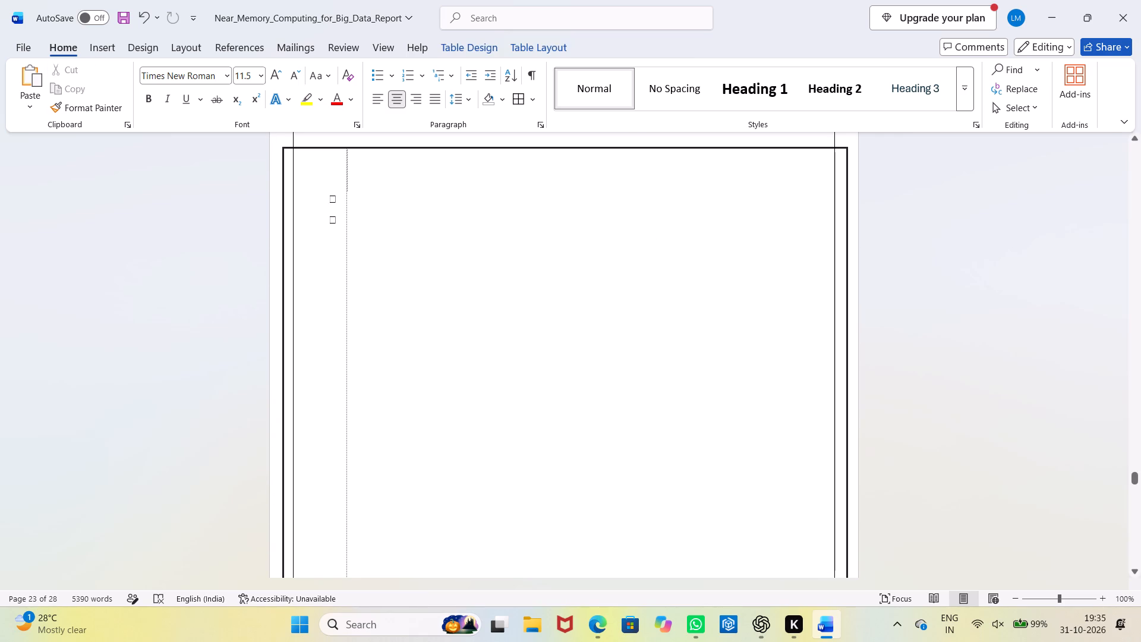
Look through the remaining pages up to Appendix B for leftover table borders, blank areas and split tables.
{"action": "scroll", "coordinate": [575, 427], "scroll_direction": "down", "scroll_amount": 14}
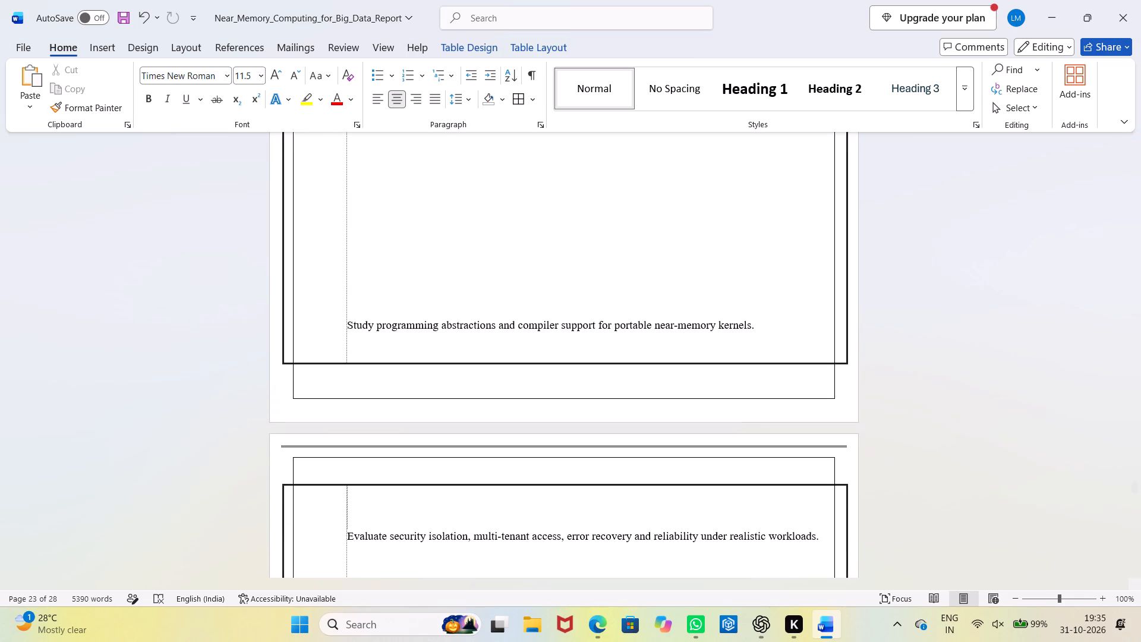
{"action": "scroll", "coordinate": [575, 427], "scroll_direction": "down", "scroll_amount": 18}
{"action": "scroll", "coordinate": [575, 427], "scroll_direction": "down", "scroll_amount": 3}
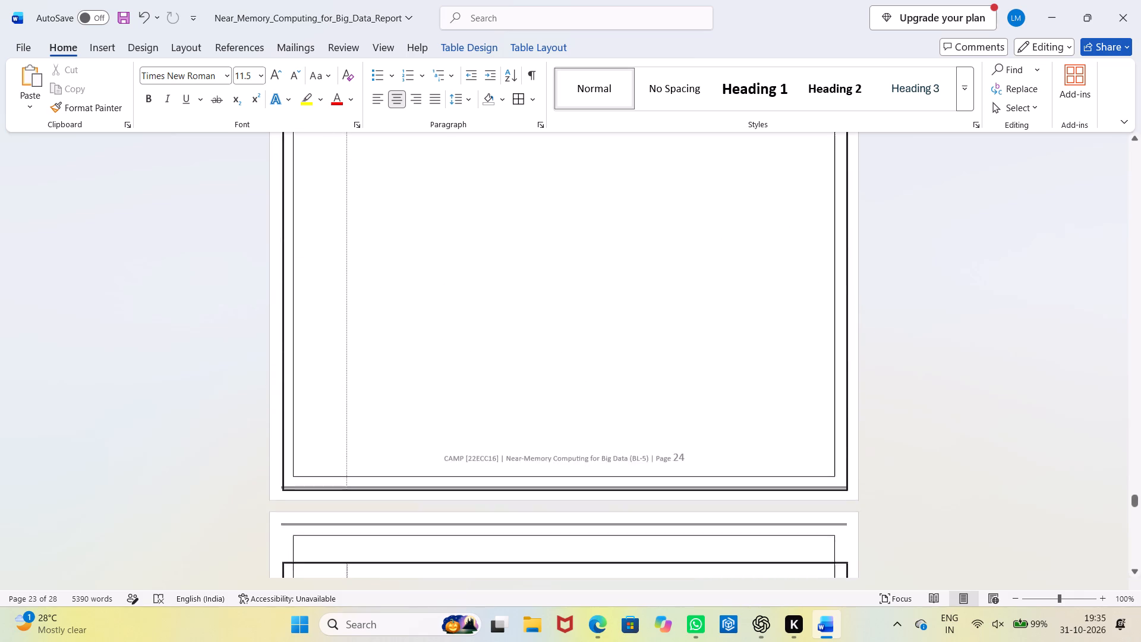
{"action": "scroll", "coordinate": [575, 427], "scroll_direction": "down", "scroll_amount": 11}
{"action": "scroll", "coordinate": [575, 427], "scroll_direction": "down", "scroll_amount": 15}
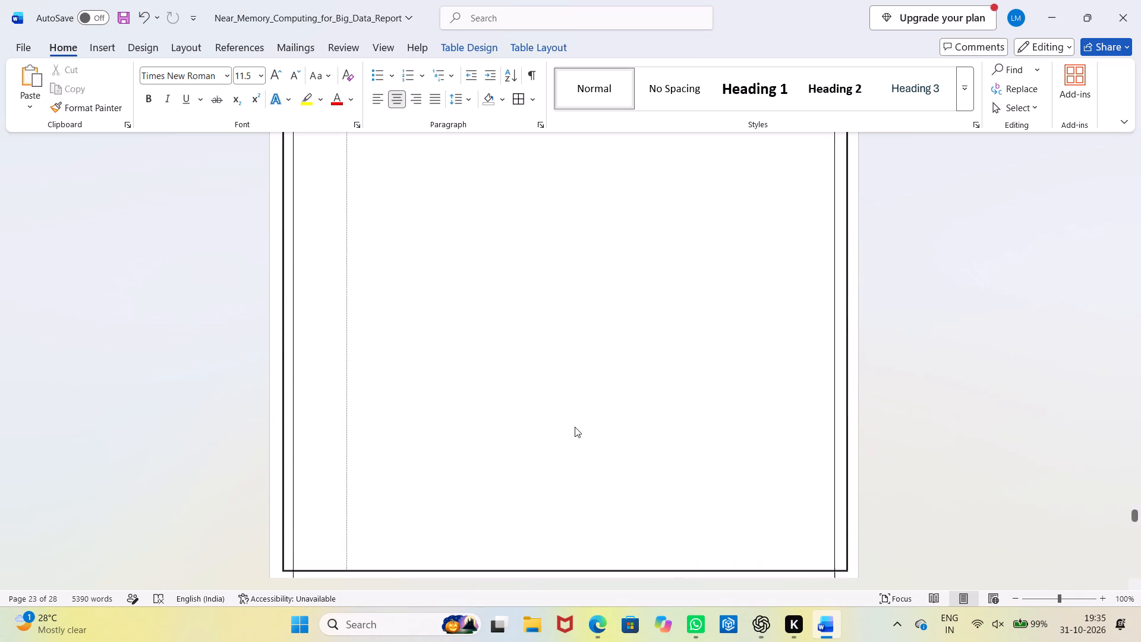
{"action": "scroll", "coordinate": [575, 427], "scroll_direction": "down", "scroll_amount": 19}
{"action": "scroll", "coordinate": [575, 427], "scroll_direction": "down", "scroll_amount": 10}
{"action": "scroll", "coordinate": [569, 462], "scroll_direction": "down", "scroll_amount": 19}
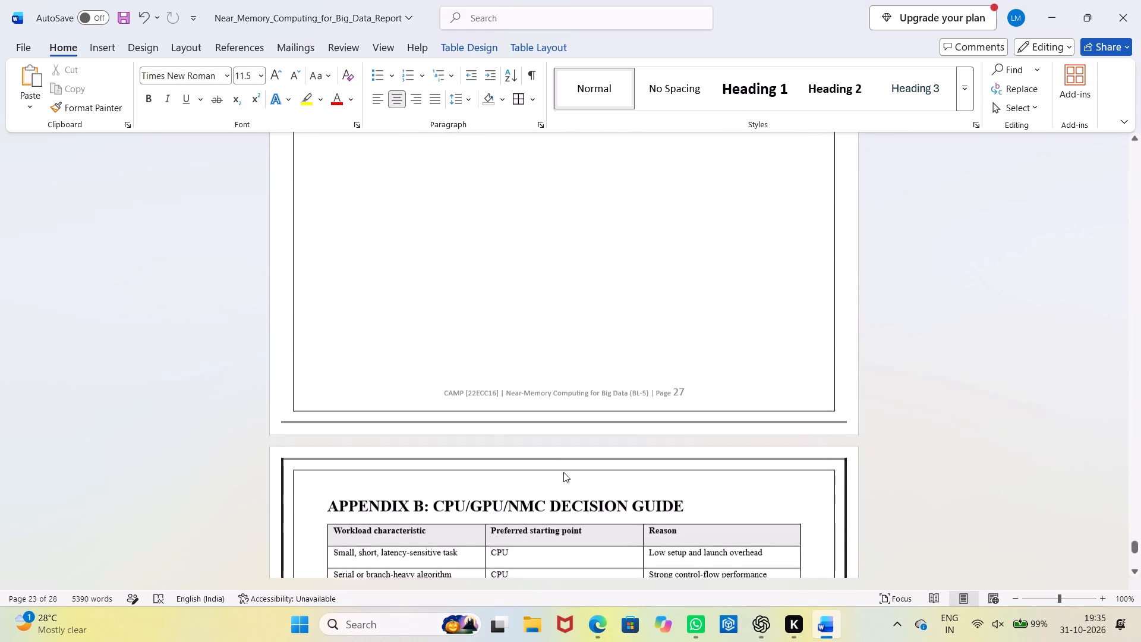
{"action": "scroll", "coordinate": [563, 472], "scroll_direction": "down", "scroll_amount": 20}
{"action": "scroll", "coordinate": [563, 472], "scroll_direction": "down", "scroll_amount": 15}
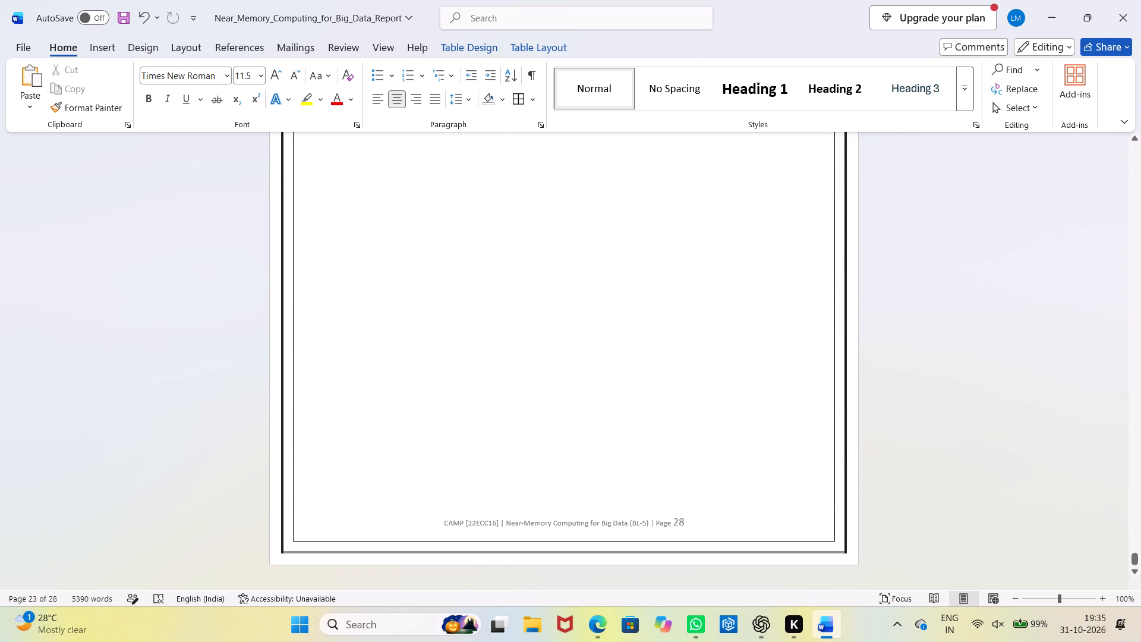
{"action": "scroll", "coordinate": [563, 472], "scroll_direction": "up", "scroll_amount": 6}
{"action": "scroll", "coordinate": [563, 472], "scroll_direction": "up", "scroll_amount": 20}
{"action": "scroll", "coordinate": [563, 472], "scroll_direction": "up", "scroll_amount": 12}
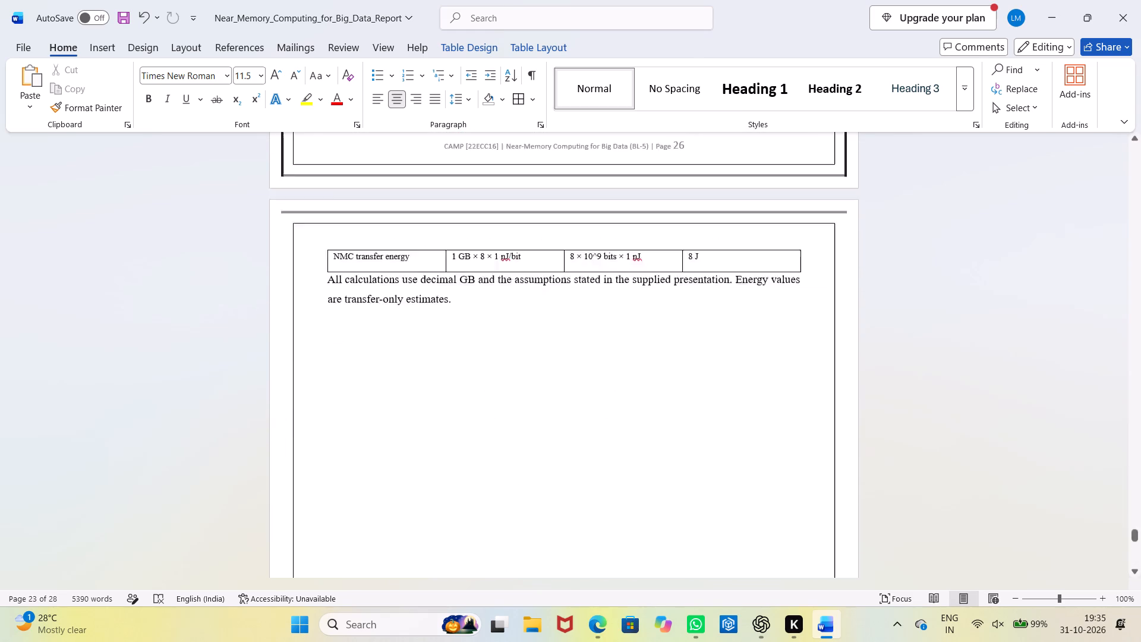
Delete the empty bordered table that fills the pages between section 6.3 and the REFERENCES heading.
{"action": "scroll", "coordinate": [563, 472], "scroll_direction": "up", "scroll_amount": 20}
{"action": "scroll", "coordinate": [563, 472], "scroll_direction": "up", "scroll_amount": 14}
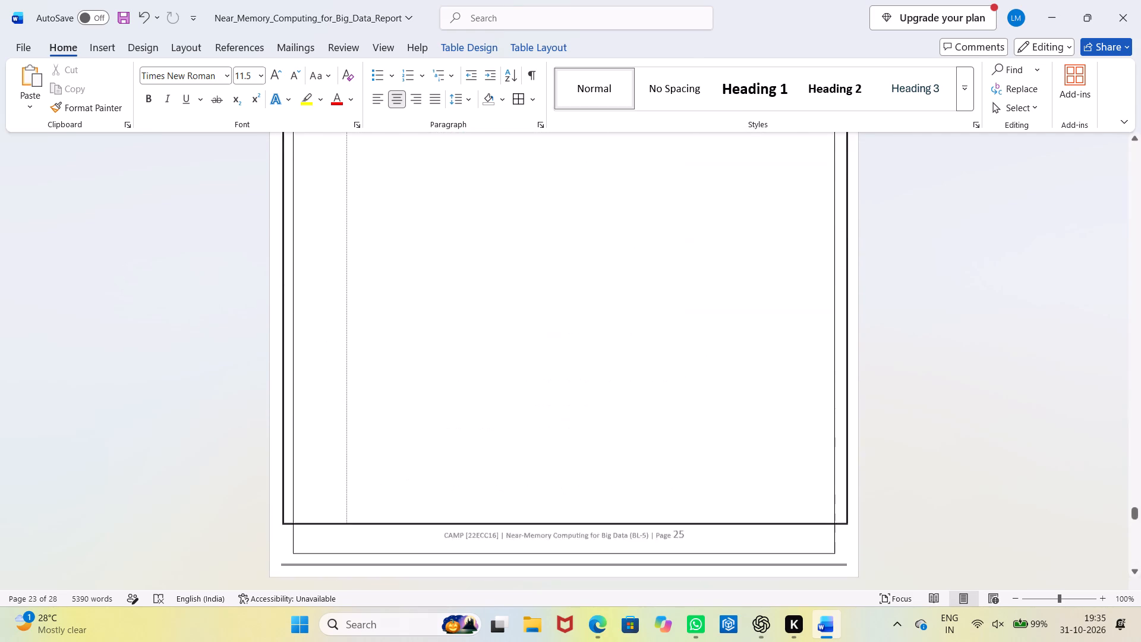
{"action": "scroll", "coordinate": [563, 472], "scroll_direction": "up", "scroll_amount": 17}
{"action": "scroll", "coordinate": [563, 472], "scroll_direction": "up", "scroll_amount": 15}
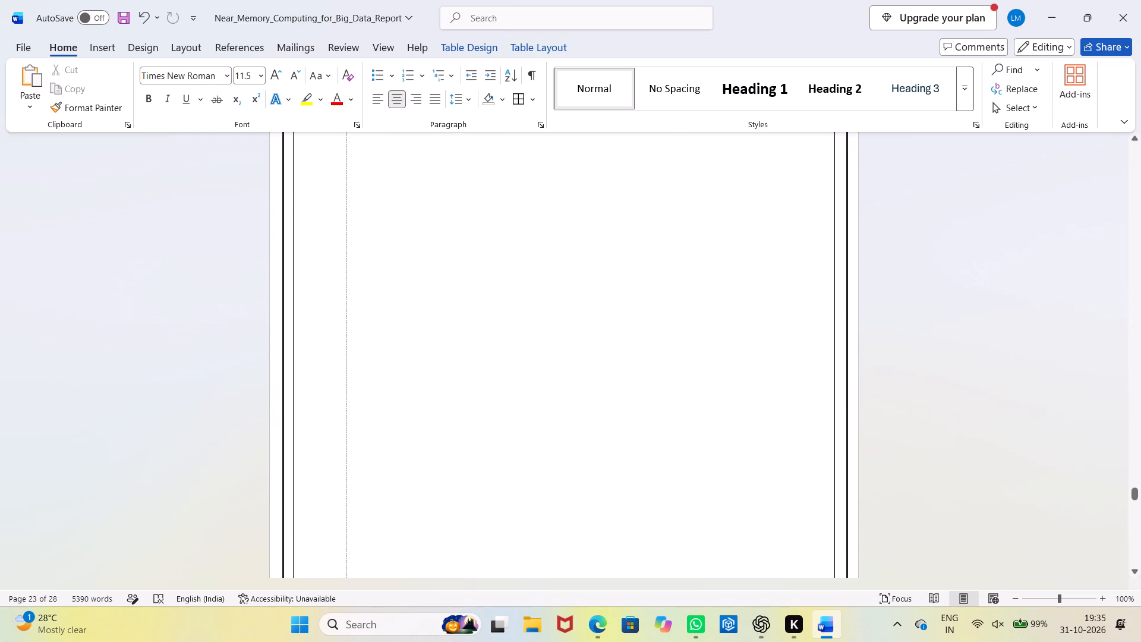
{"action": "scroll", "coordinate": [563, 472], "scroll_direction": "up", "scroll_amount": 14}
{"action": "scroll", "coordinate": [563, 472], "scroll_direction": "up", "scroll_amount": 18}
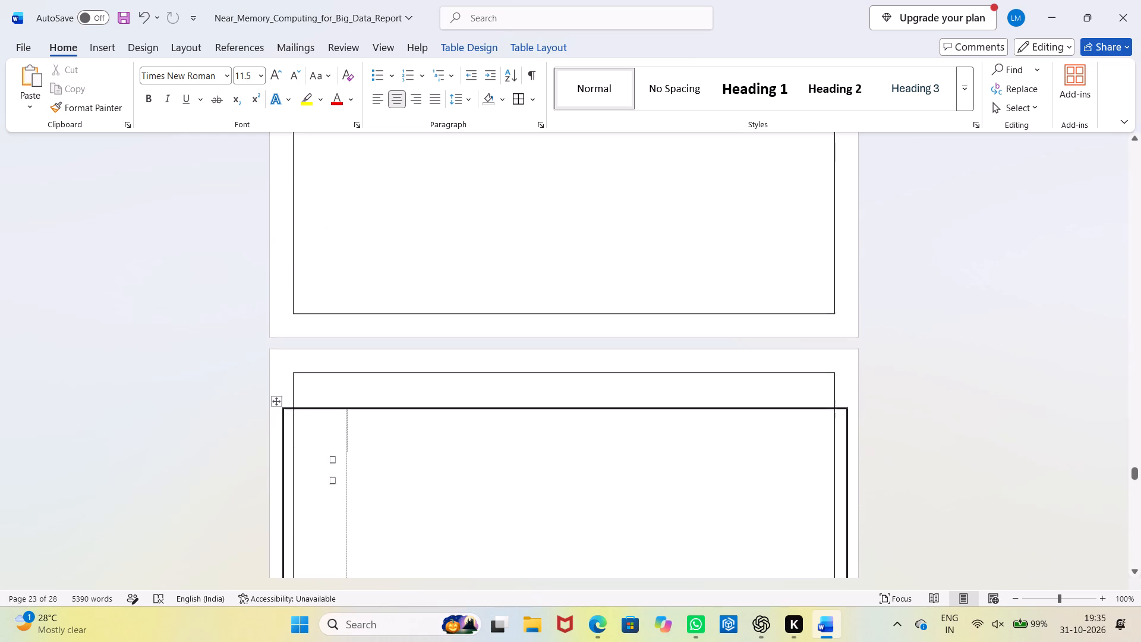
{"action": "scroll", "coordinate": [563, 472], "scroll_direction": "up", "scroll_amount": 3}
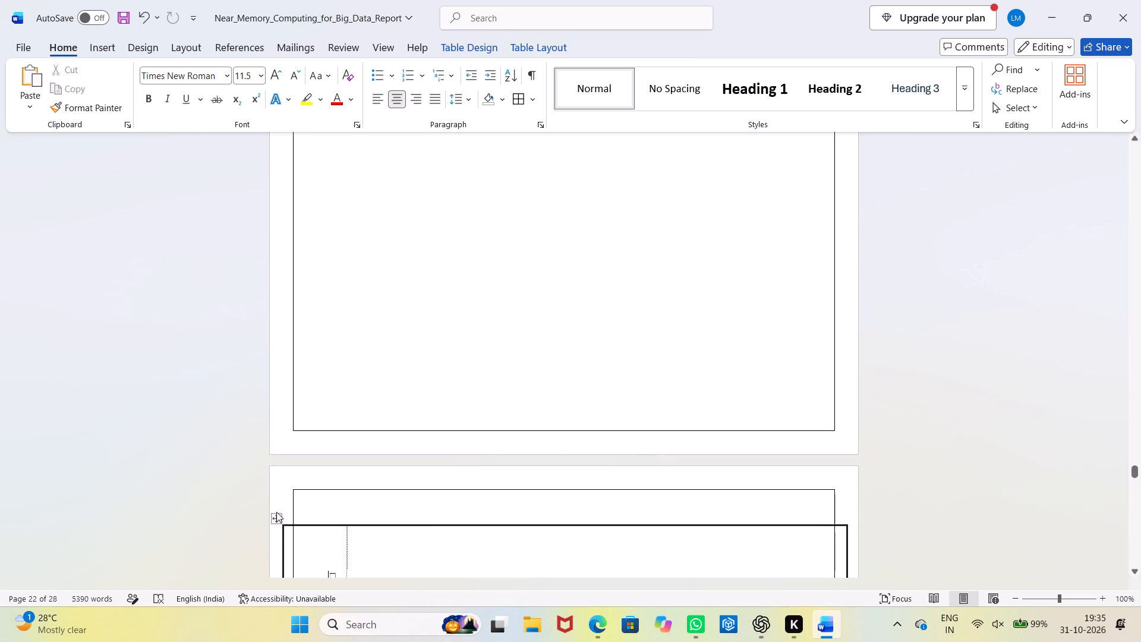
{"action": "left_click", "coordinate": [276, 519]}
{"action": "key", "text": "BackSpace"}
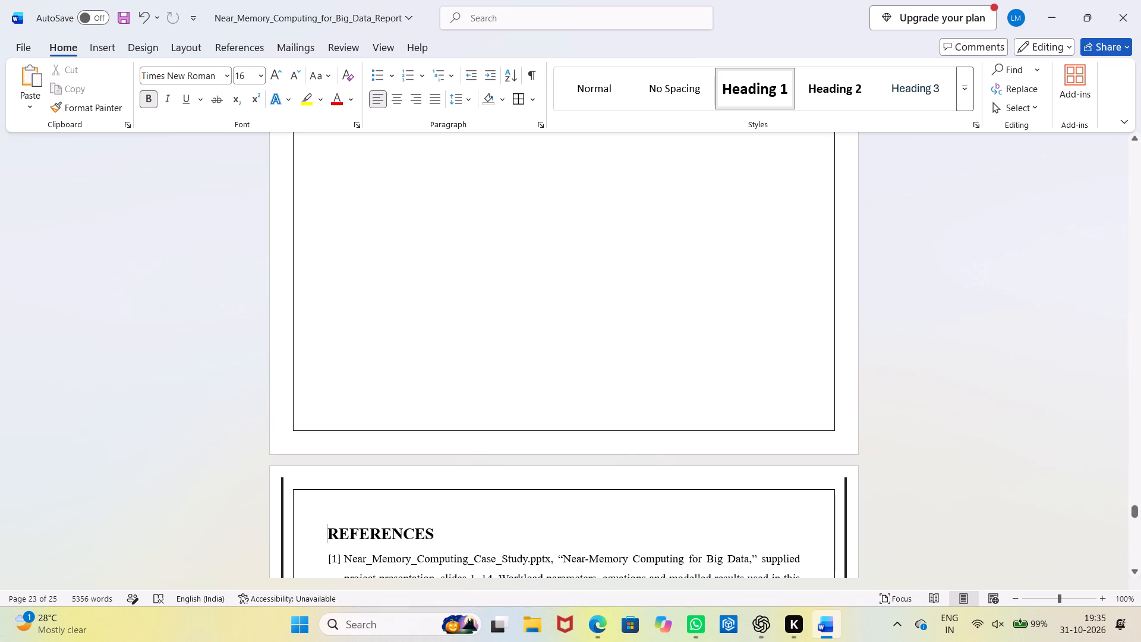
Delete the stray vertical border lines on both sides of the References page.
{"action": "left_click", "coordinate": [284, 511]}
{"action": "key", "text": "BackSpace"}
{"action": "scroll", "coordinate": [288, 512], "scroll_direction": "up", "scroll_amount": 1}
{"action": "scroll", "coordinate": [291, 519], "scroll_direction": "down", "scroll_amount": 4}
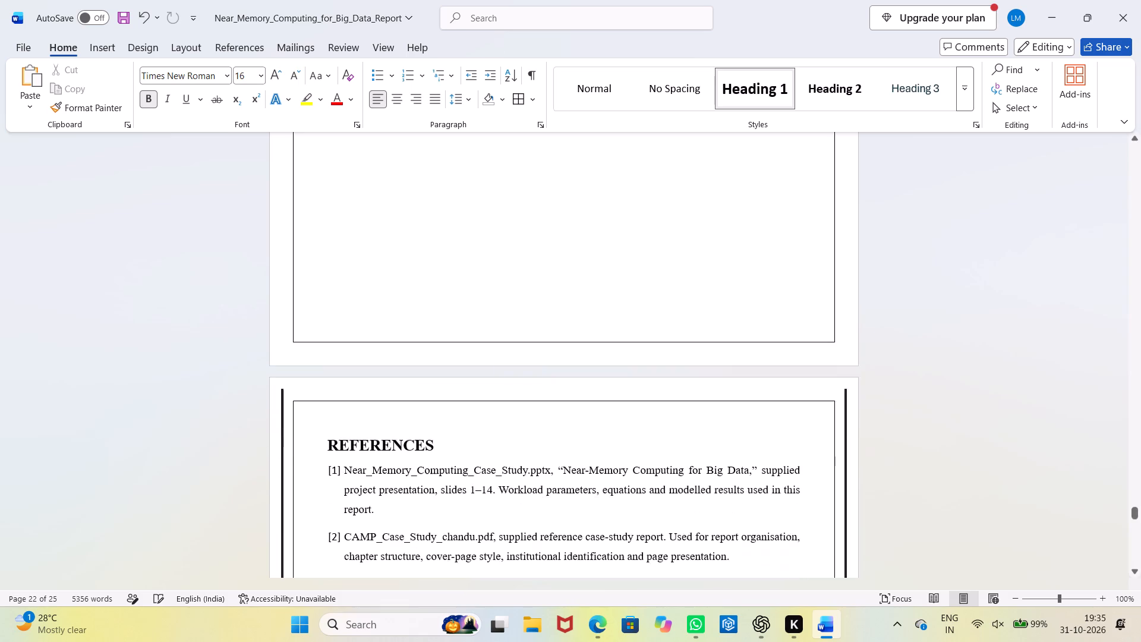
{"action": "scroll", "coordinate": [312, 536], "scroll_direction": "down", "scroll_amount": 11}
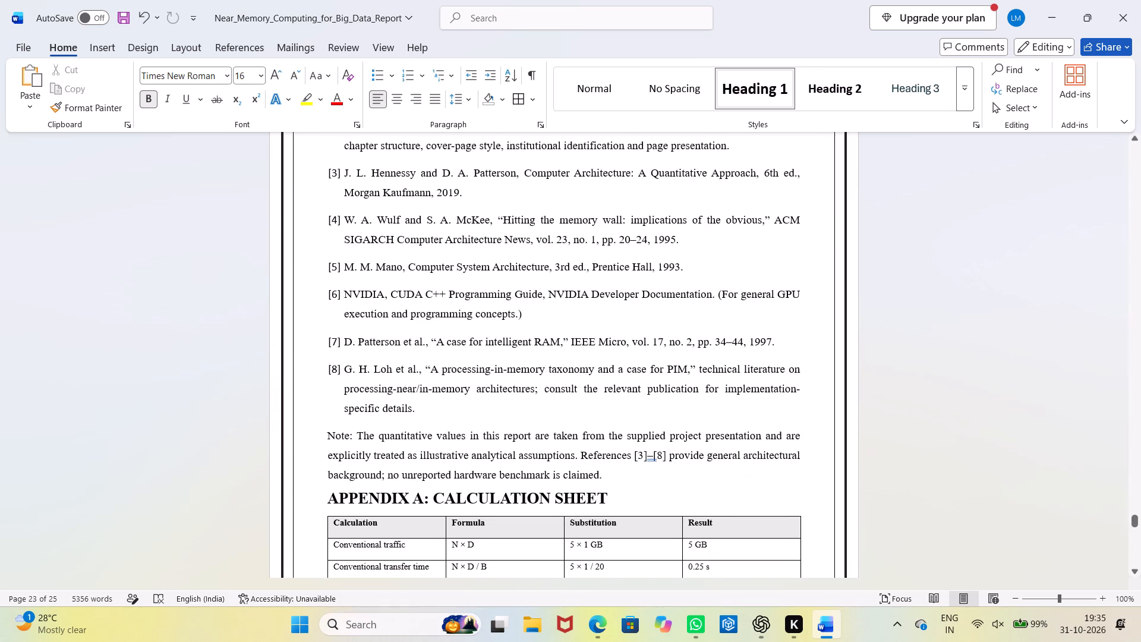
{"action": "left_click", "coordinate": [284, 473]}
{"action": "key", "text": "BackSpace"}
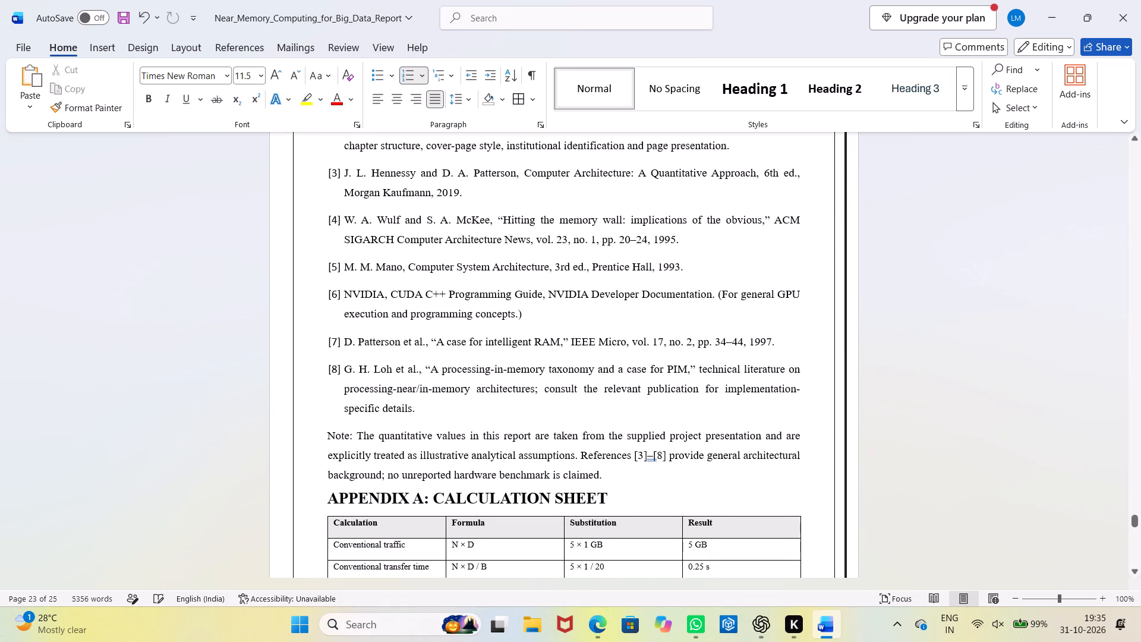
{"action": "left_click", "coordinate": [846, 388]}
{"action": "key", "text": "BackSpace"}
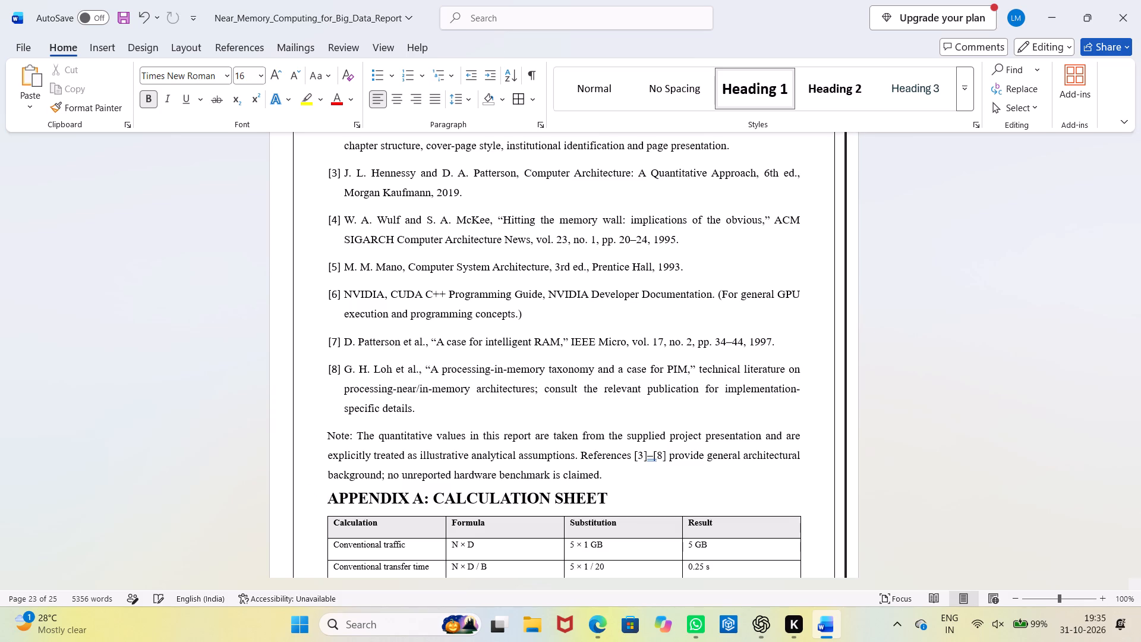
{"action": "left_click", "coordinate": [846, 388]}
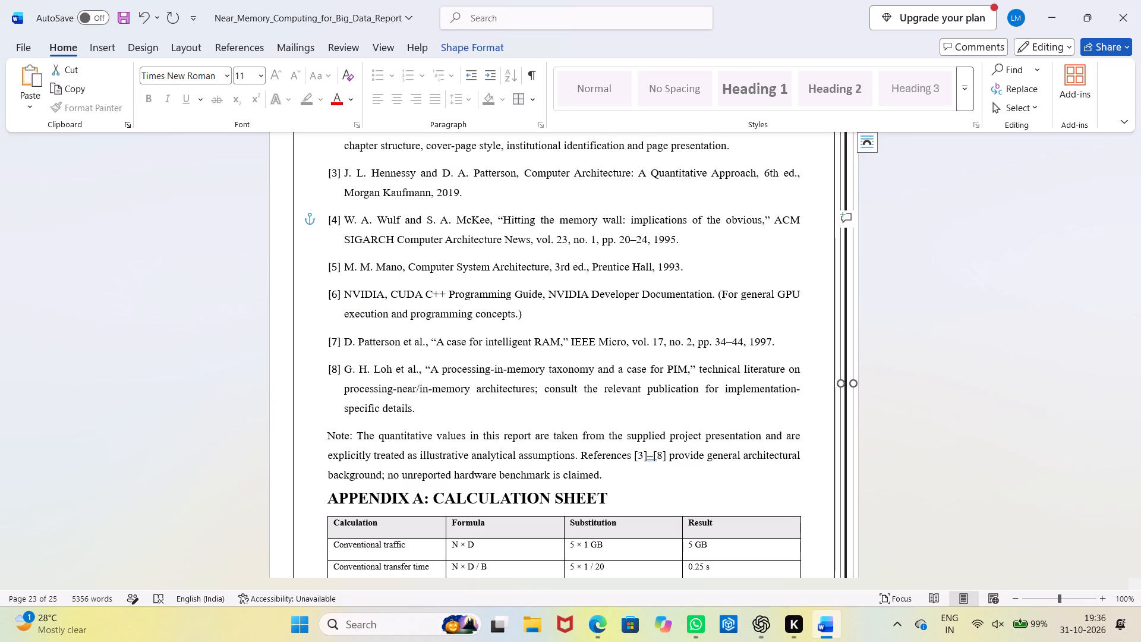
{"action": "key", "text": "BackSpace"}
Delete the stray horizontal line in the Section 2 header above the continued Appendix A table, and leave header editing.
{"action": "scroll", "coordinate": [822, 445], "scroll_direction": "down", "scroll_amount": 4}
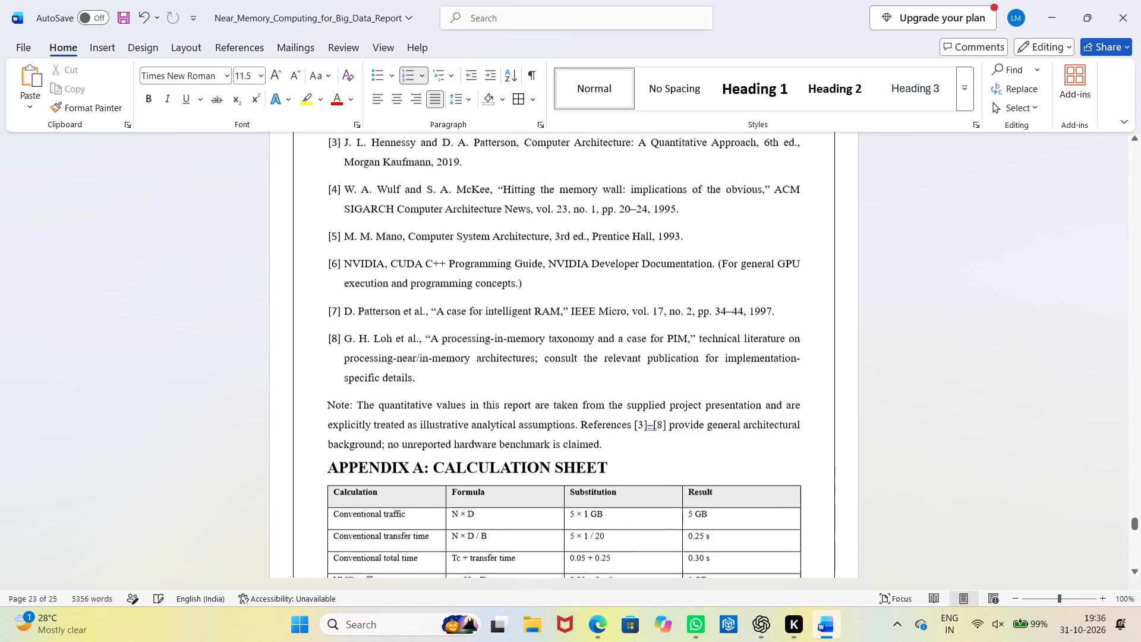
{"action": "scroll", "coordinate": [808, 471], "scroll_direction": "down", "scroll_amount": 19}
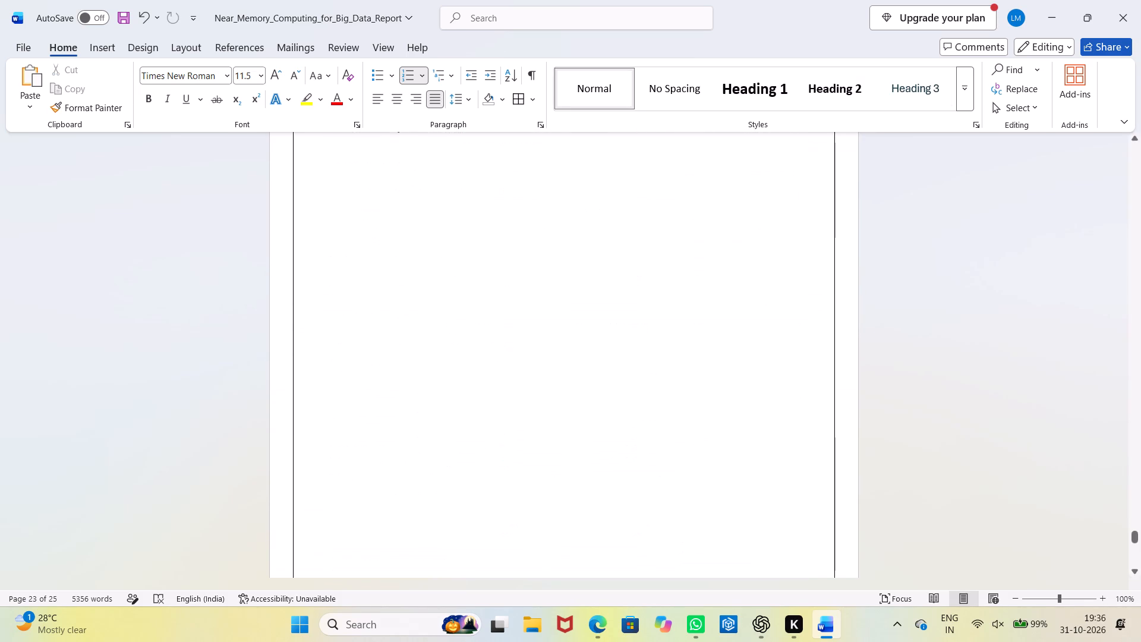
{"action": "scroll", "coordinate": [807, 471], "scroll_direction": "up", "scroll_amount": 12}
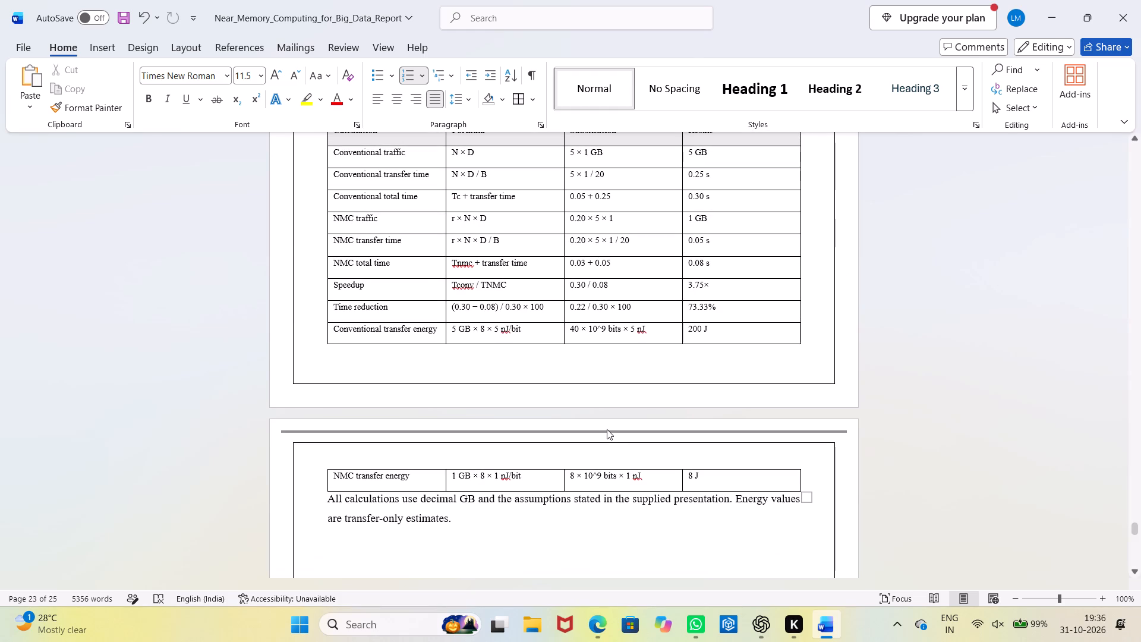
{"action": "double_click", "coordinate": [607, 429]}
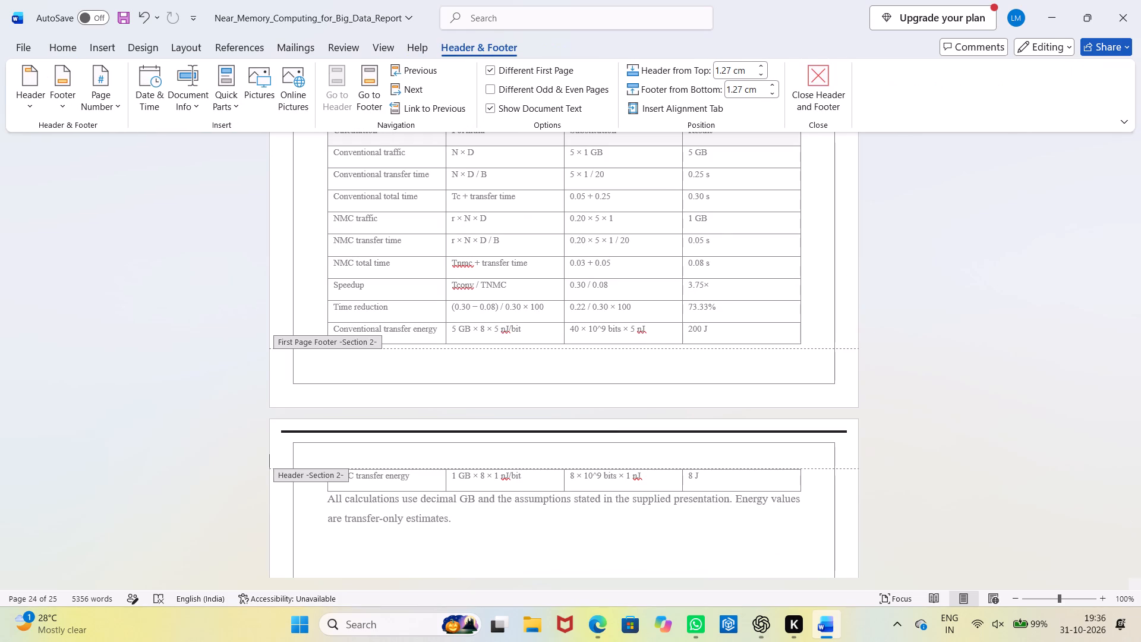
{"action": "left_click", "coordinate": [607, 429]}
{"action": "double_click", "coordinate": [607, 429]}
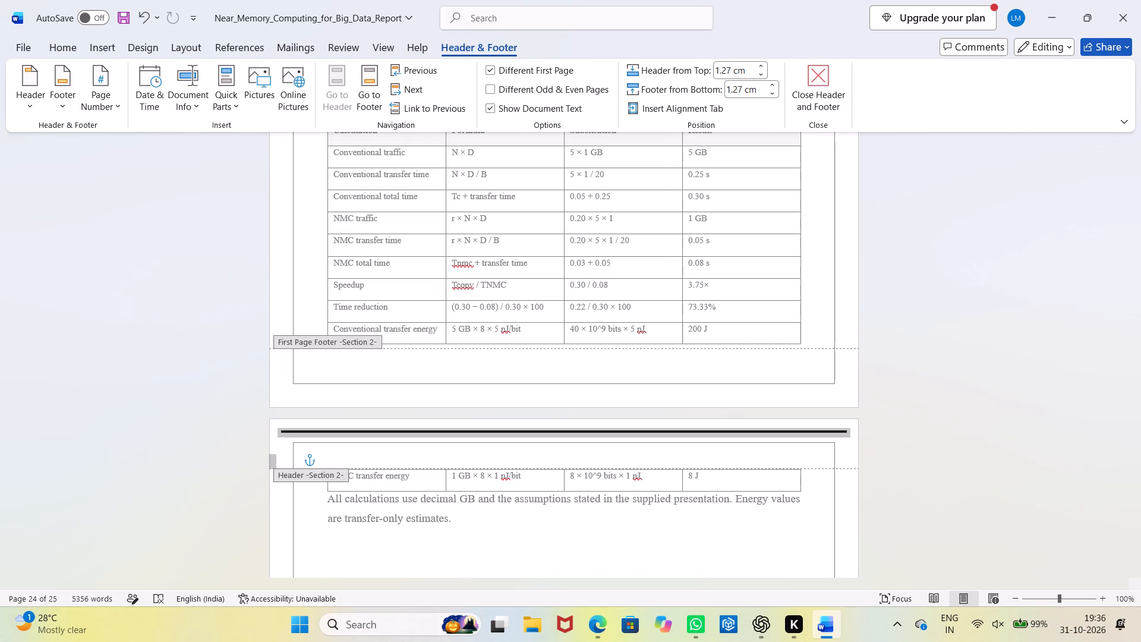
{"action": "key", "text": "BackSpace"}
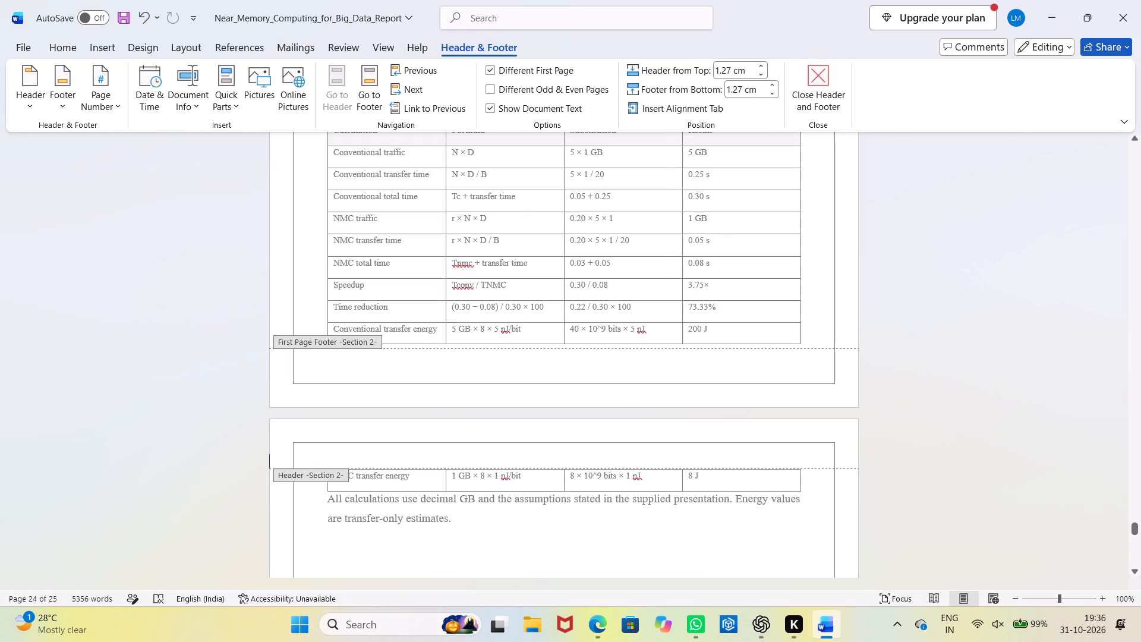
{"action": "left_click", "coordinate": [939, 476]}
{"action": "left_click", "coordinate": [831, 79]}
Delete the course title and page number text and the horizontal line from the Section 2 footer before Appendix B, and leave footer editing.
{"action": "scroll", "coordinate": [791, 404], "scroll_direction": "up", "scroll_amount": 5}
{"action": "scroll", "coordinate": [791, 404], "scroll_direction": "down", "scroll_amount": 5}
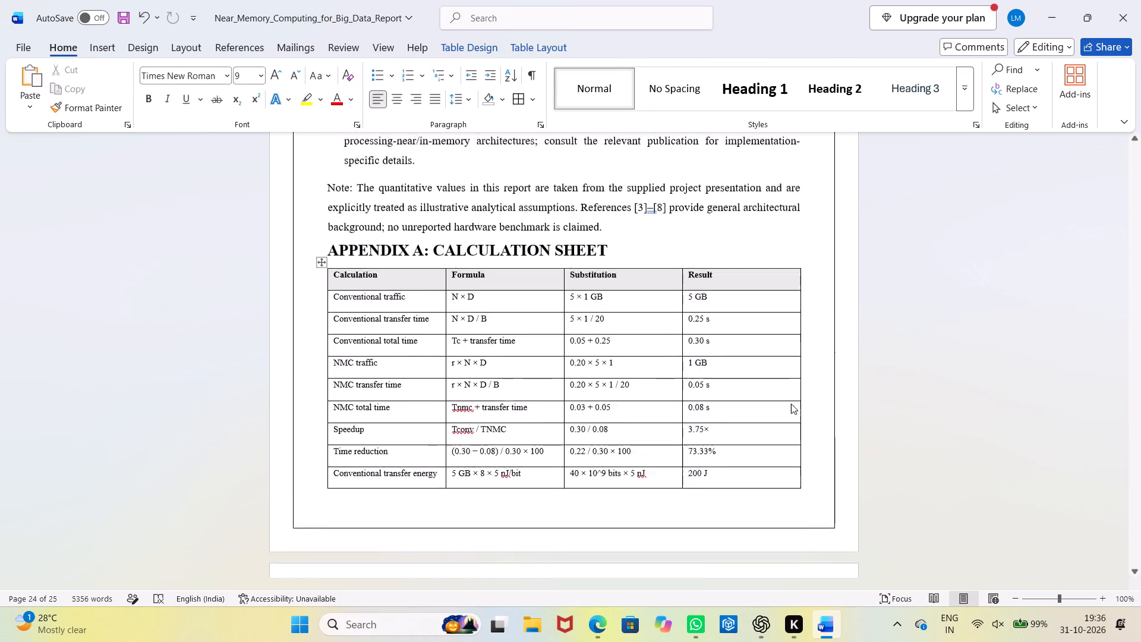
{"action": "scroll", "coordinate": [791, 404], "scroll_direction": "down", "scroll_amount": 2}
{"action": "scroll", "coordinate": [791, 404], "scroll_direction": "down", "scroll_amount": 20}
{"action": "scroll", "coordinate": [791, 404], "scroll_direction": "down", "scroll_amount": 3}
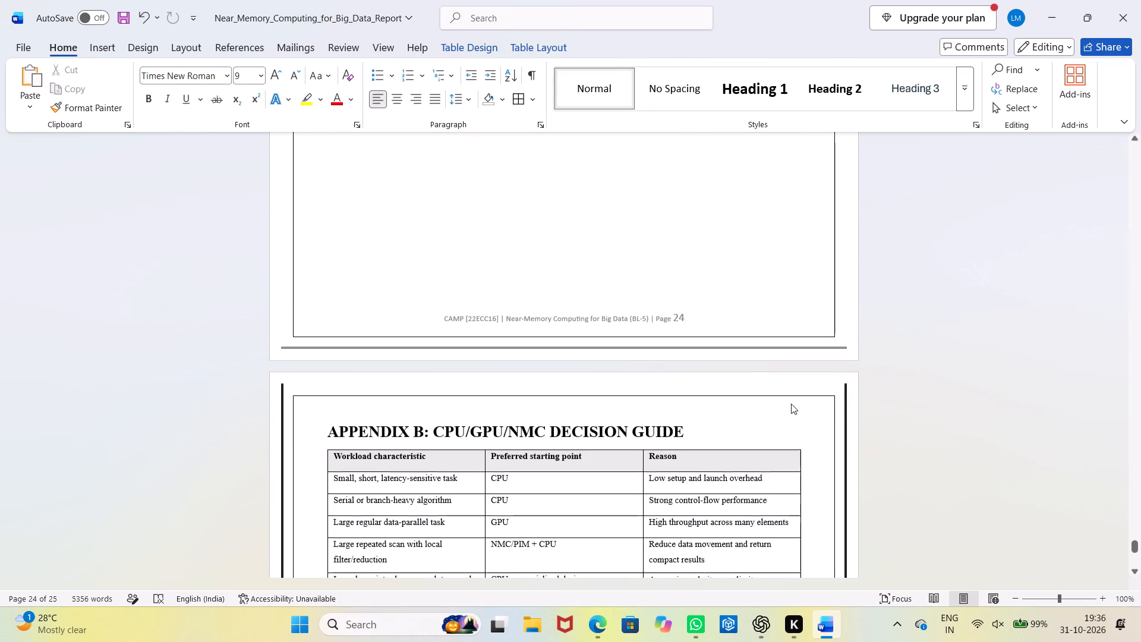
{"action": "double_click", "coordinate": [706, 313]}
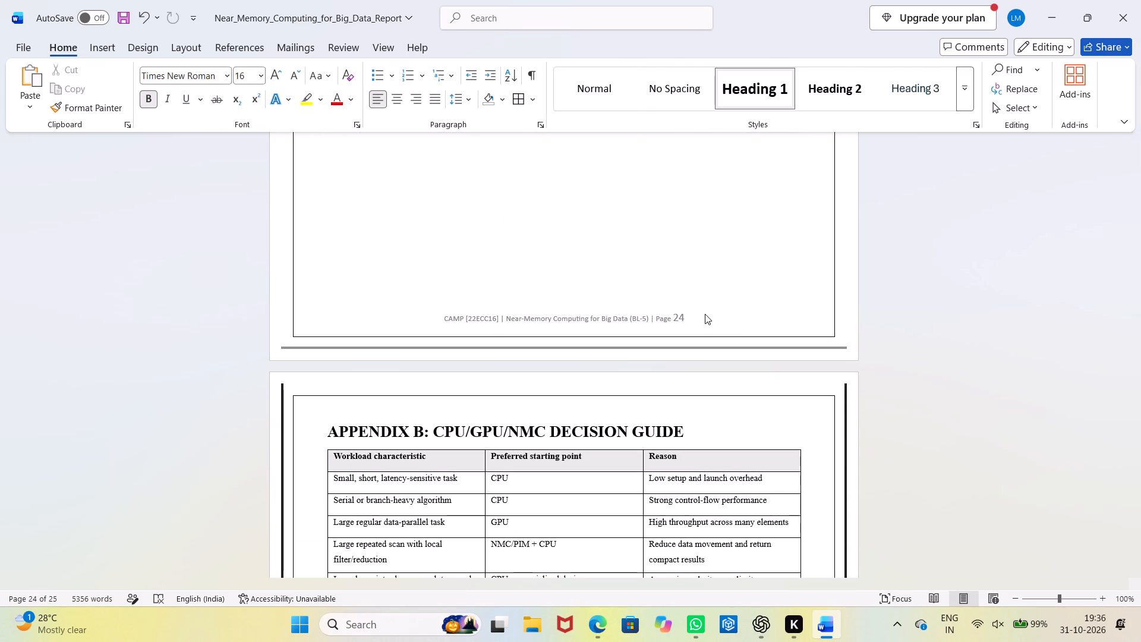
{"action": "left_click_drag", "start_coordinate": [694, 321], "coordinate": [453, 332]}
{"action": "key", "text": "BackSpace"}
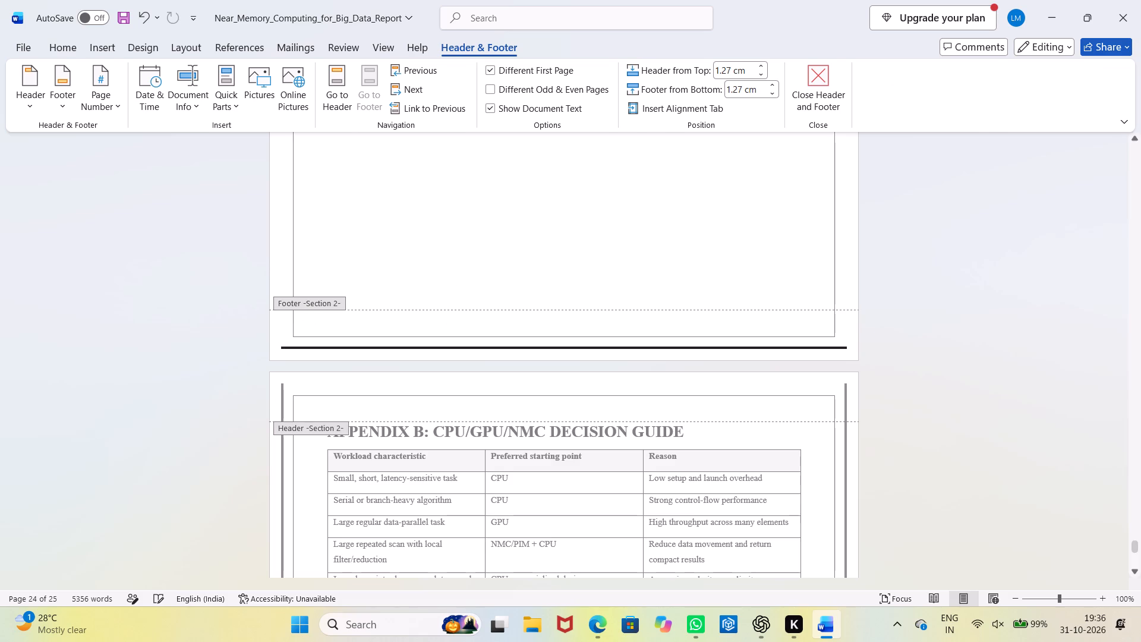
{"action": "double_click", "coordinate": [502, 349]}
{"action": "key", "text": "BackSpace"}
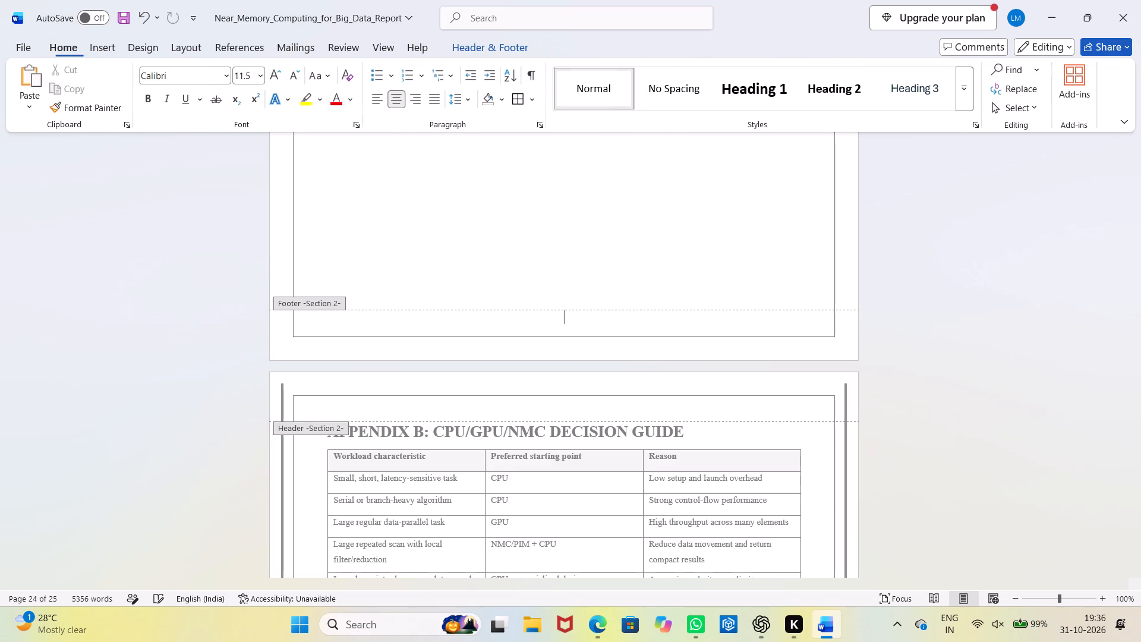
{"action": "double_click", "coordinate": [845, 402]}
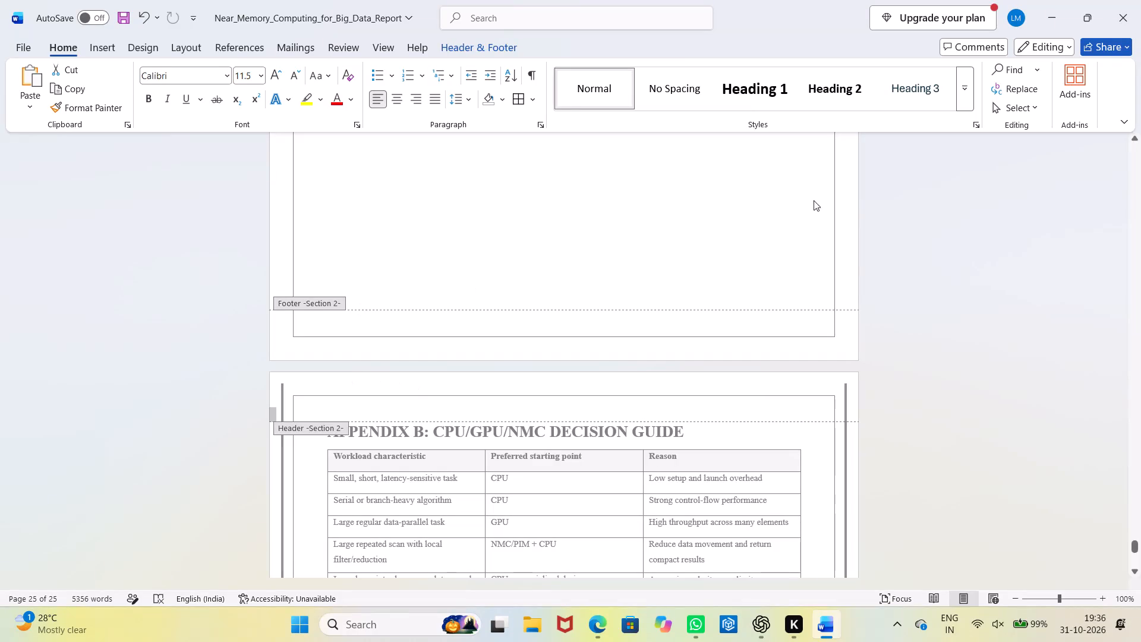
{"action": "left_click", "coordinate": [914, 294]}
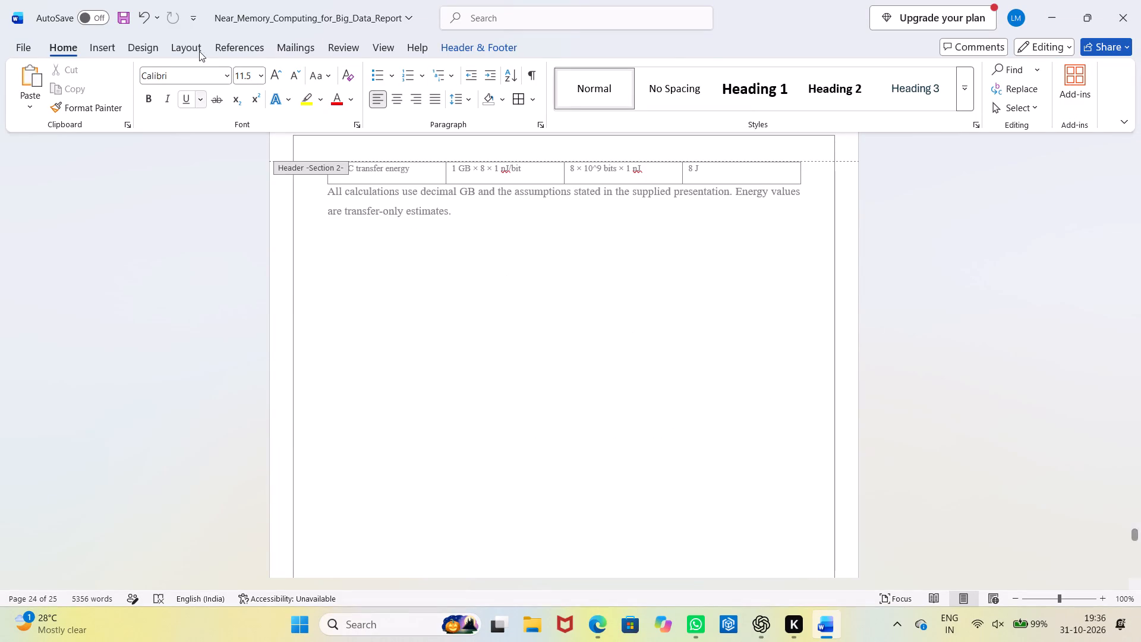
{"action": "left_click", "coordinate": [113, 48]}
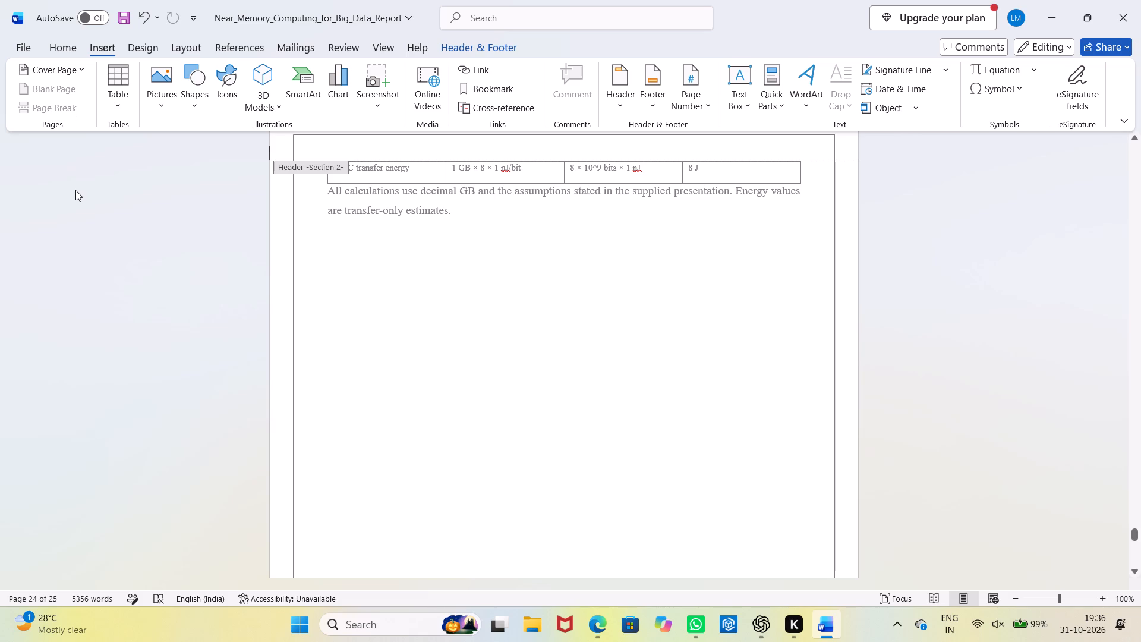
{"action": "key", "text": "Escape"}
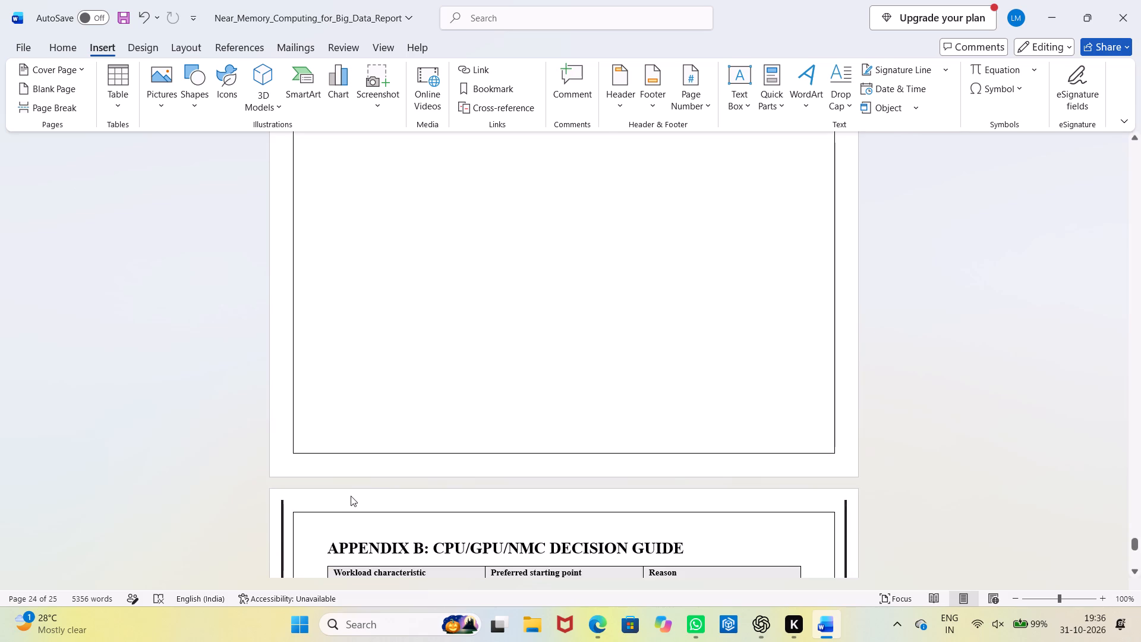
Delete the characters between the last bullet of section 6.3 and the REFERENCES heading, and restore the heading's first letter R.
{"action": "scroll", "coordinate": [352, 498], "scroll_direction": "up", "scroll_amount": 3}
{"action": "scroll", "coordinate": [352, 498], "scroll_direction": "up", "scroll_amount": 20}
{"action": "scroll", "coordinate": [352, 498], "scroll_direction": "up", "scroll_amount": 3}
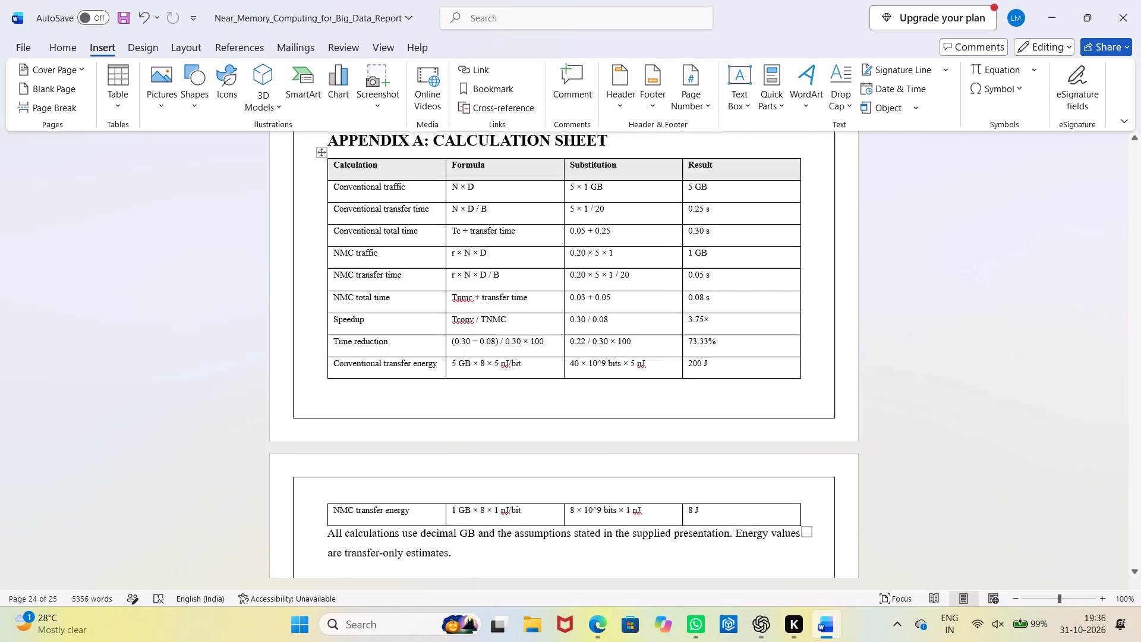
{"action": "scroll", "coordinate": [352, 500], "scroll_direction": "up", "scroll_amount": 11}
{"action": "scroll", "coordinate": [352, 500], "scroll_direction": "up", "scroll_amount": 20}
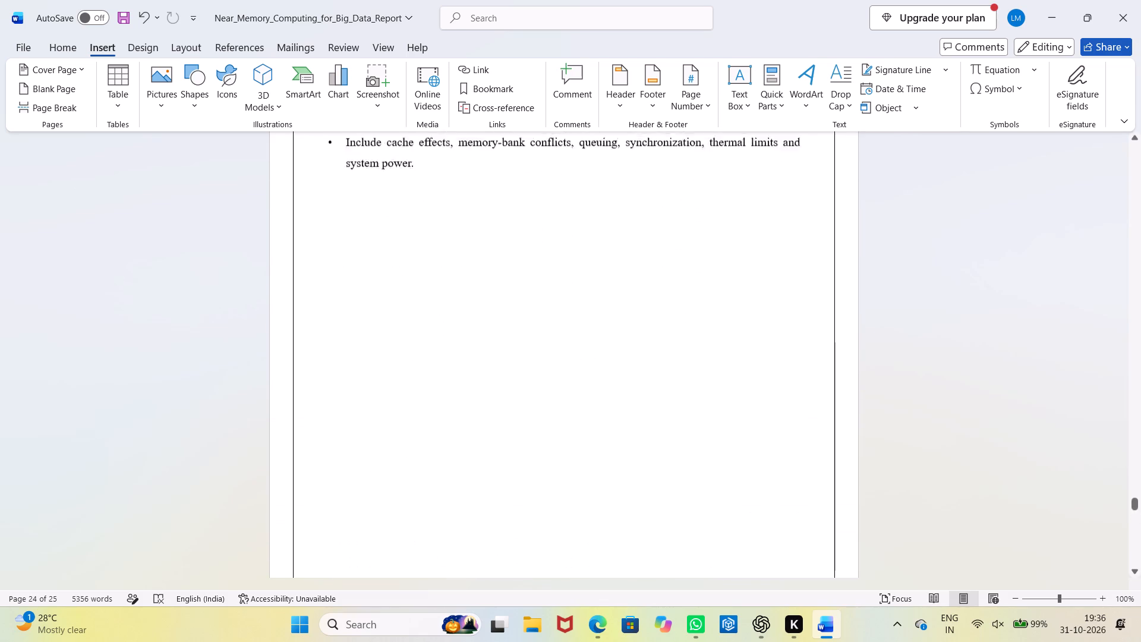
{"action": "scroll", "coordinate": [352, 500], "scroll_direction": "up", "scroll_amount": 5}
{"action": "scroll", "coordinate": [352, 500], "scroll_direction": "down", "scroll_amount": 6}
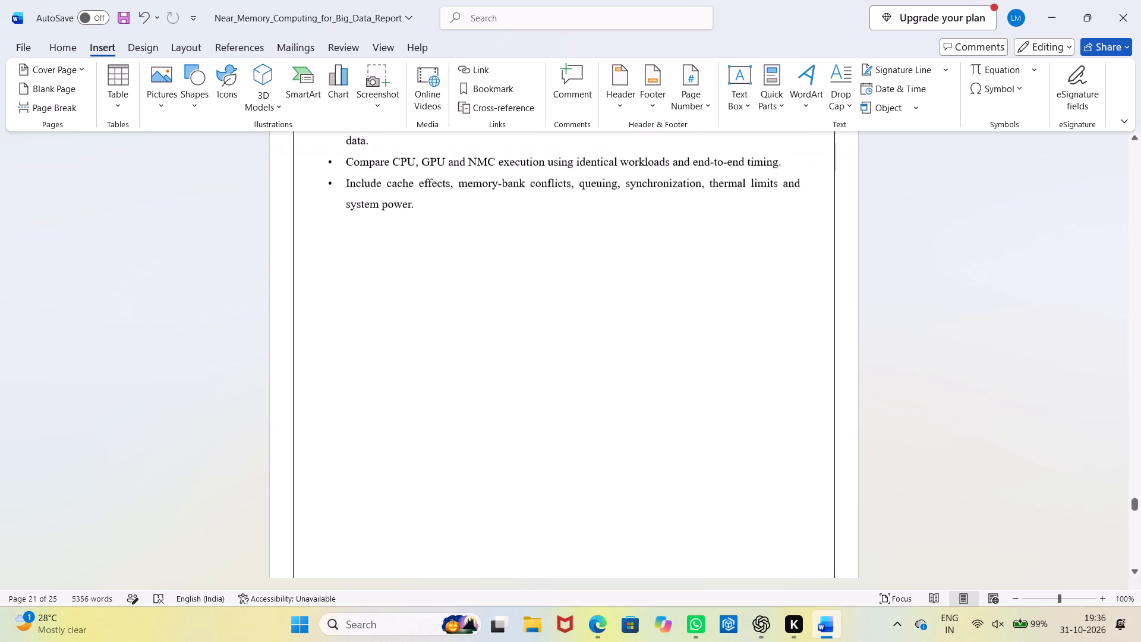
{"action": "scroll", "coordinate": [352, 500], "scroll_direction": "down", "scroll_amount": 12}
{"action": "left_click", "coordinate": [326, 440]}
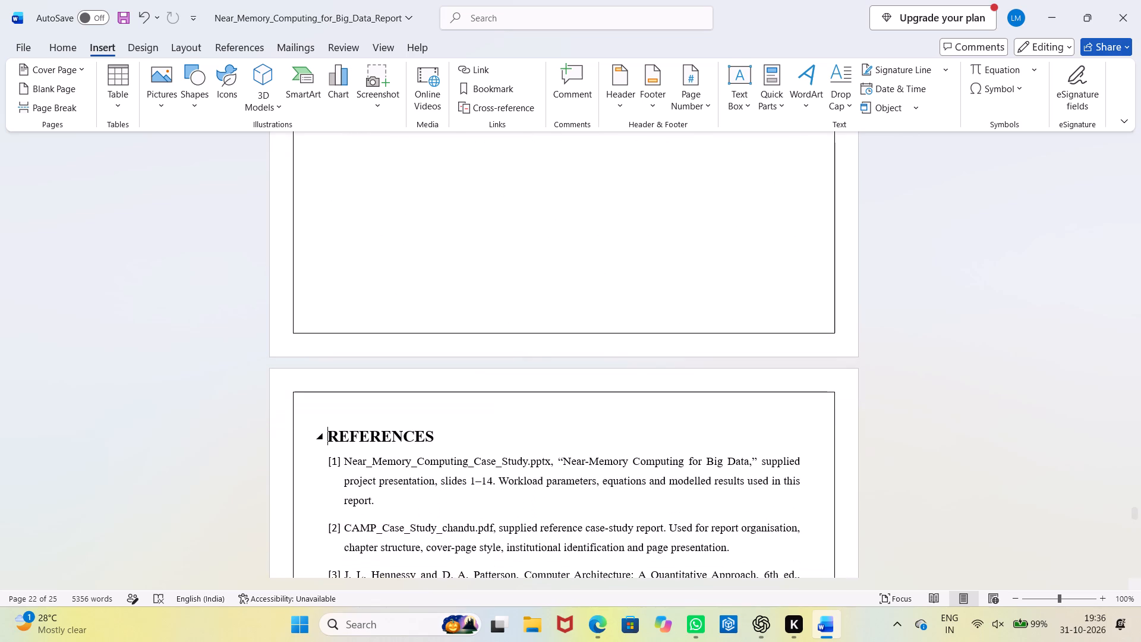
{"action": "key", "text": "BackSpace"}
{"action": "key", "text": "BackSpace"}
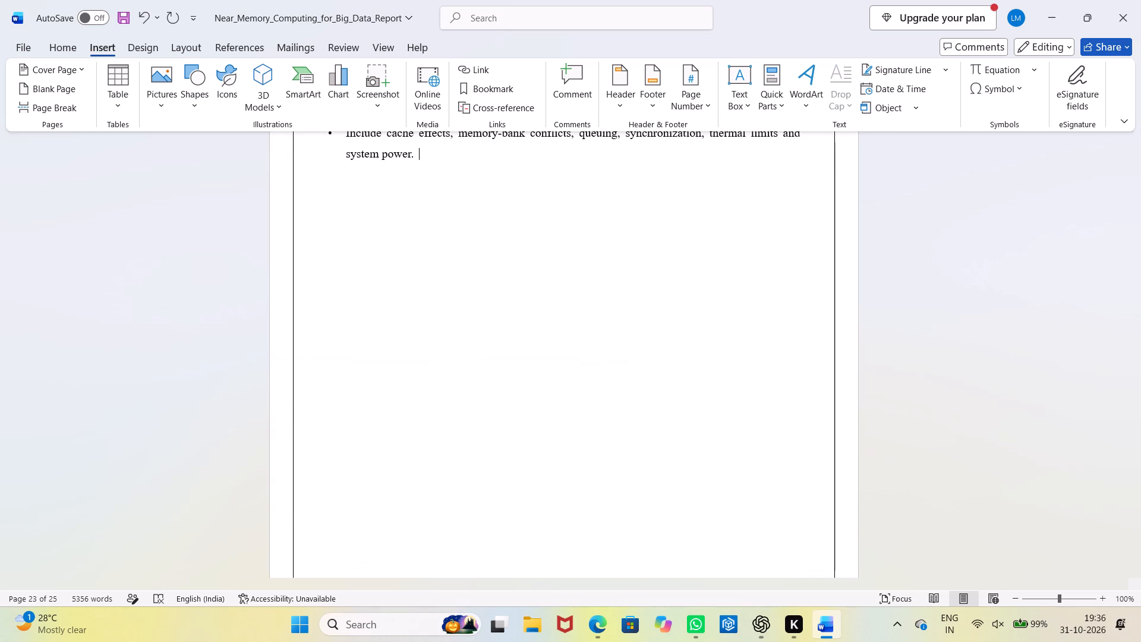
{"action": "key", "text": "Right"}
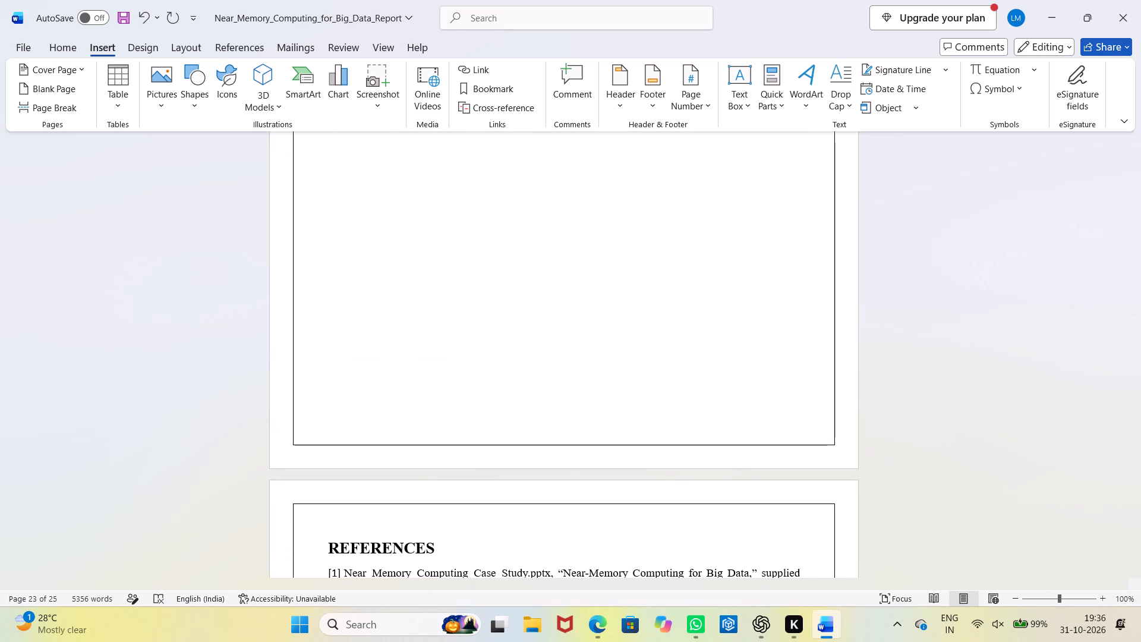
{"action": "key", "text": "BackSpace"}
{"action": "key", "text": "Right"}
{"action": "key", "text": "Right"}
{"action": "key", "text": "BackSpace"}
{"action": "key", "text": "BackSpace"}
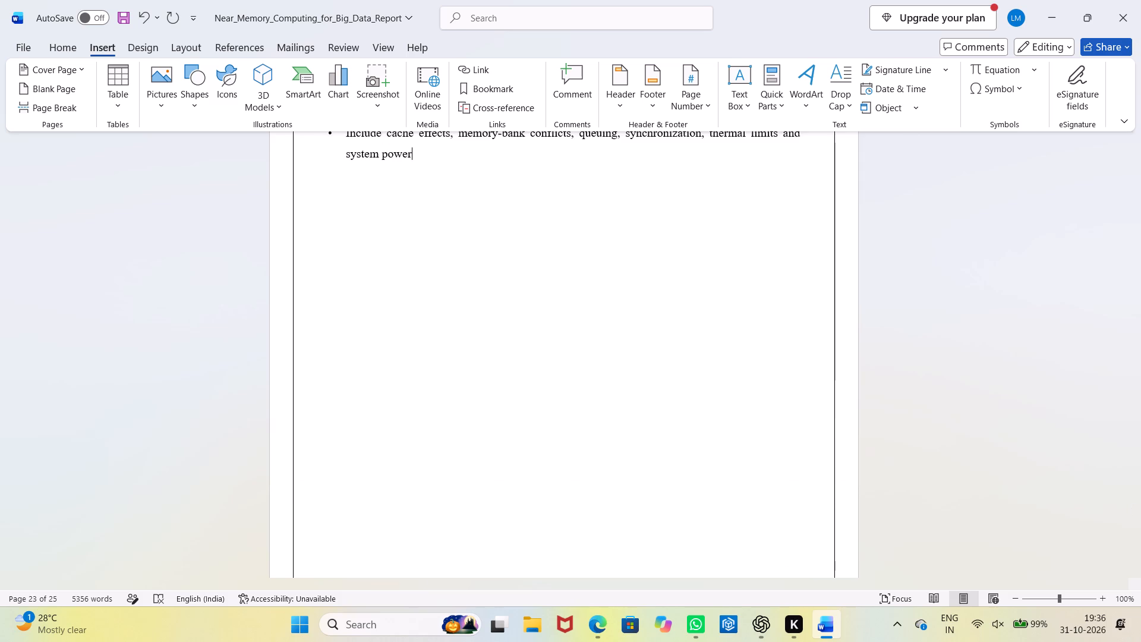
{"action": "key", "text": "Right"}
{"action": "key", "text": "Right"}
{"action": "key", "text": "Right"}
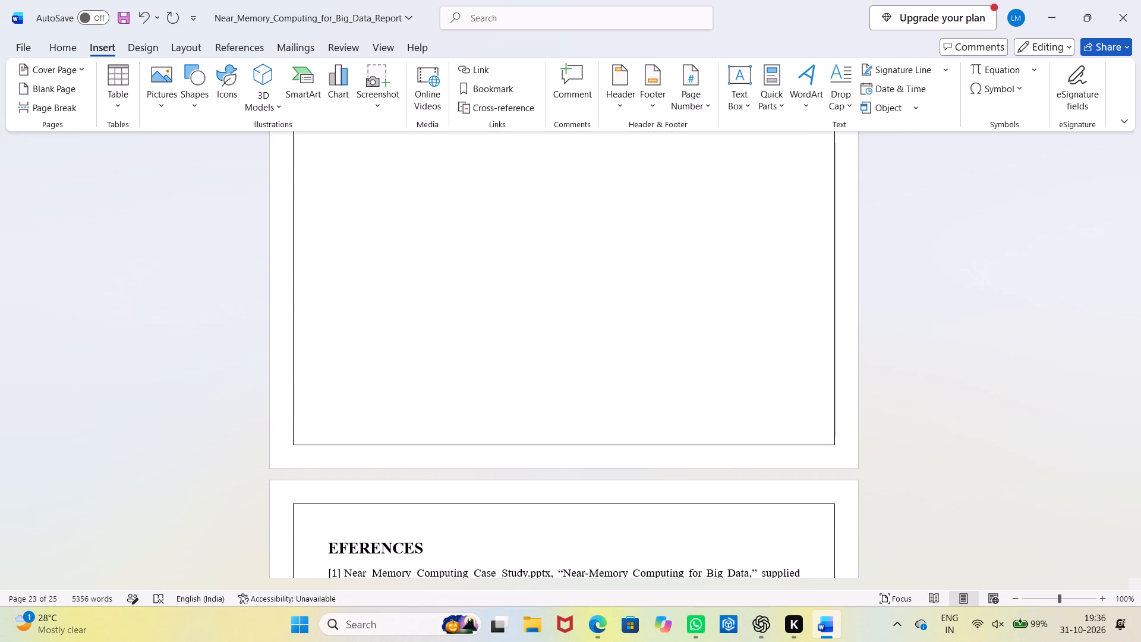
{"action": "key", "text": "Left"}
{"action": "key", "text": "Left"}
{"action": "key", "text": "Left"}
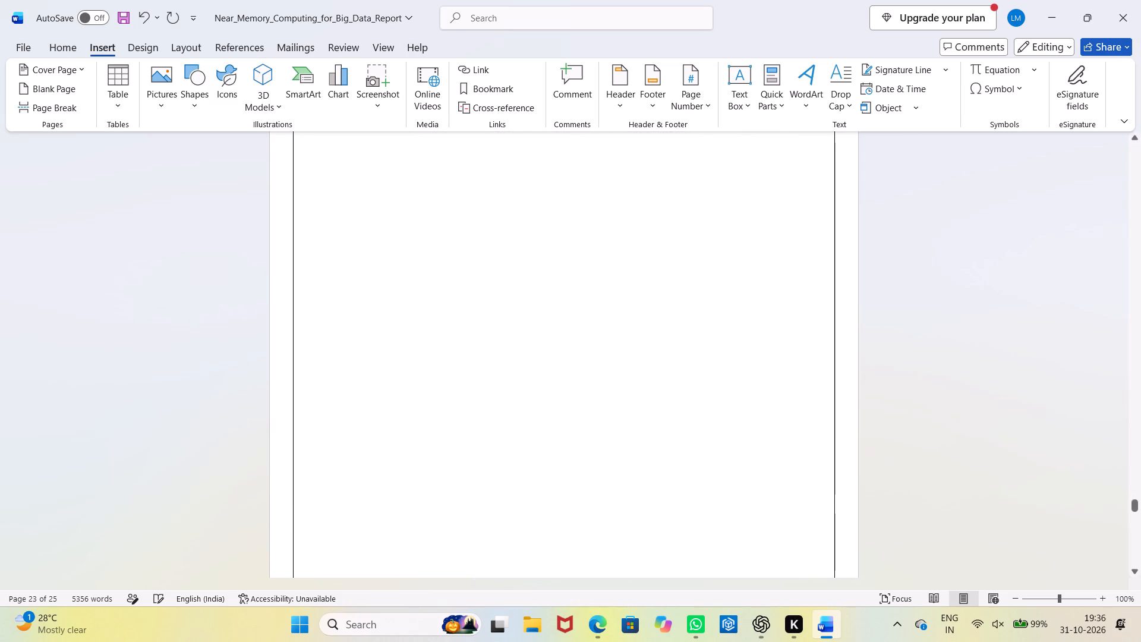
{"action": "key", "text": "Right"}
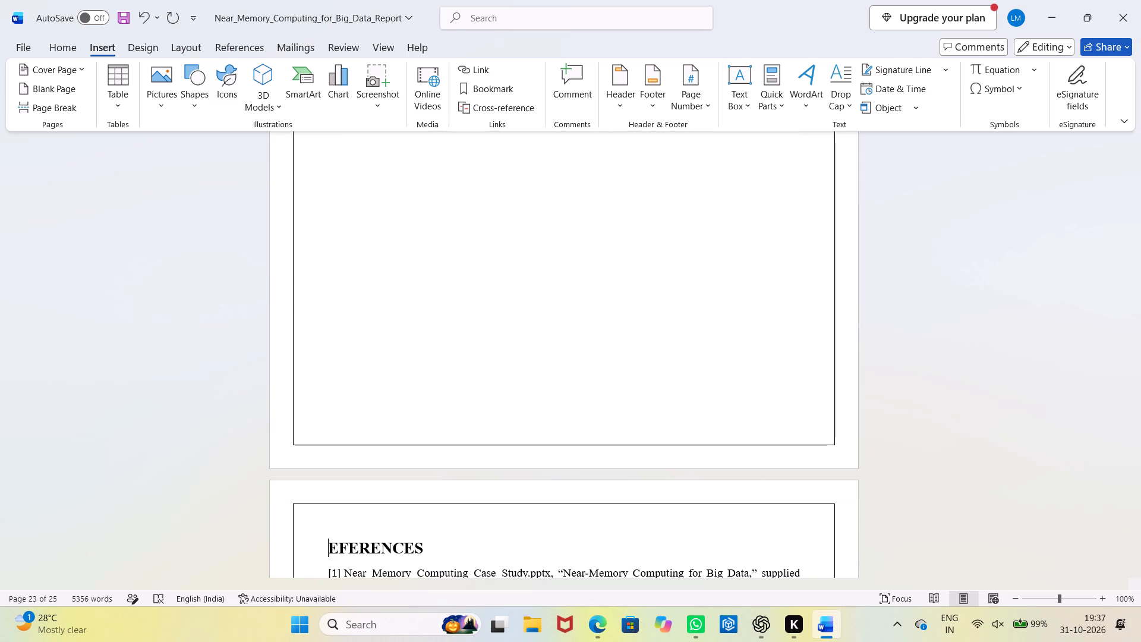
{"action": "key", "text": "r"}
Insert a page break before the APPENDIX A: CALCULATION SHEET heading.
{"action": "scroll", "coordinate": [330, 627], "scroll_direction": "down", "scroll_amount": 6}
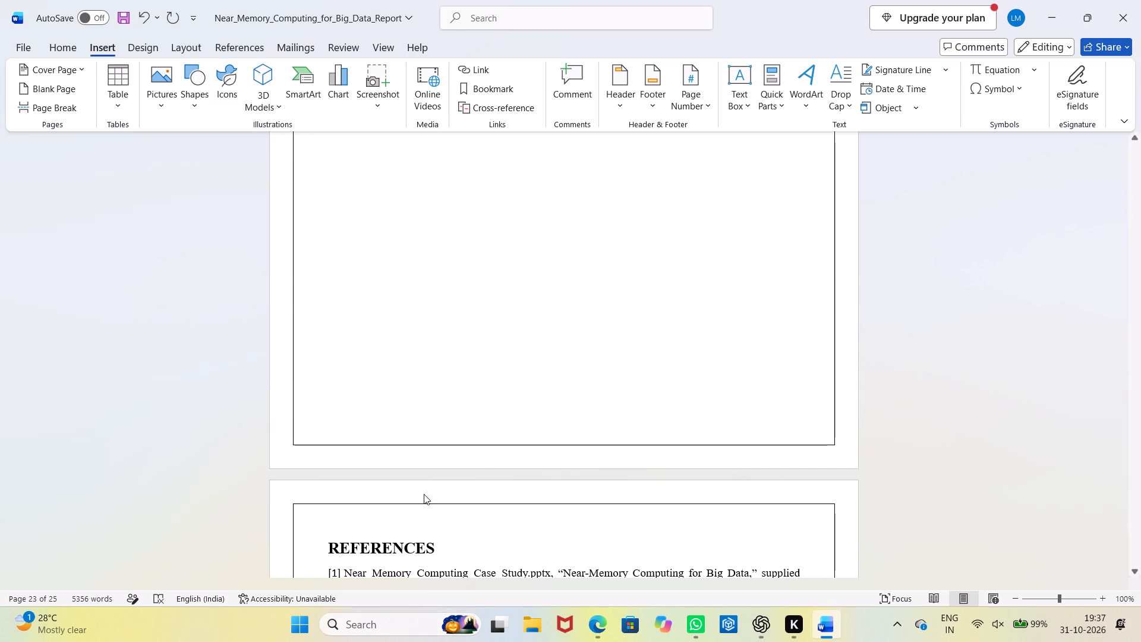
{"action": "scroll", "coordinate": [423, 493], "scroll_direction": "down", "scroll_amount": 17}
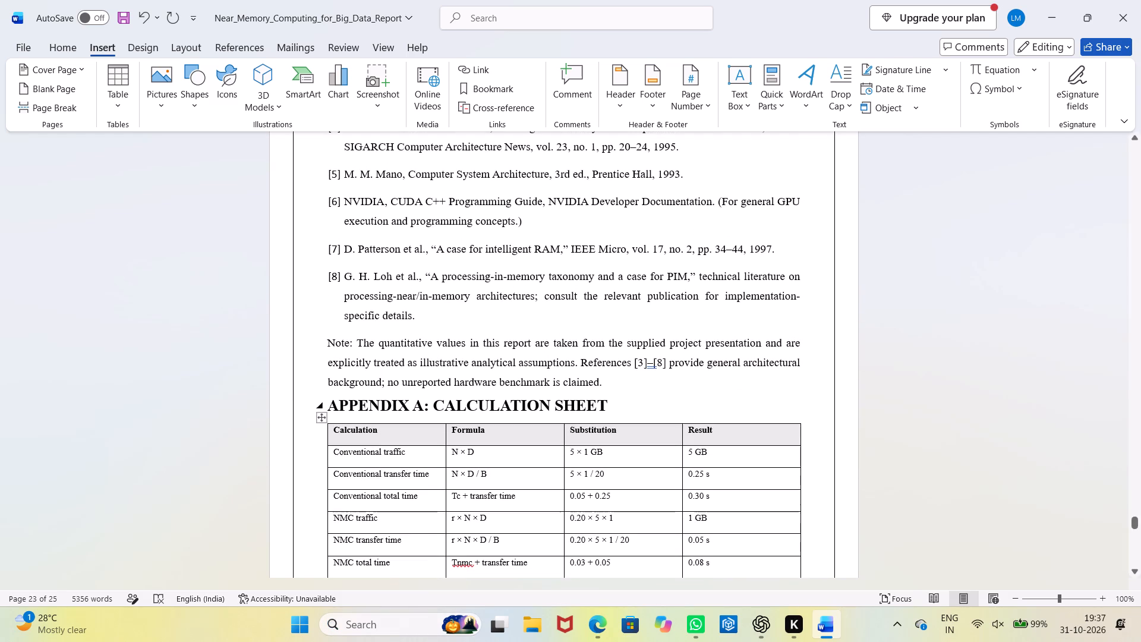
{"action": "left_click", "coordinate": [330, 401]}
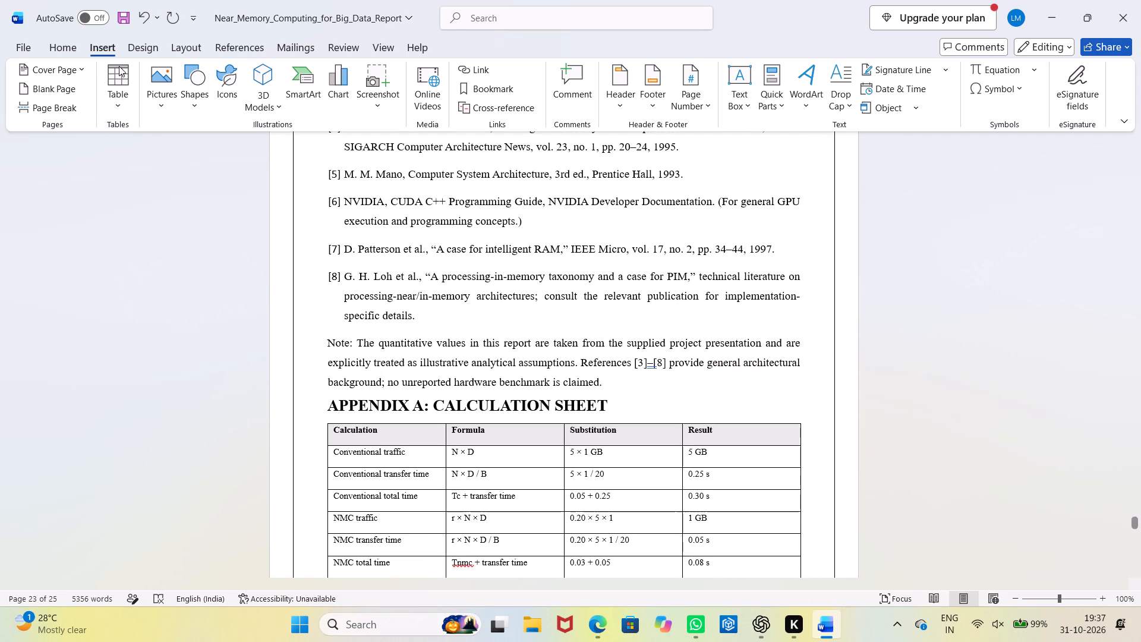
{"action": "left_click", "coordinate": [64, 106]}
Review the page layout from section 6.2 through section 6.3 and the References page.
{"action": "scroll", "coordinate": [378, 344], "scroll_direction": "up", "scroll_amount": 2}
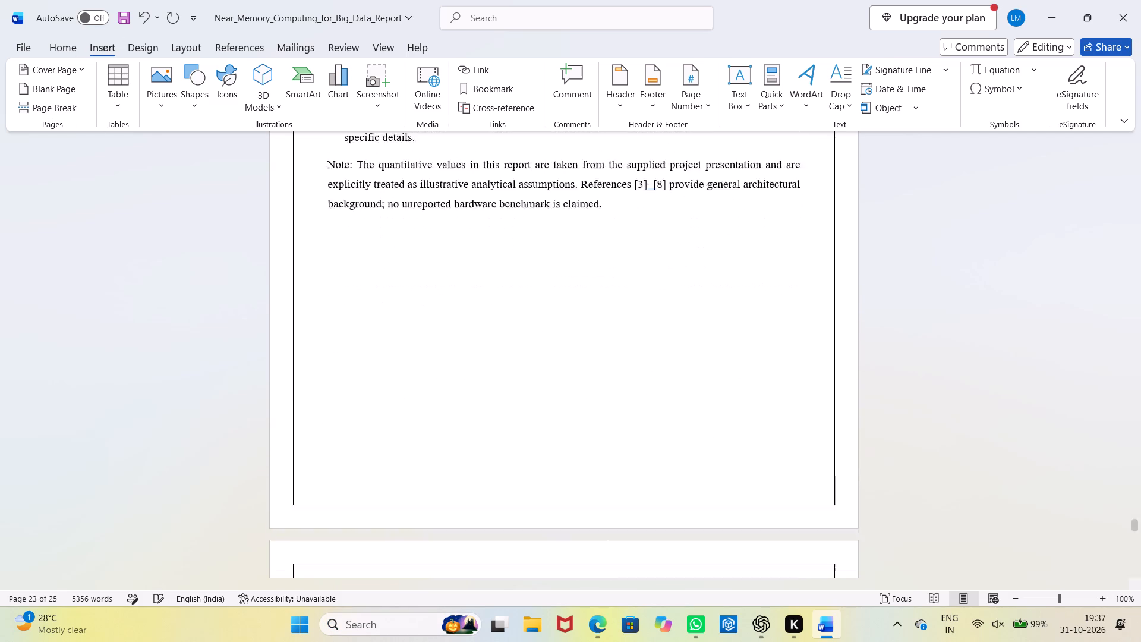
{"action": "scroll", "coordinate": [383, 347], "scroll_direction": "up", "scroll_amount": 5}
{"action": "scroll", "coordinate": [605, 454], "scroll_direction": "up", "scroll_amount": 10}
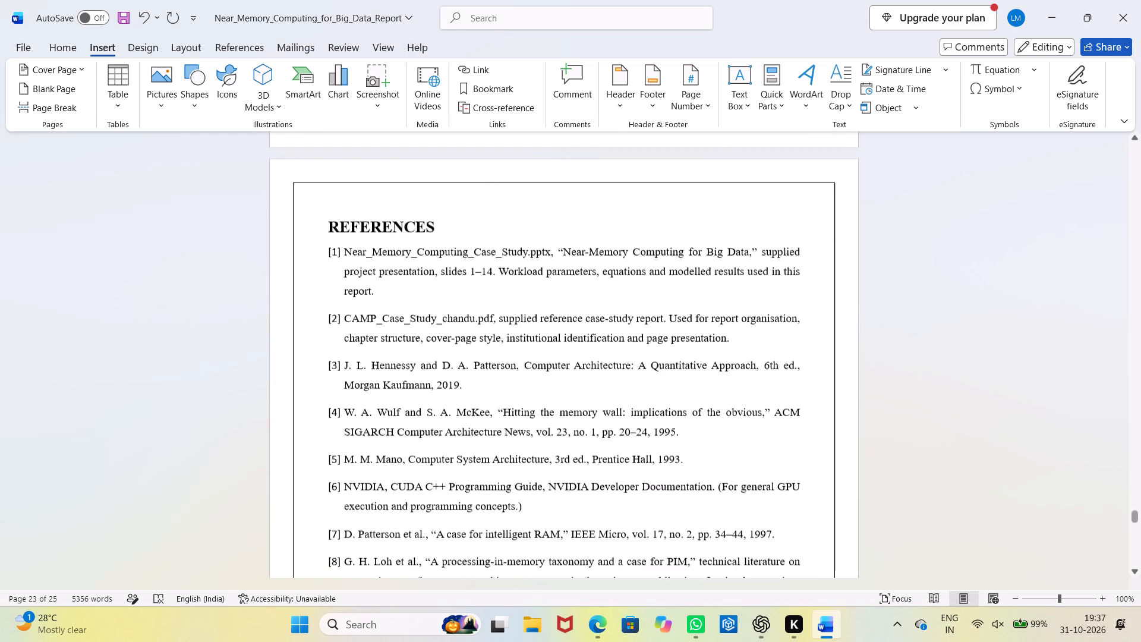
{"action": "scroll", "coordinate": [605, 457], "scroll_direction": "up", "scroll_amount": 20}
{"action": "scroll", "coordinate": [605, 457], "scroll_direction": "up", "scroll_amount": 7}
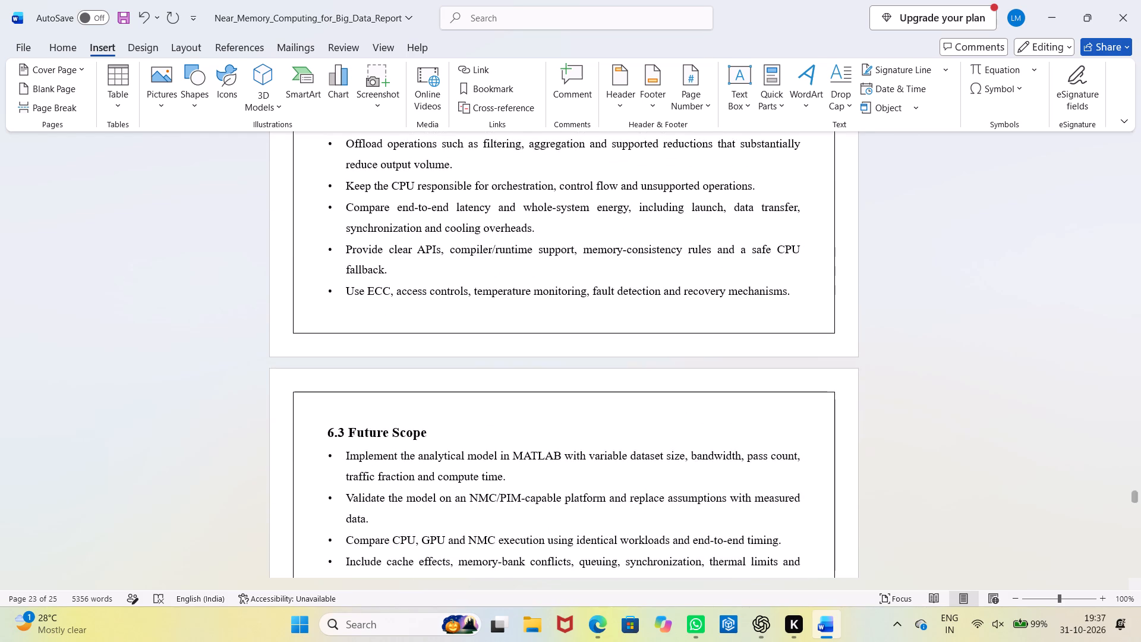
{"action": "scroll", "coordinate": [607, 484], "scroll_direction": "down", "scroll_amount": 20}
{"action": "scroll", "coordinate": [604, 489], "scroll_direction": "up", "scroll_amount": 14}
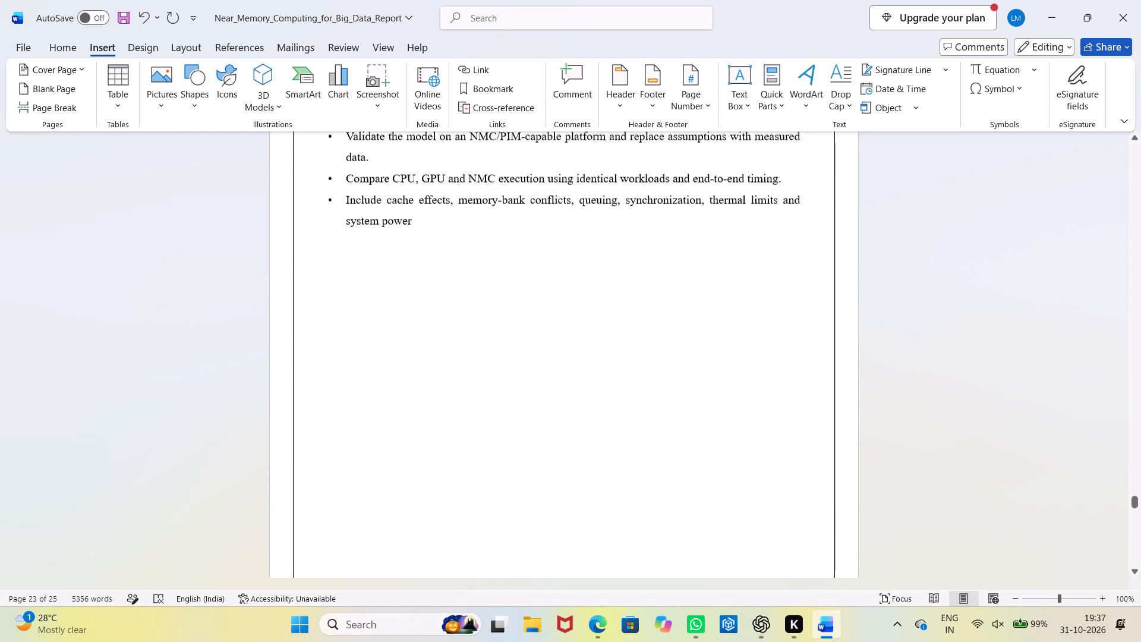
{"action": "scroll", "coordinate": [604, 489], "scroll_direction": "up", "scroll_amount": 18}
{"action": "scroll", "coordinate": [602, 490], "scroll_direction": "down", "scroll_amount": 16}
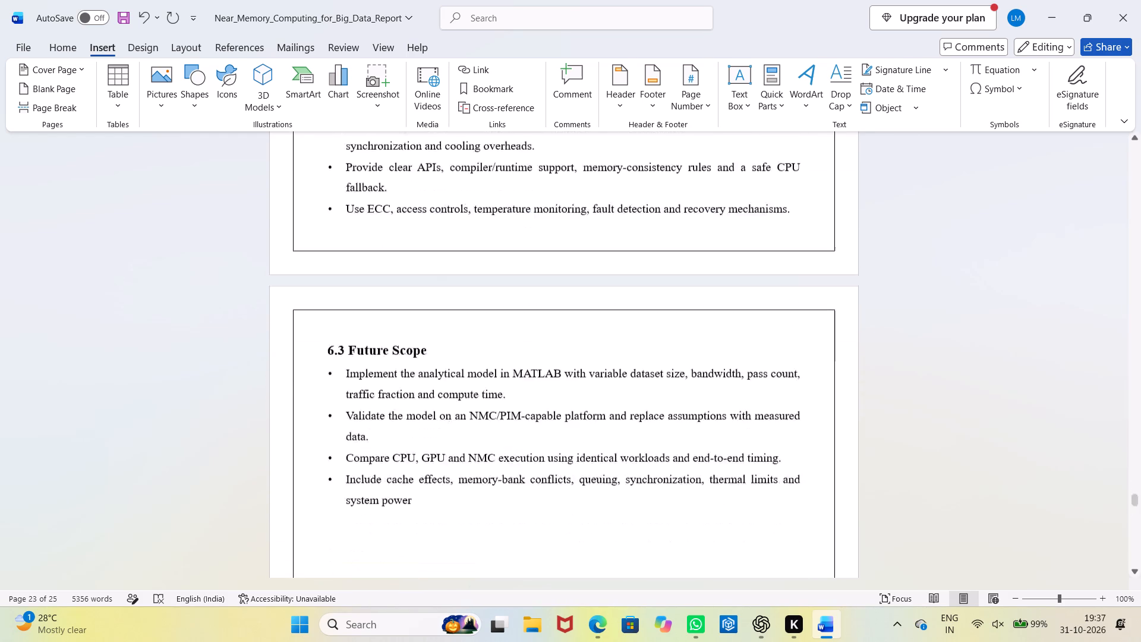
{"action": "scroll", "coordinate": [601, 491], "scroll_direction": "down", "scroll_amount": 10}
{"action": "scroll", "coordinate": [601, 492], "scroll_direction": "down", "scroll_amount": 19}
{"action": "scroll", "coordinate": [601, 492], "scroll_direction": "down", "scroll_amount": 6}
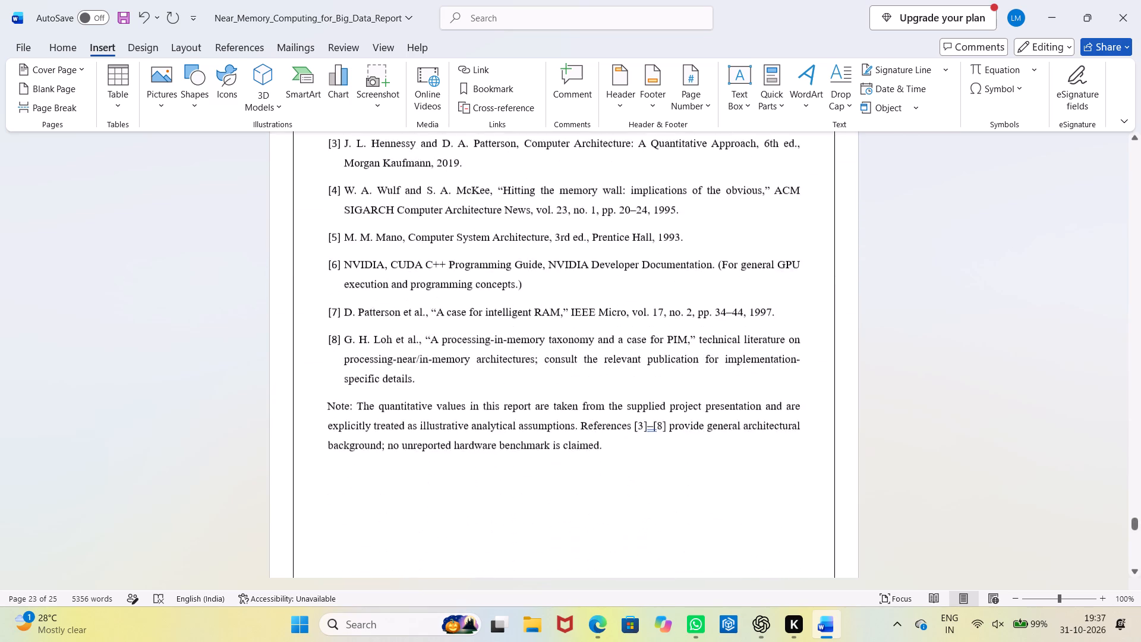
Set the Appendix A calculation table and the note below it to Times New Roman, size 12.
{"action": "scroll", "coordinate": [601, 492], "scroll_direction": "down", "scroll_amount": 18}
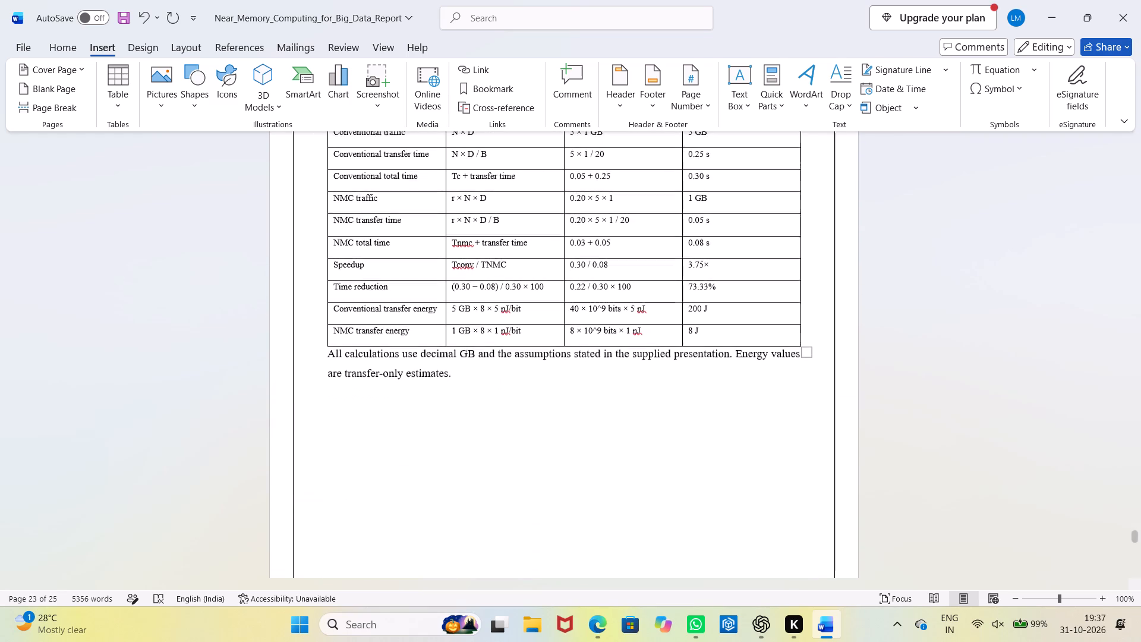
{"action": "left_click_drag", "start_coordinate": [507, 401], "coordinate": [327, 140]}
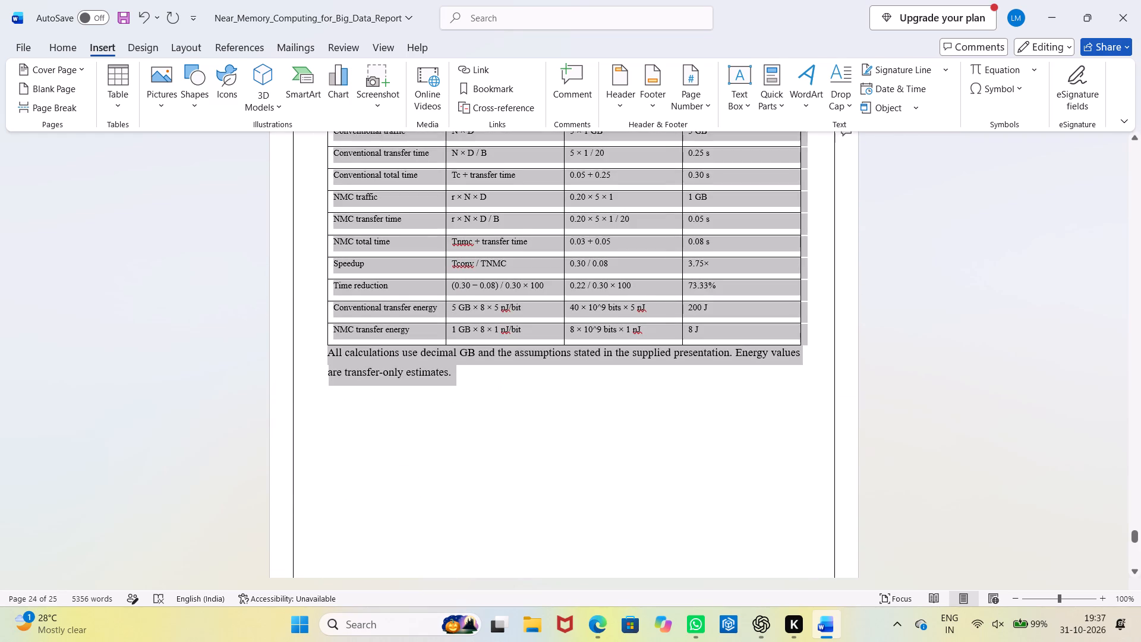
{"action": "left_click_drag", "start_coordinate": [327, 140], "coordinate": [330, 421]}
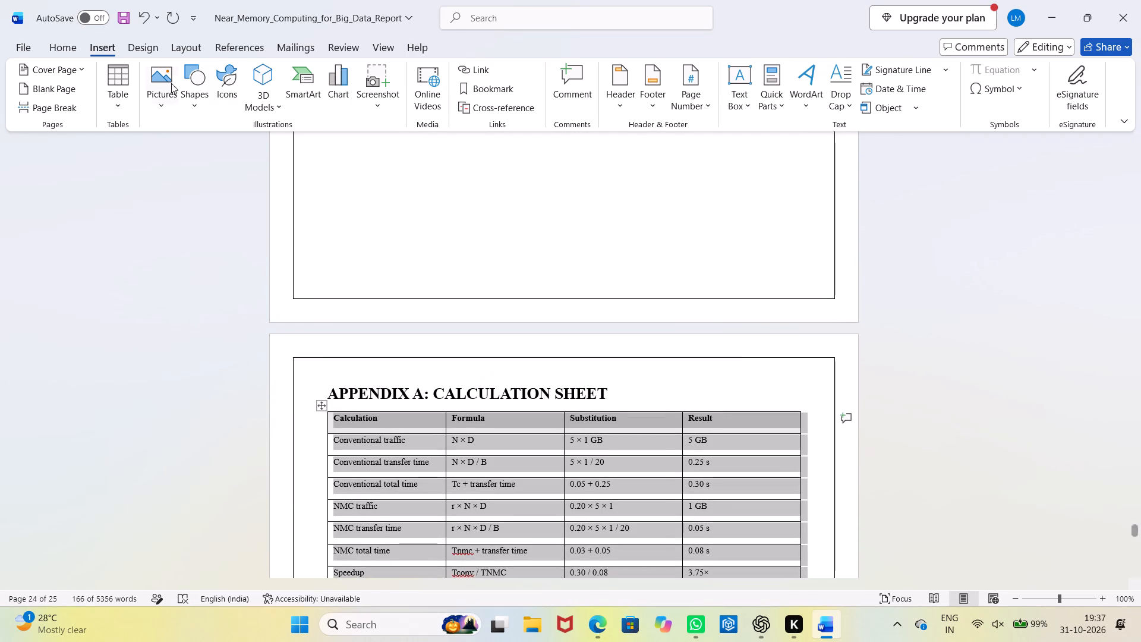
{"action": "left_click", "coordinate": [60, 42]}
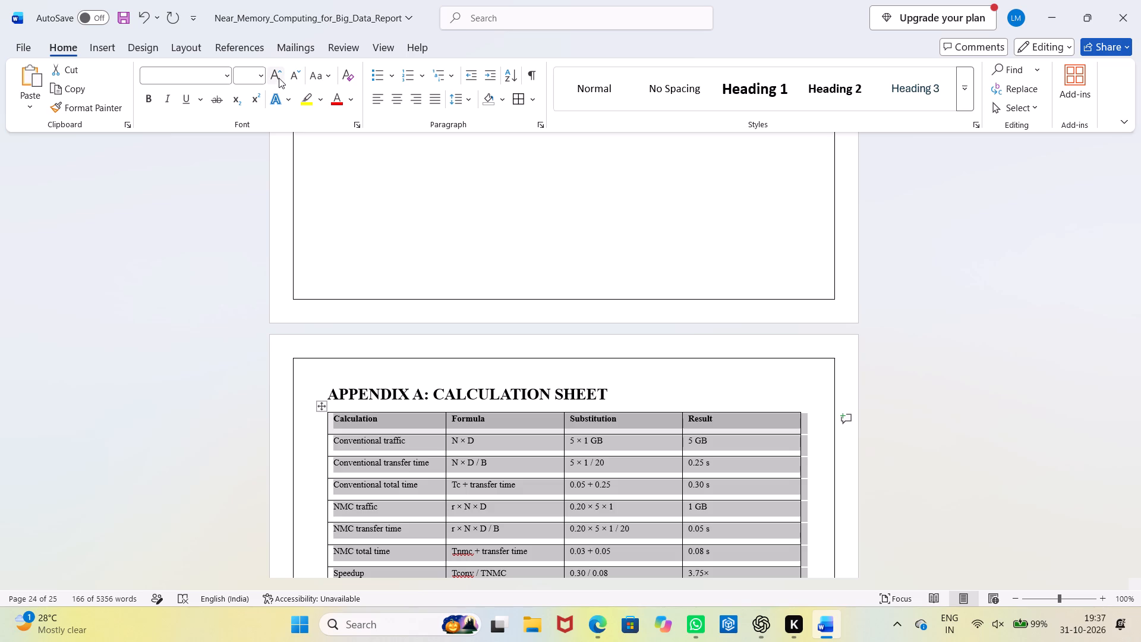
{"action": "left_click", "coordinate": [251, 74]}
{"action": "type", "text": "12"}
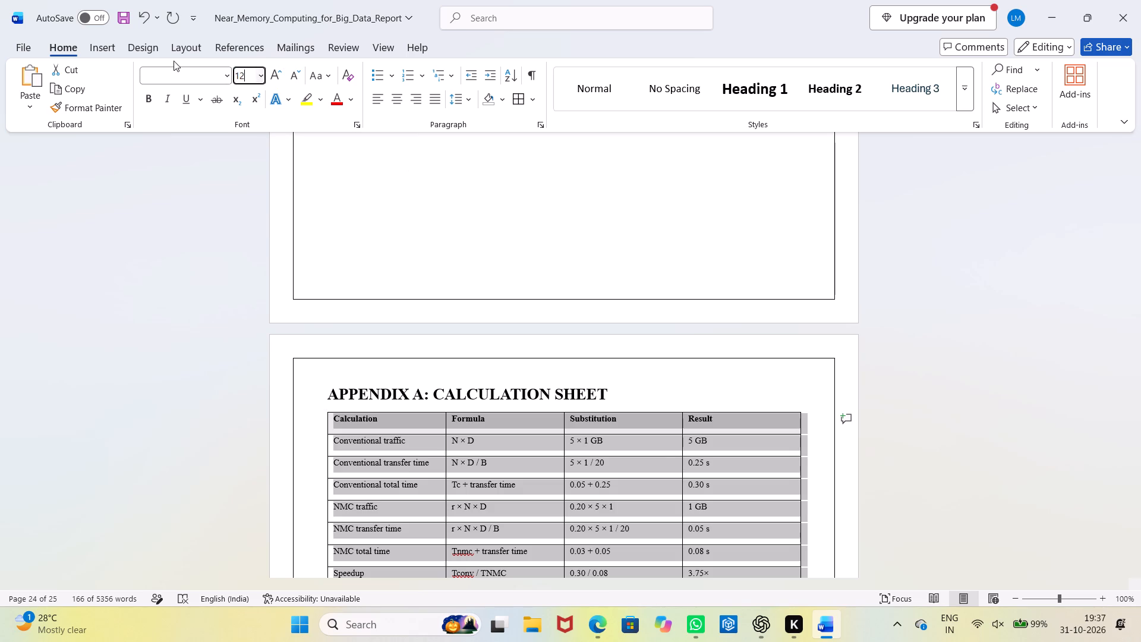
{"action": "key", "text": "Return"}
{"action": "left_click", "coordinate": [181, 71]}
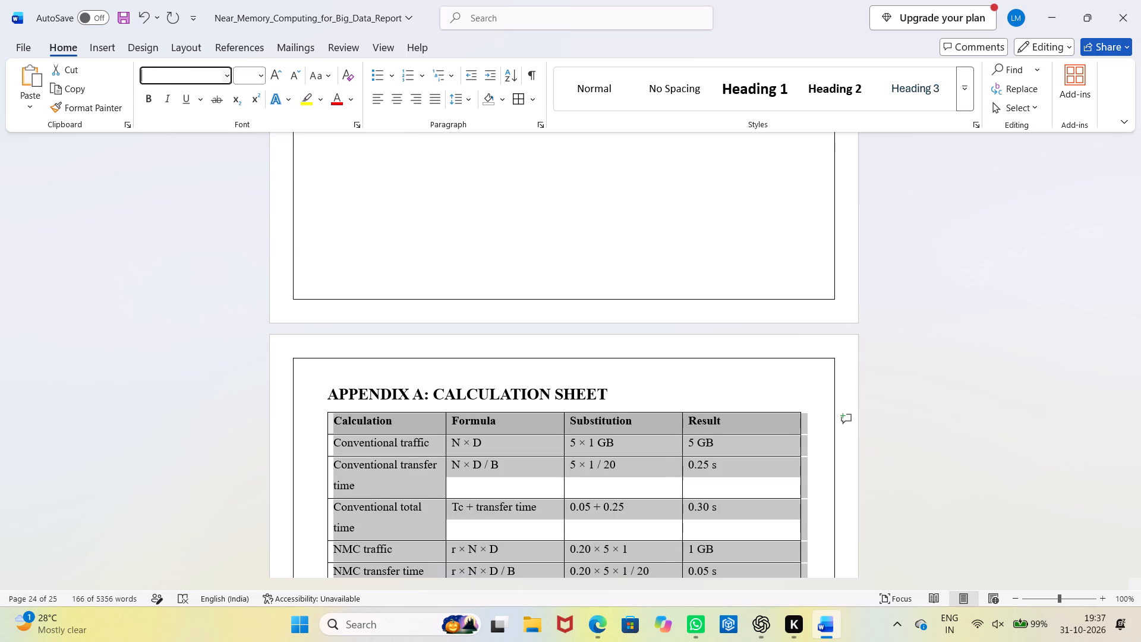
{"action": "type", "text": "TI"}
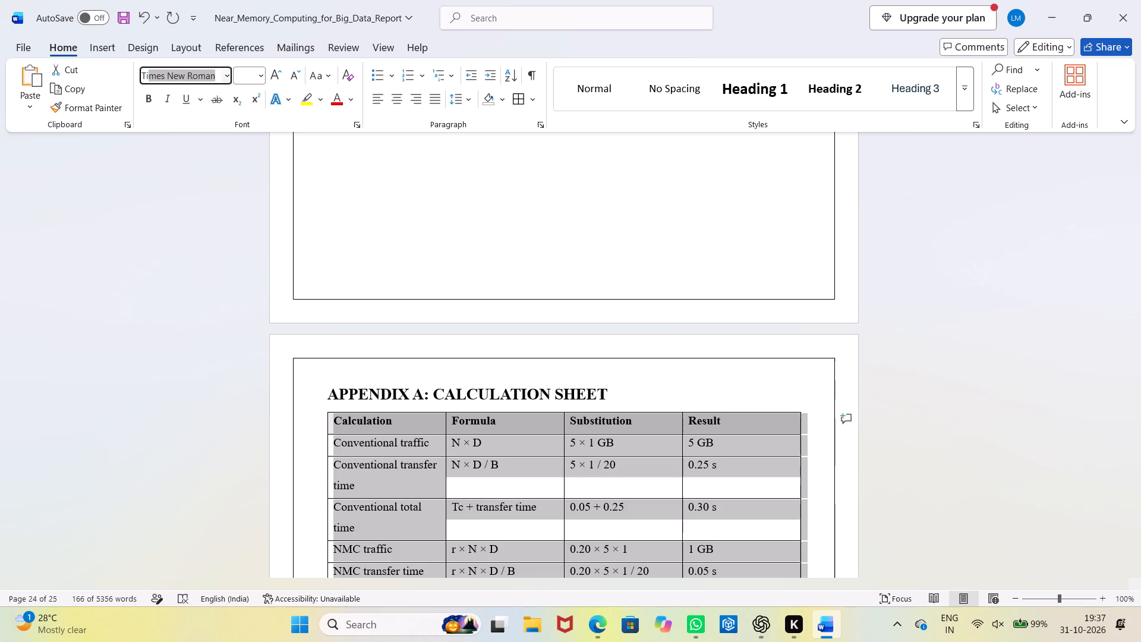
{"action": "key", "text": "Return"}
{"action": "left_click", "coordinate": [1061, 449]}
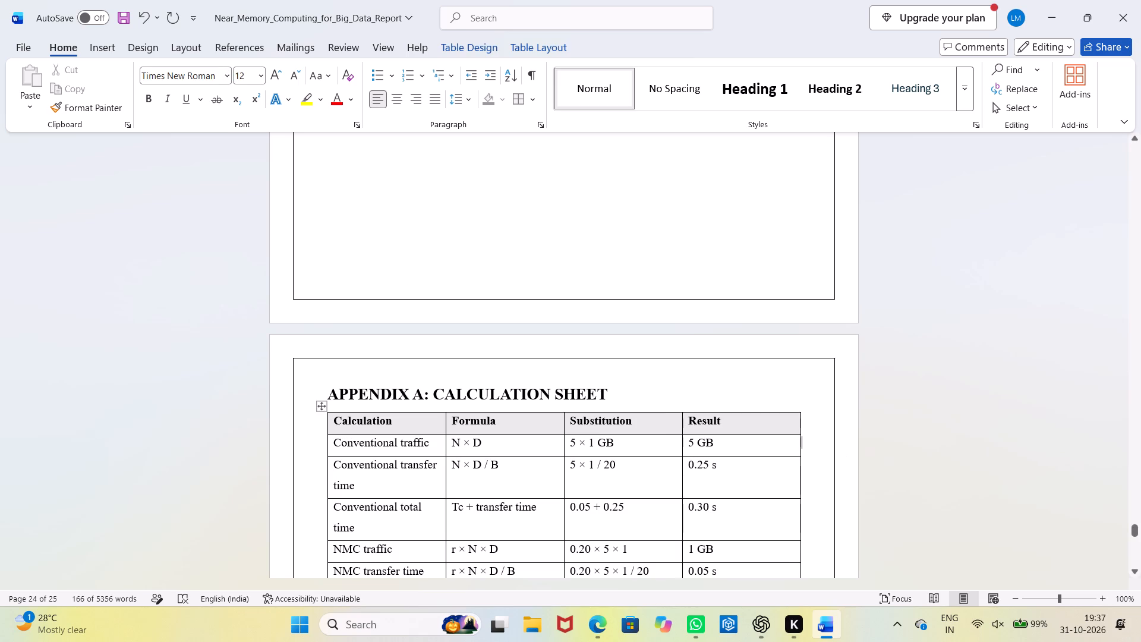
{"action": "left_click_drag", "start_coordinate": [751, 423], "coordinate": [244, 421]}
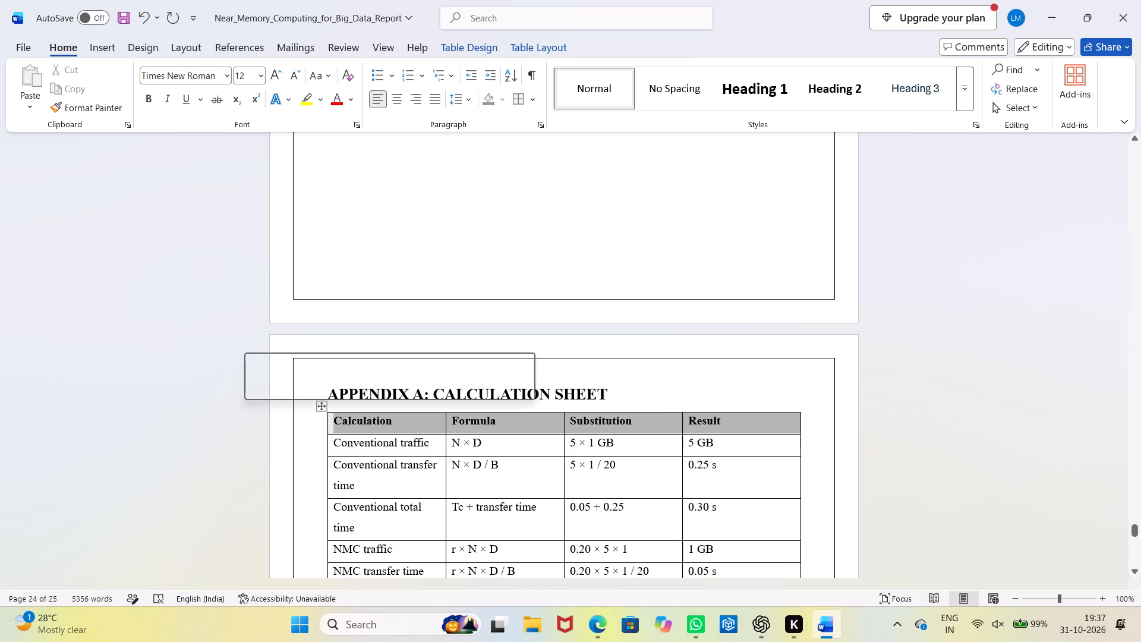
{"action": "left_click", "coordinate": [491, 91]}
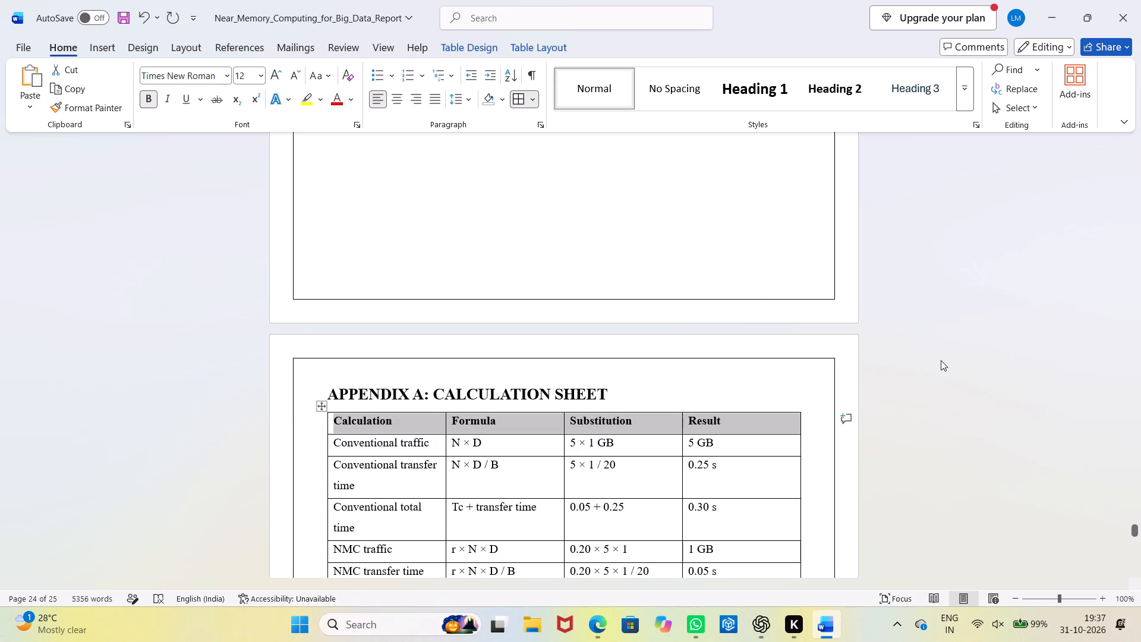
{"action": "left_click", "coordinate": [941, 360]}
Insert a blank line between the Appendix A calculation table and the note below it.
{"action": "scroll", "coordinate": [935, 367], "scroll_direction": "down", "scroll_amount": 9}
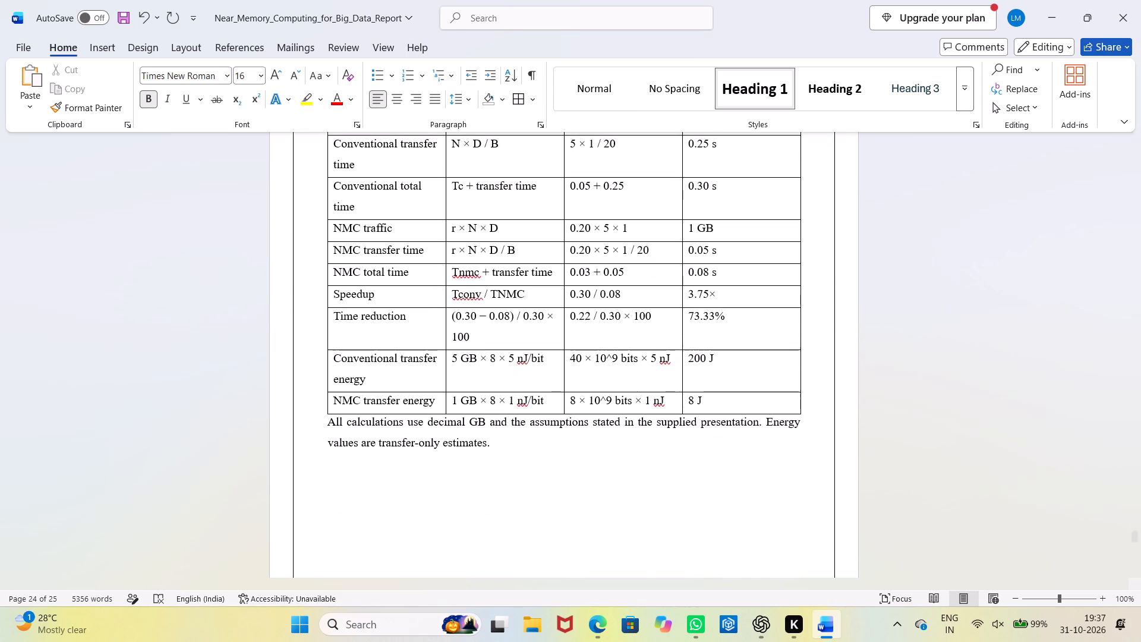
{"action": "left_click", "coordinate": [807, 416]}
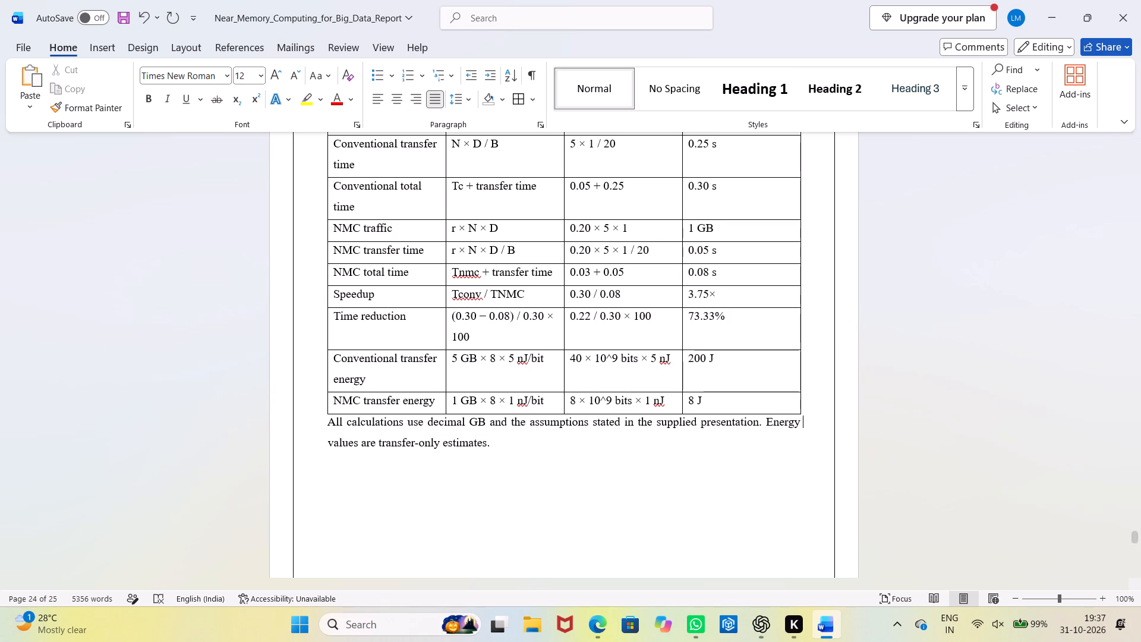
{"action": "key", "text": "Down"}
{"action": "key", "text": "Left"}
{"action": "key", "text": "Left"}
{"action": "key", "text": "Left"}
{"action": "key", "text": "Left"}
{"action": "key", "text": "Left"}
{"action": "key", "text": "Left"}
{"action": "key", "text": "Left"}
{"action": "key", "text": "Left"}
{"action": "key", "text": "Left"}
{"action": "key", "text": "Left"}
{"action": "key", "text": "Left"}
{"action": "key", "text": "Left"}
{"action": "key", "text": "Left"}
{"action": "key", "text": "Left"}
{"action": "key", "text": "Left"}
{"action": "key", "text": "Left"}
{"action": "key", "text": "Left"}
{"action": "key", "text": "Left"}
{"action": "key", "text": "Left"}
{"action": "key", "text": "Left"}
{"action": "key", "text": "Left"}
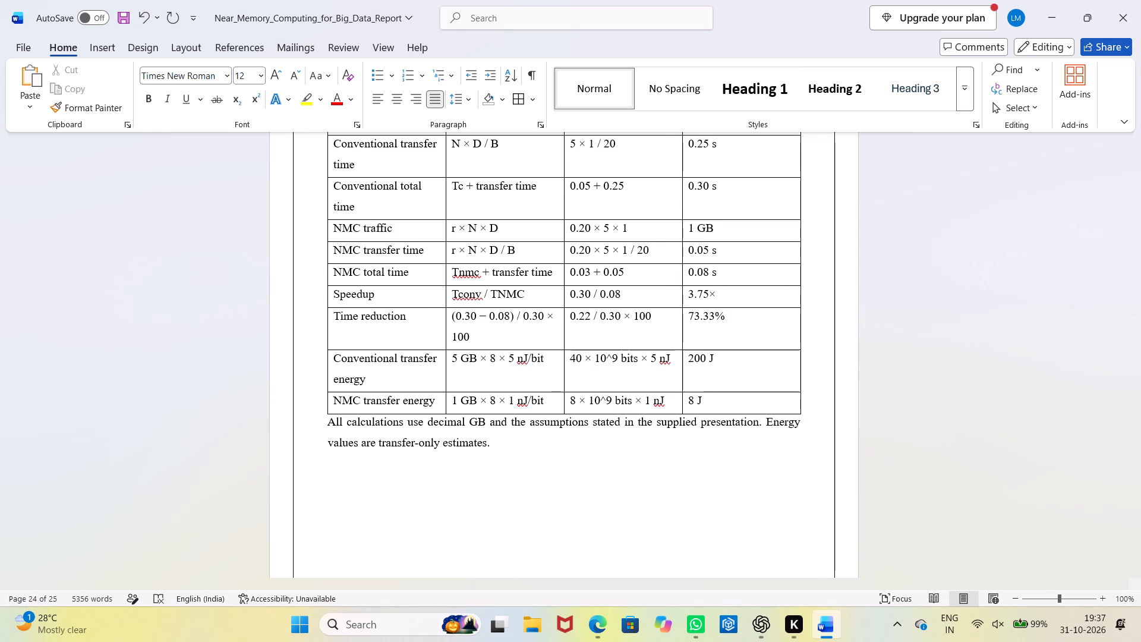
{"action": "key", "text": "Right"}
{"action": "key", "text": "Up"}
{"action": "key", "text": "Return"}
Delete the stray thick vertical line along the right margin of the Appendix B page.
{"action": "scroll", "coordinate": [846, 583], "scroll_direction": "down", "scroll_amount": 3}
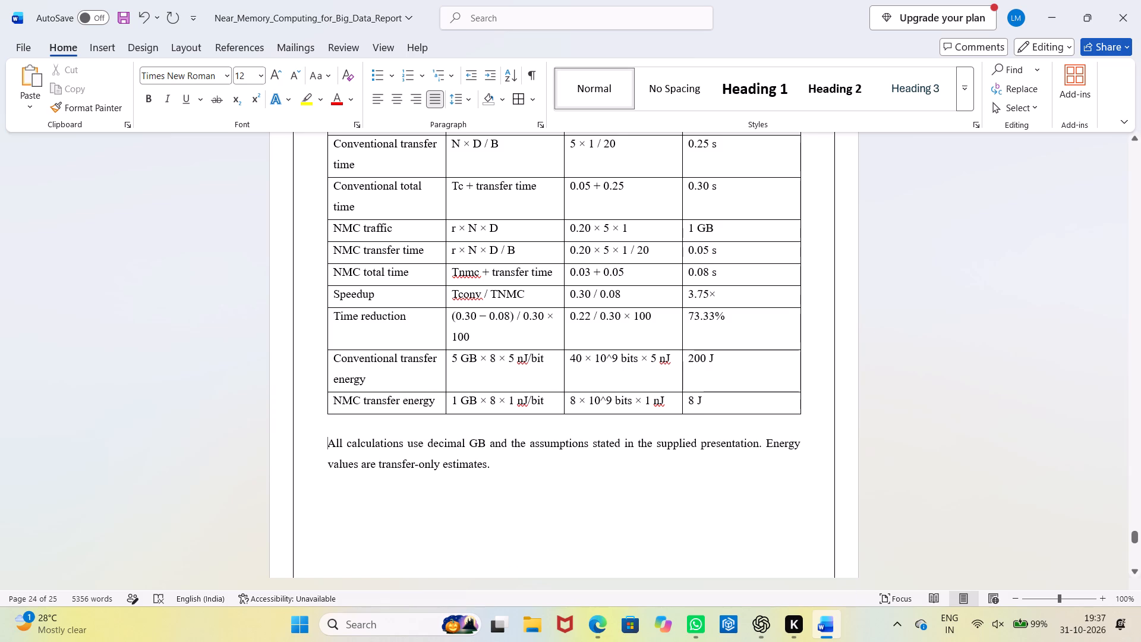
{"action": "scroll", "coordinate": [738, 479], "scroll_direction": "down", "scroll_amount": 10}
{"action": "scroll", "coordinate": [733, 496], "scroll_direction": "down", "scroll_amount": 13}
{"action": "scroll", "coordinate": [733, 496], "scroll_direction": "up", "scroll_amount": 5}
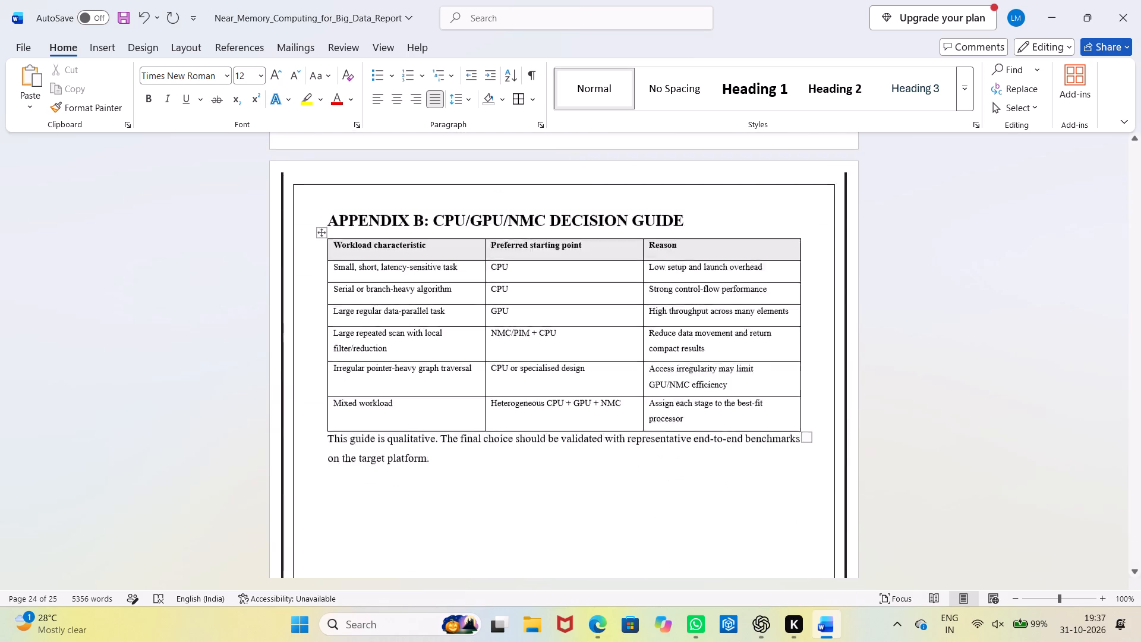
{"action": "left_click", "coordinate": [844, 316]}
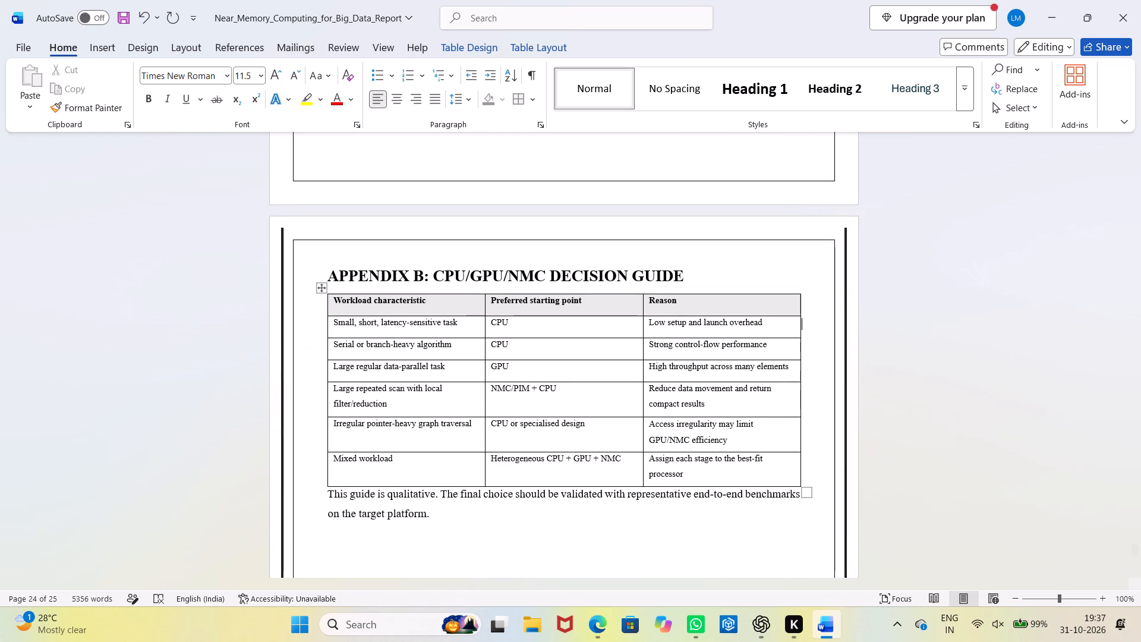
{"action": "left_click", "coordinate": [845, 313]}
{"action": "left_click", "coordinate": [846, 302]}
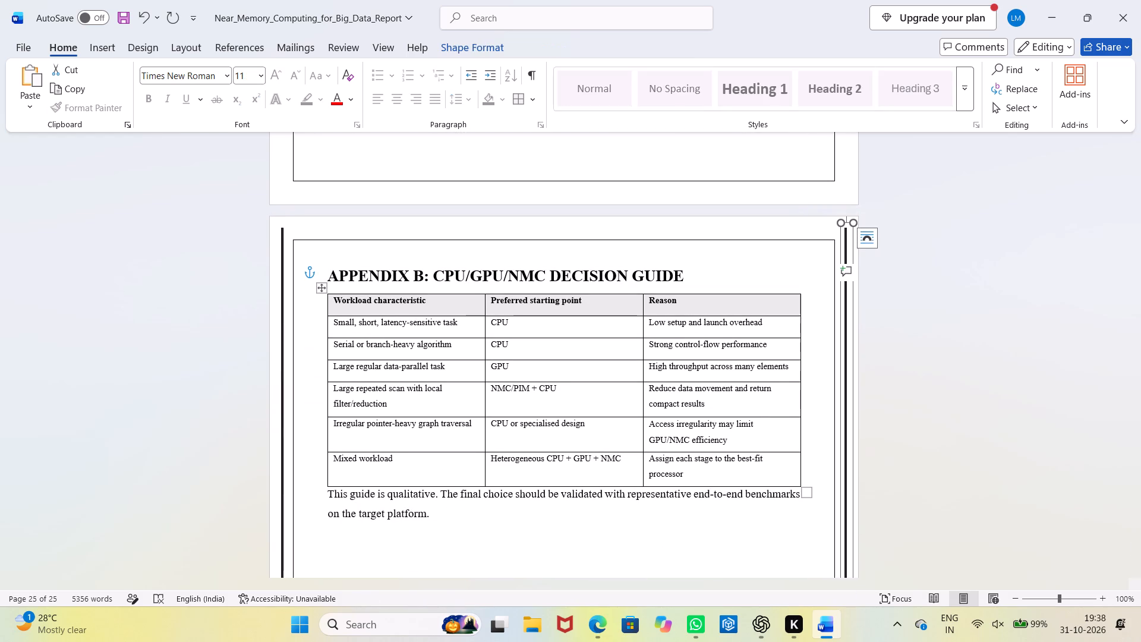
{"action": "key", "text": "BackSpace"}
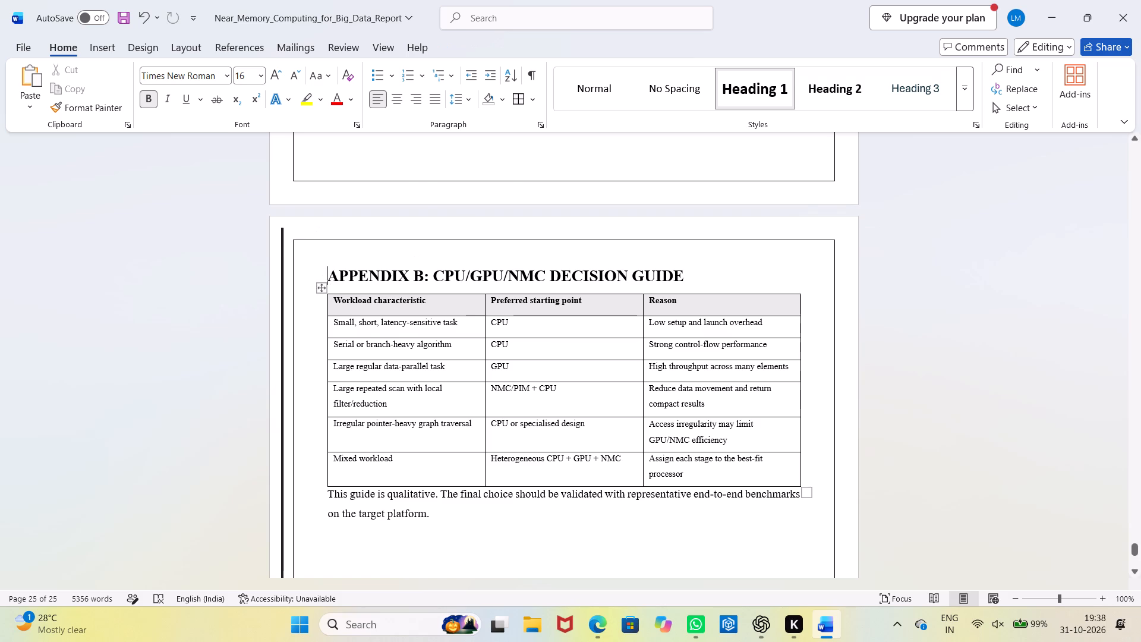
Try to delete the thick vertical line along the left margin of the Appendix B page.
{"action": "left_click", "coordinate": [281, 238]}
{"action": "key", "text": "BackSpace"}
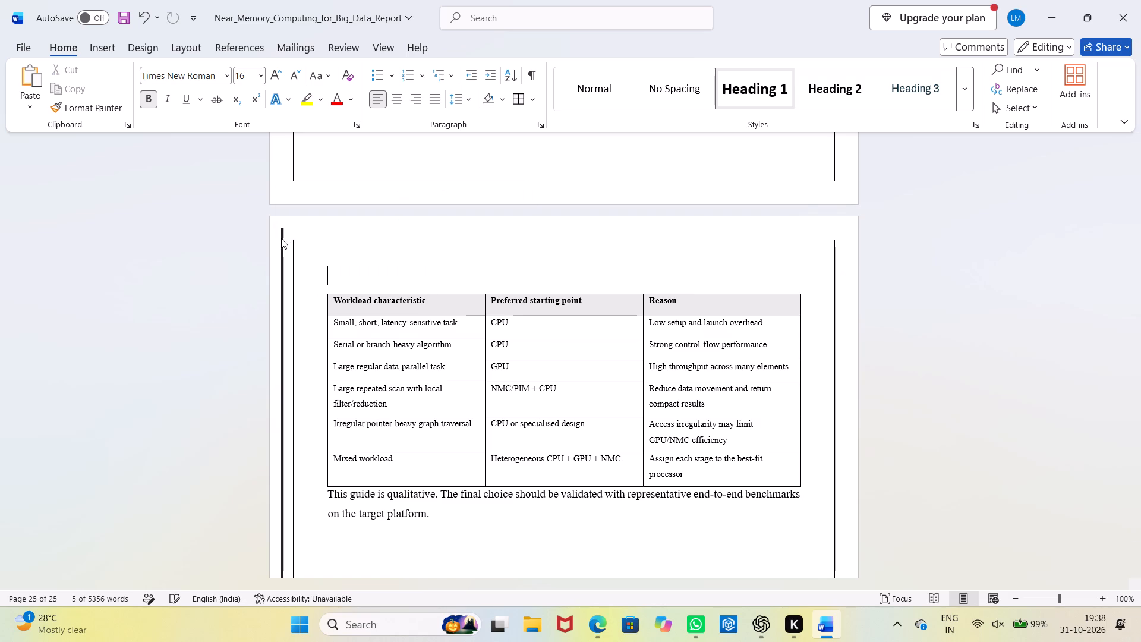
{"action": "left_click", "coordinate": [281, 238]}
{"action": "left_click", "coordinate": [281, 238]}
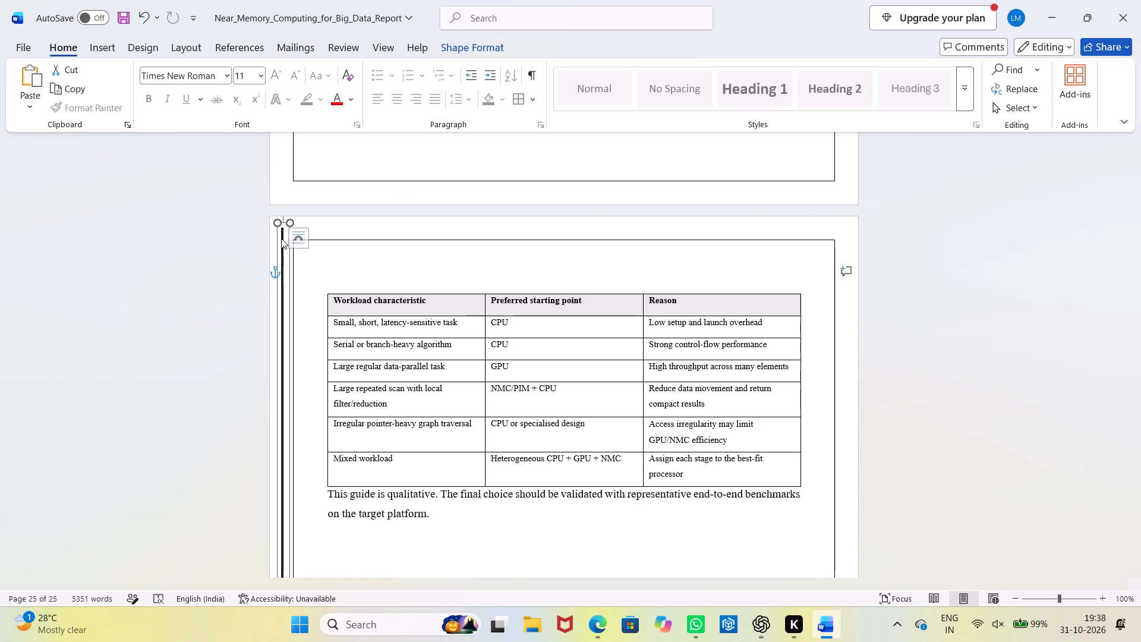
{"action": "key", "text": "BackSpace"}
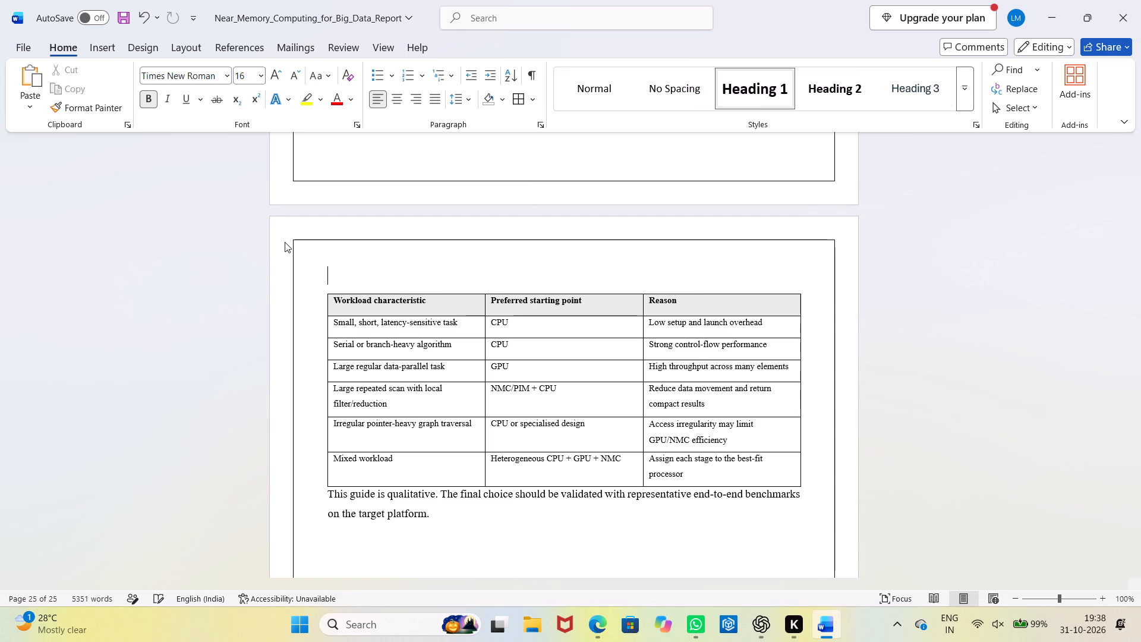
Check the Appendix A and Appendix B pages for layout problems and missing content.
{"action": "scroll", "coordinate": [513, 361], "scroll_direction": "up", "scroll_amount": 9}
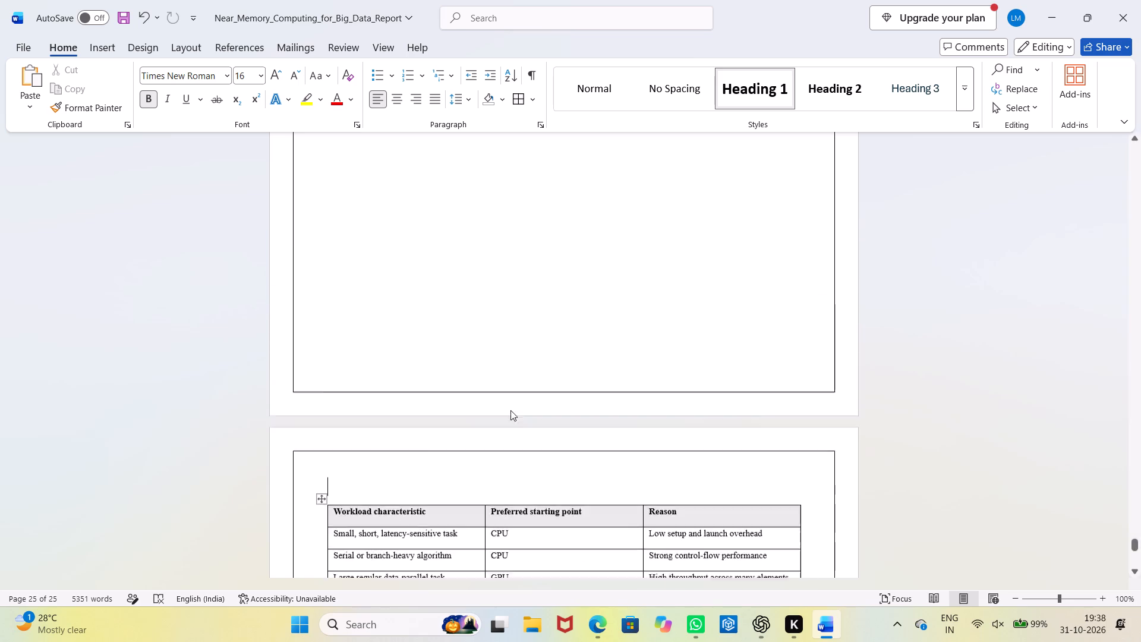
{"action": "scroll", "coordinate": [510, 410], "scroll_direction": "up", "scroll_amount": 17}
{"action": "scroll", "coordinate": [510, 425], "scroll_direction": "down", "scroll_amount": 6}
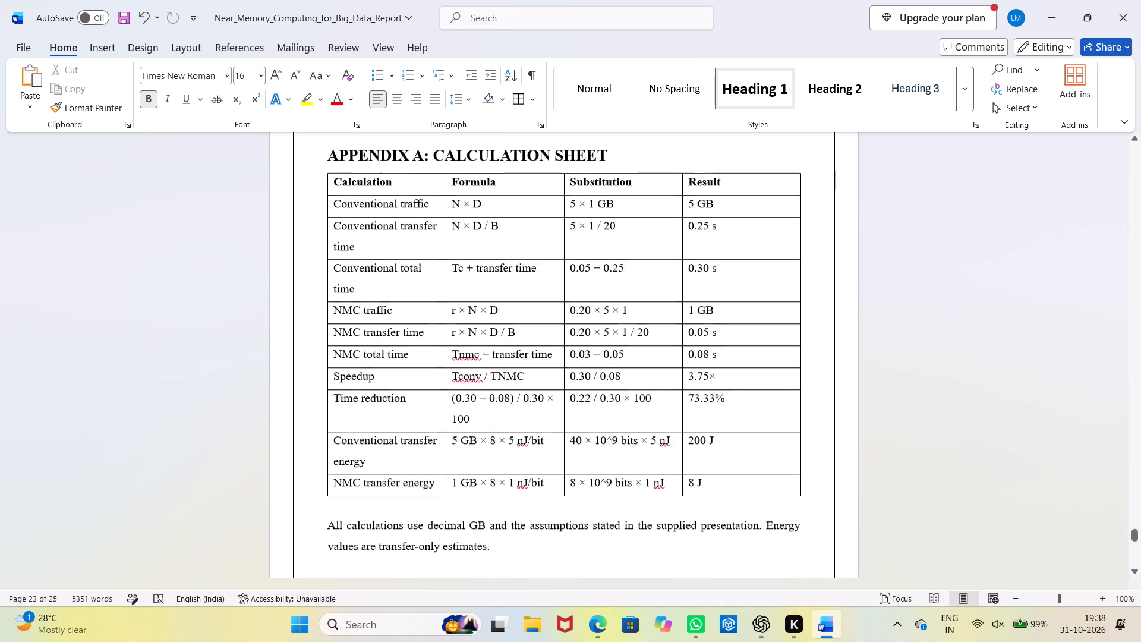
{"action": "scroll", "coordinate": [510, 425], "scroll_direction": "down", "scroll_amount": 5}
{"action": "scroll", "coordinate": [510, 425], "scroll_direction": "down", "scroll_amount": 17}
{"action": "scroll", "coordinate": [509, 427], "scroll_direction": "down", "scroll_amount": 6}
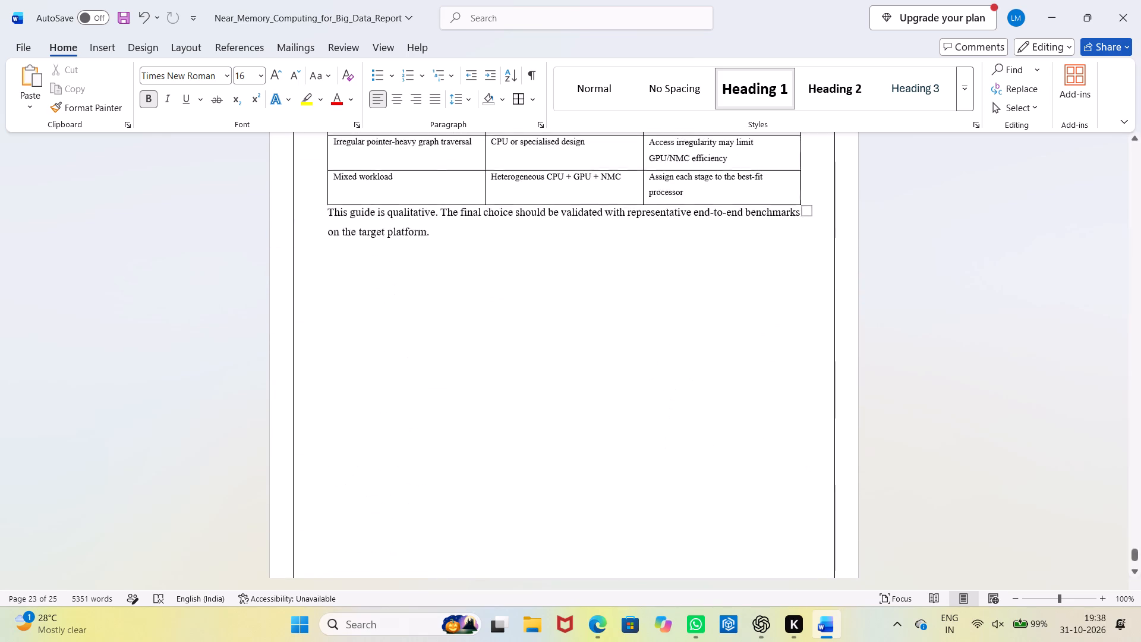
{"action": "scroll", "coordinate": [509, 427], "scroll_direction": "down", "scroll_amount": 15}
{"action": "scroll", "coordinate": [509, 427], "scroll_direction": "up", "scroll_amount": 11}
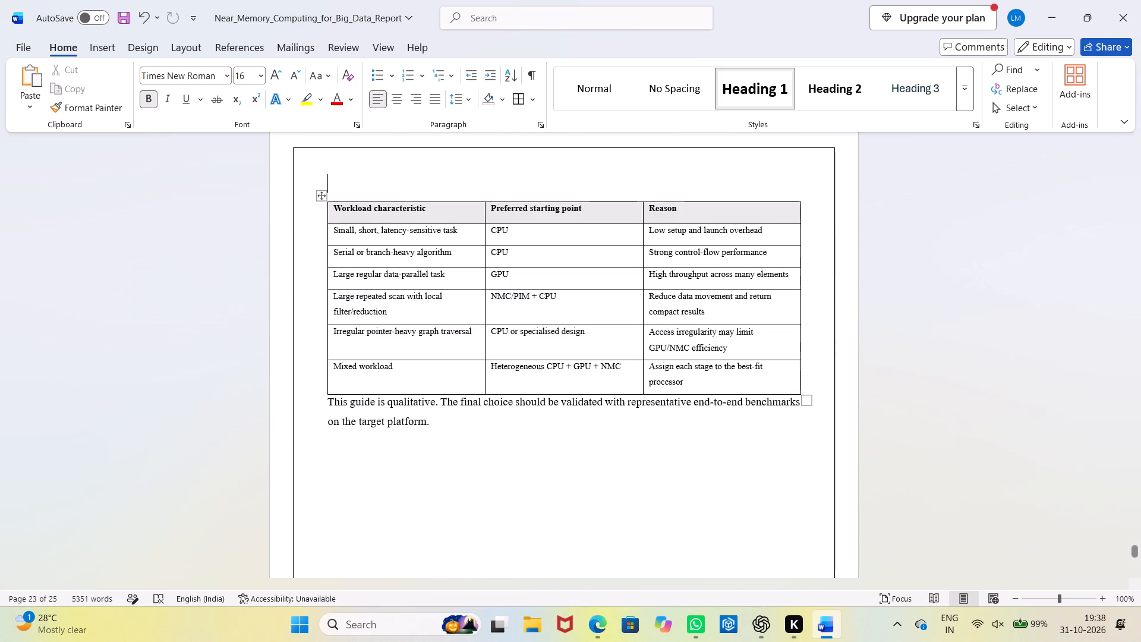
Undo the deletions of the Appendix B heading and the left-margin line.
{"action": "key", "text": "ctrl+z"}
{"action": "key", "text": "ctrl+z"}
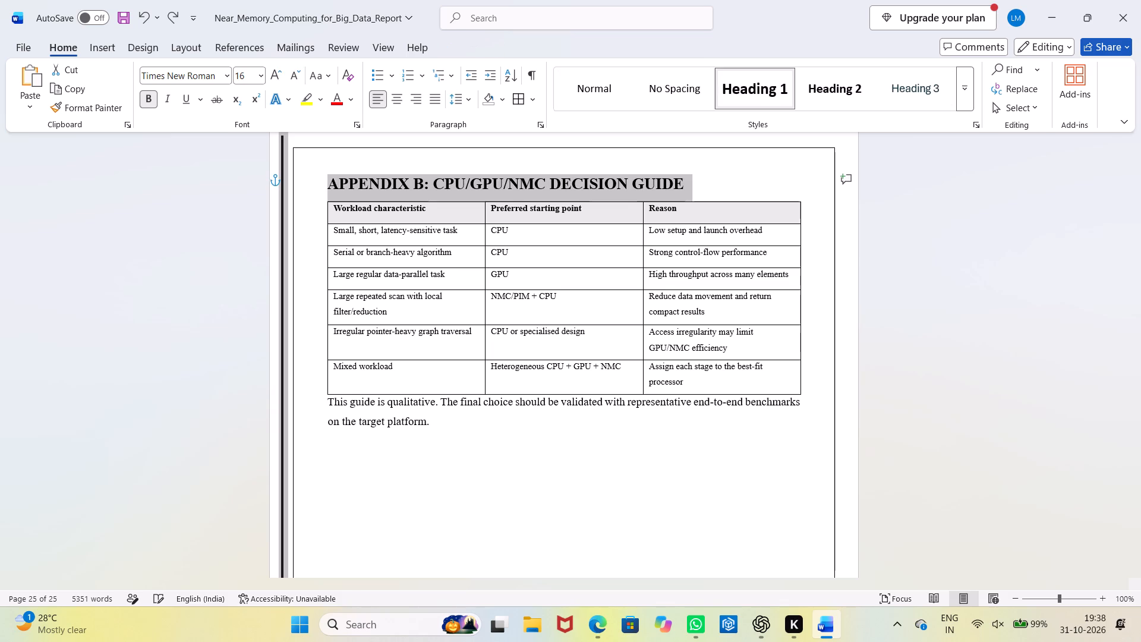
Delete only the thick vertical line along the left margin of the Appendix B page, keeping the heading.
{"action": "left_click", "coordinate": [307, 341]}
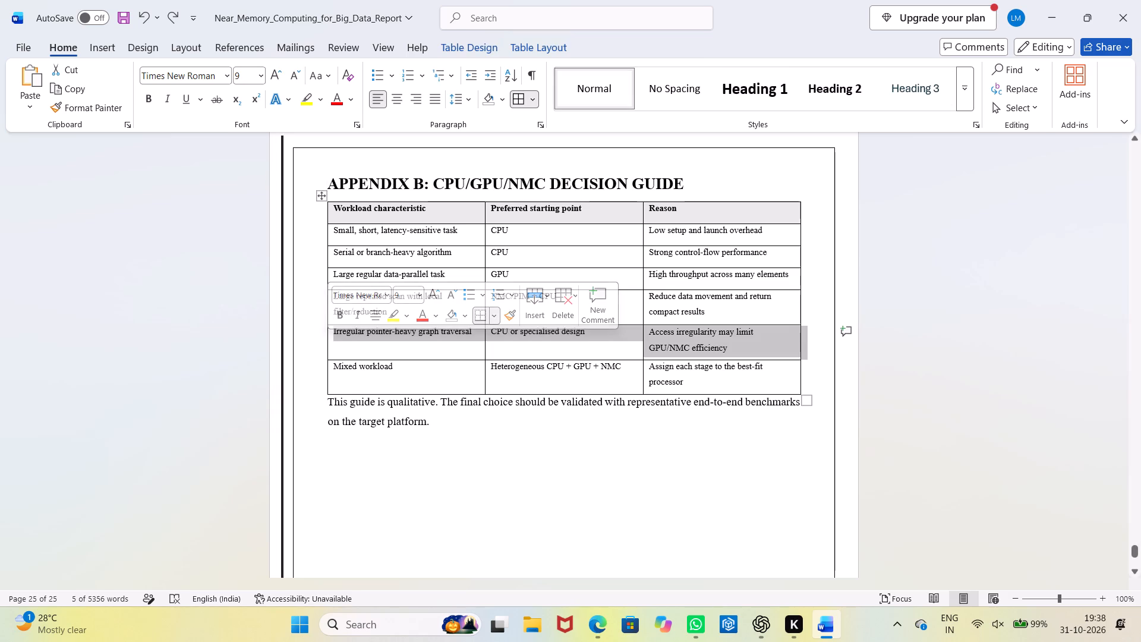
{"action": "left_click", "coordinate": [283, 308]}
{"action": "key", "text": "BackSpace"}
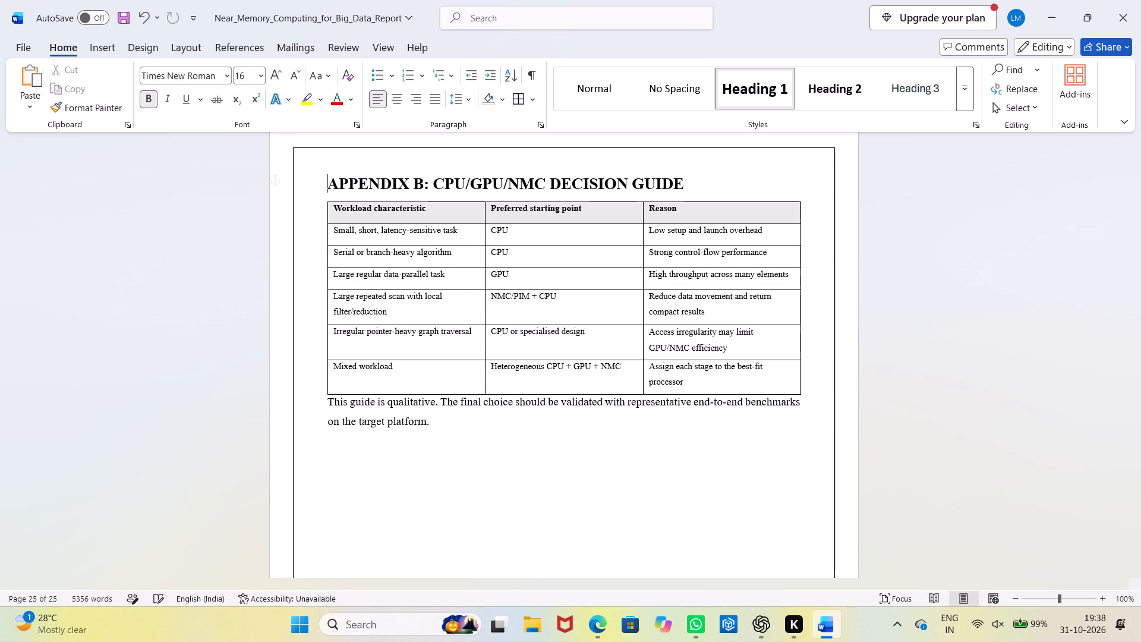
Set the Appendix B decision guide table and the note below it to font size 12.
{"action": "left_click_drag", "start_coordinate": [482, 422], "coordinate": [345, 197]}
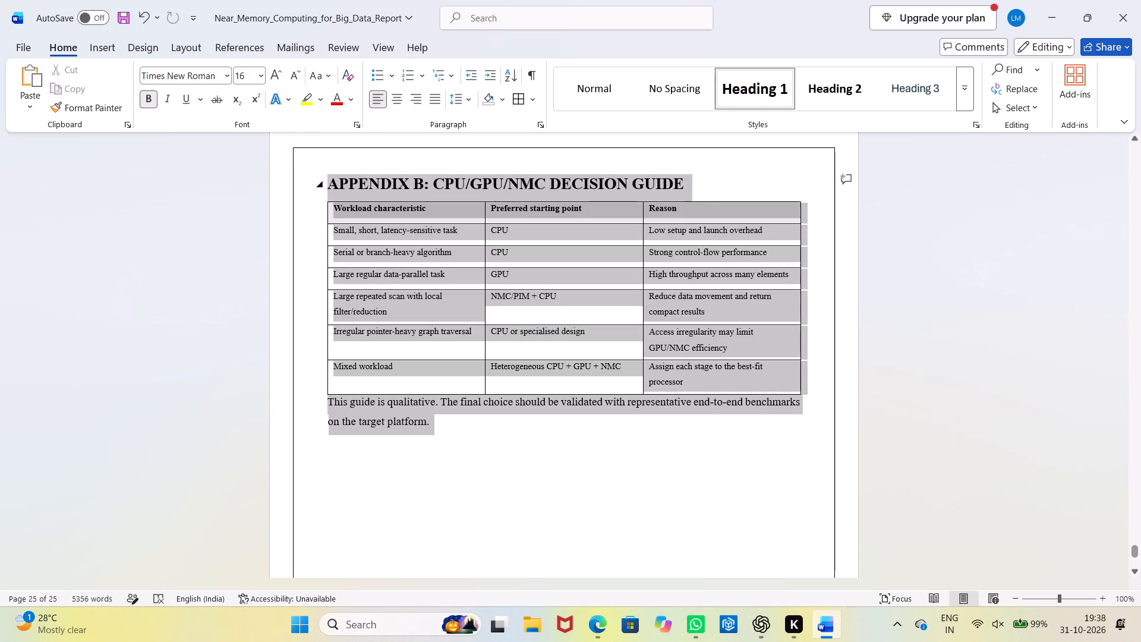
{"action": "left_click_drag", "start_coordinate": [345, 197], "coordinate": [340, 216]}
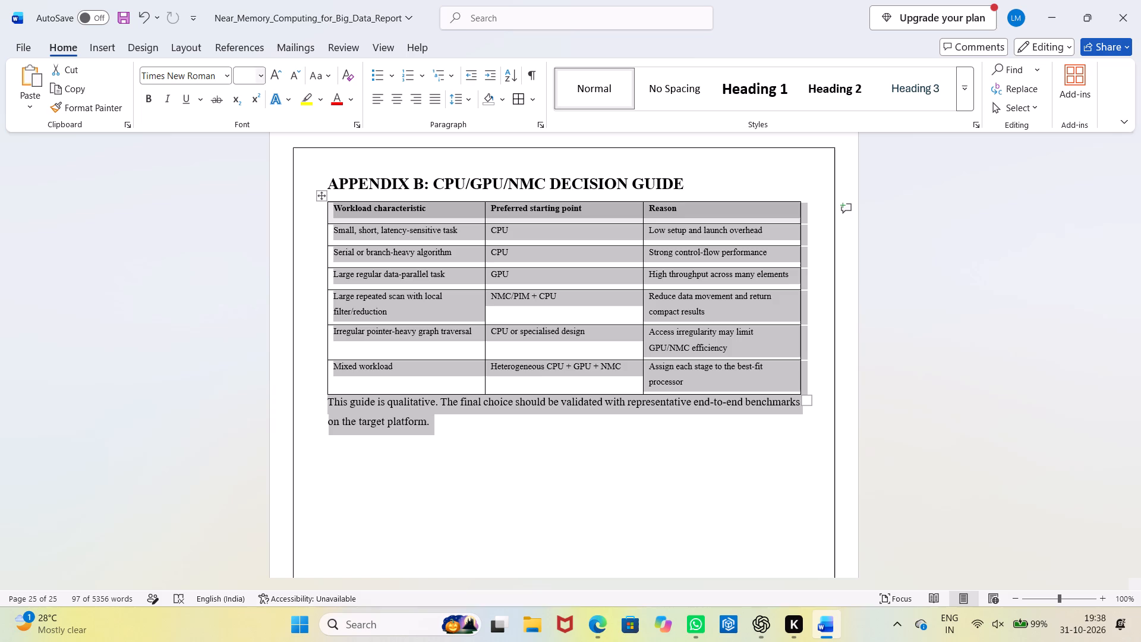
{"action": "left_click", "coordinate": [251, 70]}
{"action": "type", "text": "12"}
{"action": "key", "text": "Return"}
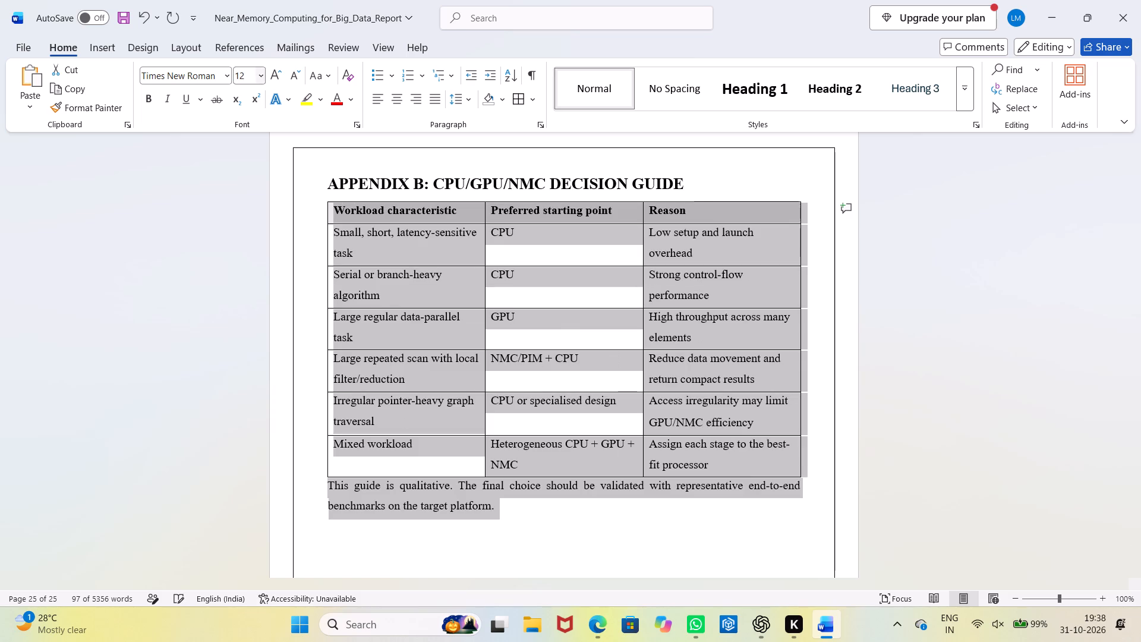
{"action": "left_click", "coordinate": [555, 559]}
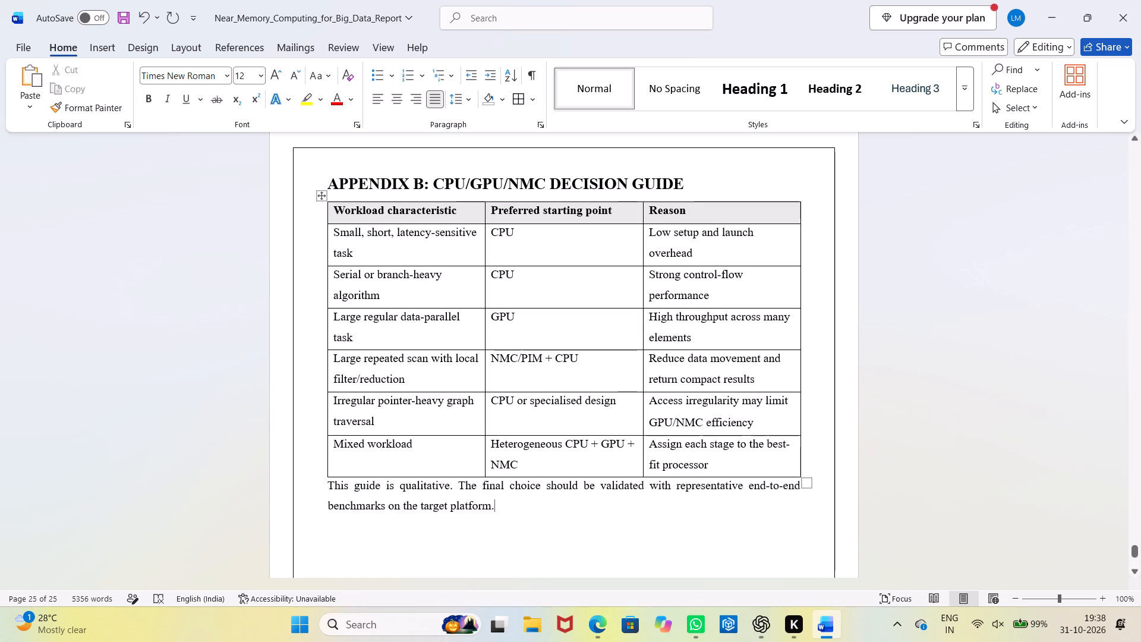
Remove the grey shading from the header row of the Appendix B table.
{"action": "left_click_drag", "start_coordinate": [723, 212], "coordinate": [326, 212]}
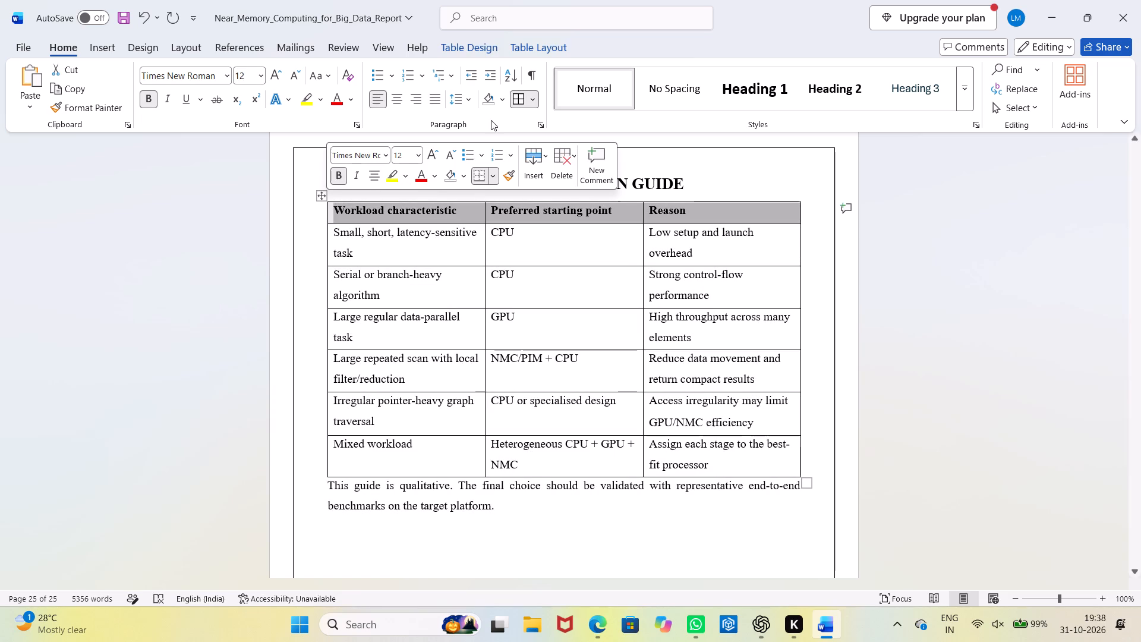
{"action": "left_click", "coordinate": [490, 98]}
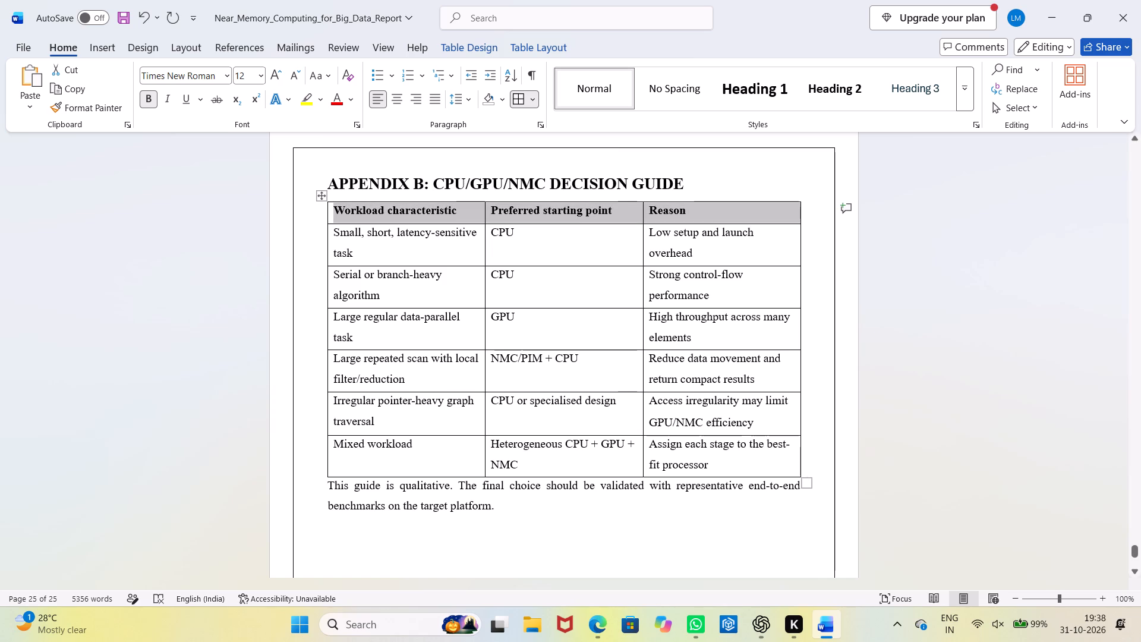
Insert a blank line between the Appendix B table and the note below it.
{"action": "left_click", "coordinate": [327, 483]}
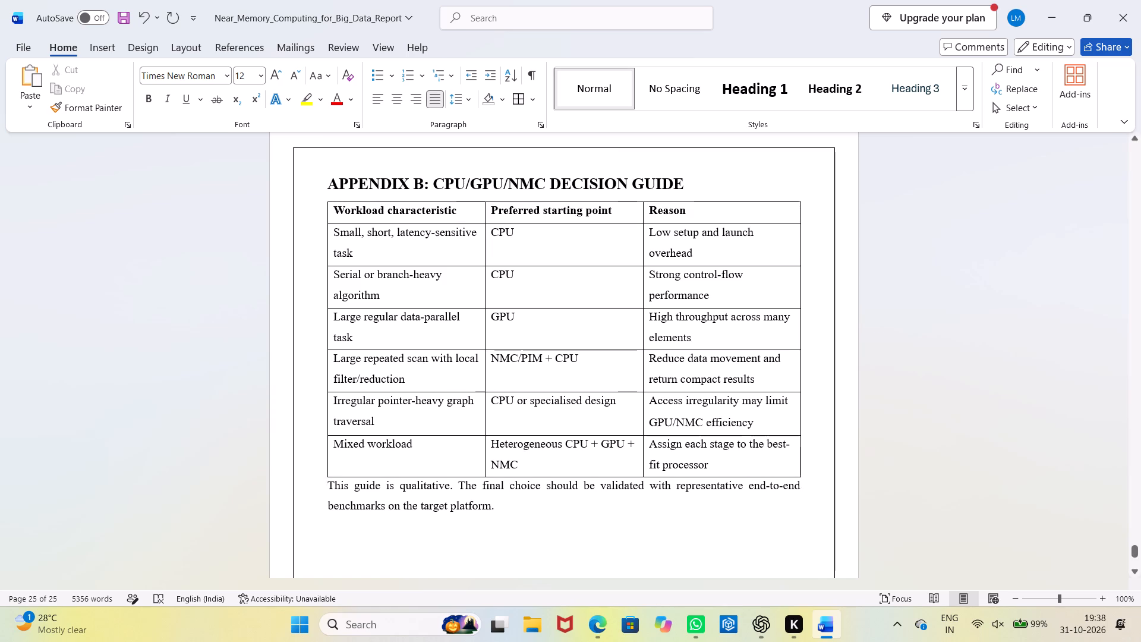
{"action": "key", "text": "Return"}
Review the formatting and page layout backwards from the appendices through Chapters 6, 5 and 4 to section 3.4.
{"action": "scroll", "coordinate": [497, 529], "scroll_direction": "up", "scroll_amount": 14}
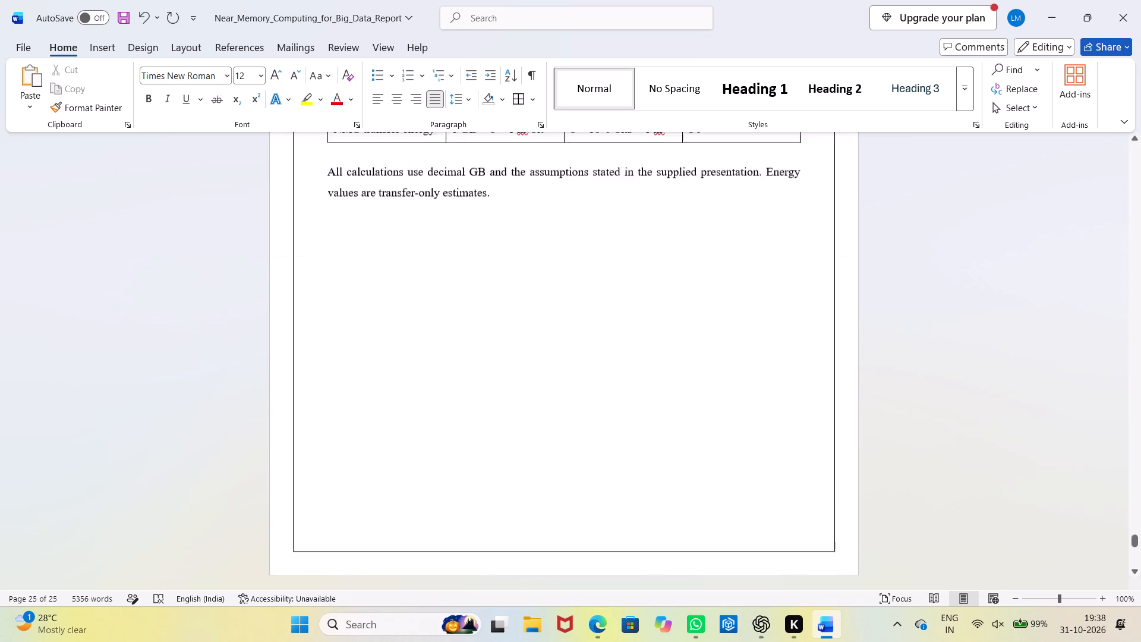
{"action": "scroll", "coordinate": [507, 539], "scroll_direction": "up", "scroll_amount": 15}
{"action": "scroll", "coordinate": [507, 539], "scroll_direction": "up", "scroll_amount": 13}
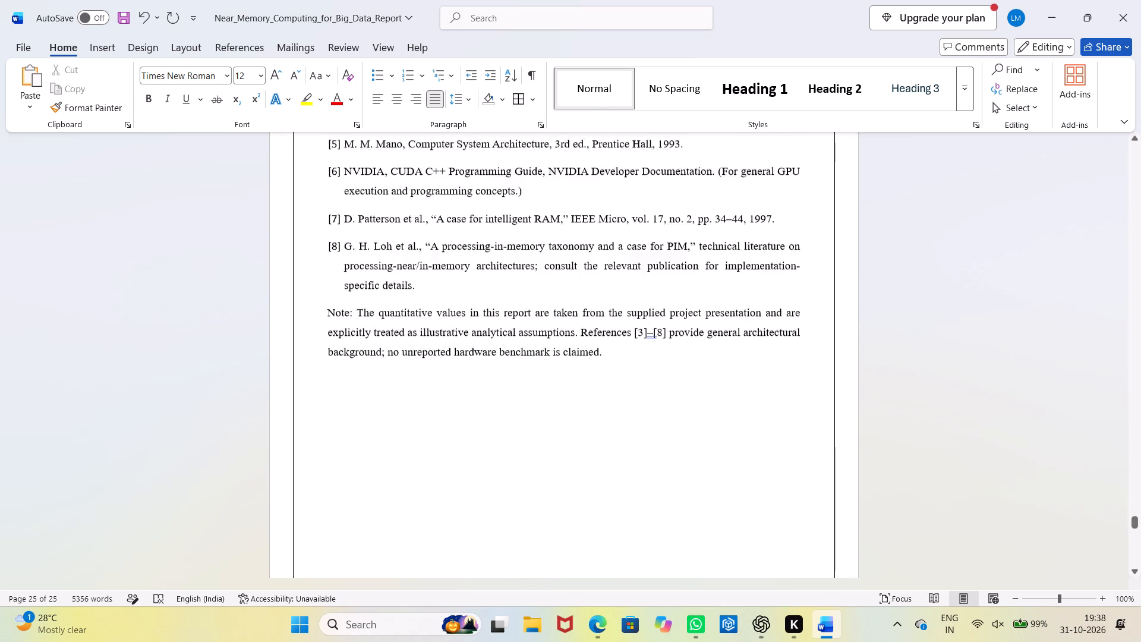
{"action": "scroll", "coordinate": [506, 539], "scroll_direction": "up", "scroll_amount": 20}
{"action": "scroll", "coordinate": [506, 539], "scroll_direction": "up", "scroll_amount": 20}
{"action": "scroll", "coordinate": [506, 539], "scroll_direction": "up", "scroll_amount": 7}
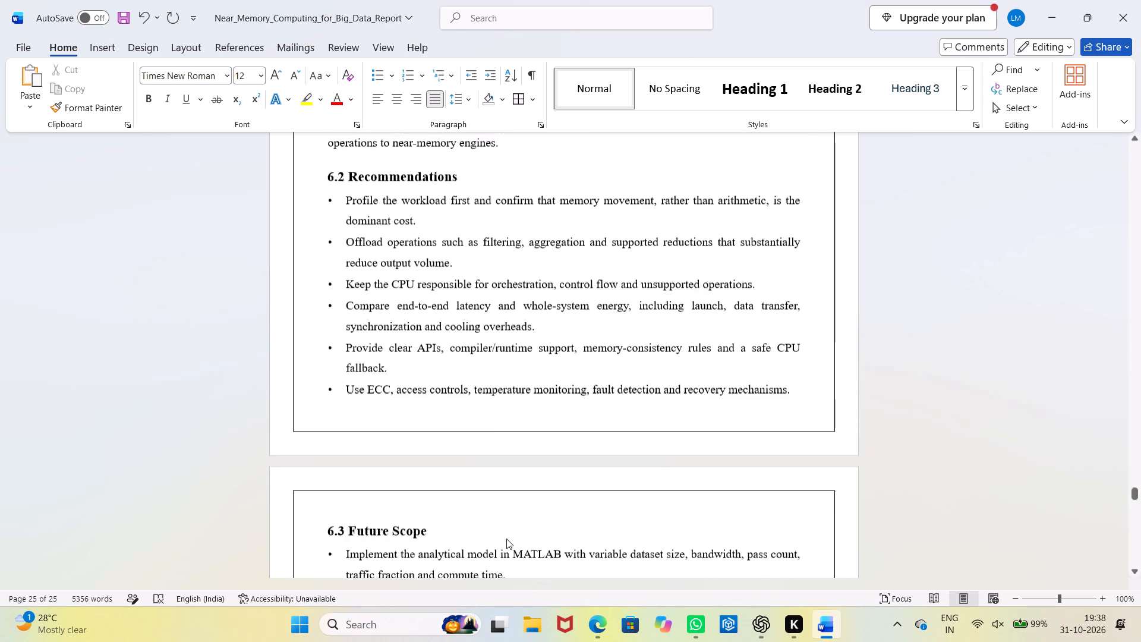
{"action": "scroll", "coordinate": [506, 539], "scroll_direction": "up", "scroll_amount": 20}
{"action": "scroll", "coordinate": [506, 539], "scroll_direction": "up", "scroll_amount": 20}
{"action": "scroll", "coordinate": [506, 539], "scroll_direction": "up", "scroll_amount": 5}
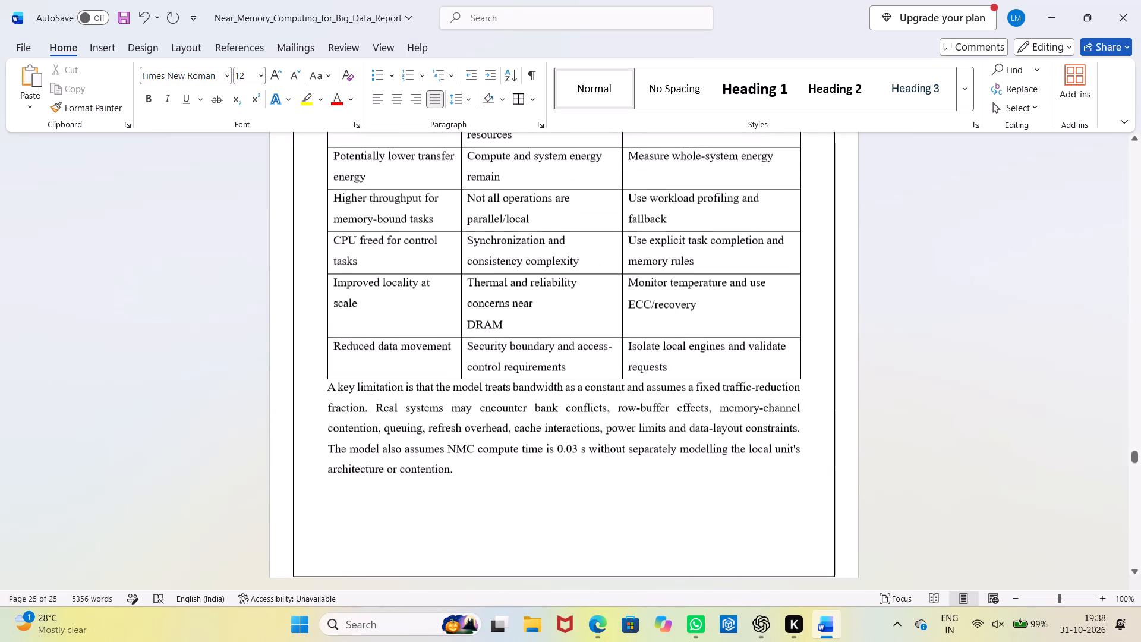
{"action": "scroll", "coordinate": [506, 539], "scroll_direction": "up", "scroll_amount": 20}
{"action": "scroll", "coordinate": [506, 539], "scroll_direction": "up", "scroll_amount": 20}
{"action": "scroll", "coordinate": [506, 539], "scroll_direction": "up", "scroll_amount": 4}
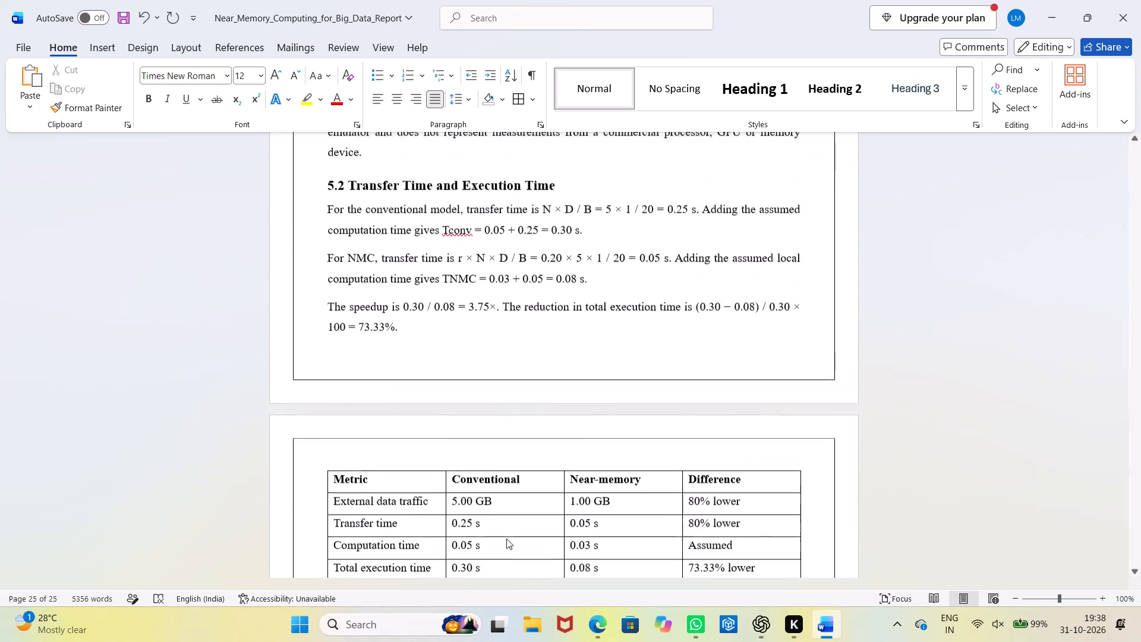
{"action": "scroll", "coordinate": [506, 539], "scroll_direction": "up", "scroll_amount": 20}
{"action": "scroll", "coordinate": [506, 539], "scroll_direction": "up", "scroll_amount": 20}
{"action": "scroll", "coordinate": [506, 539], "scroll_direction": "up", "scroll_amount": 9}
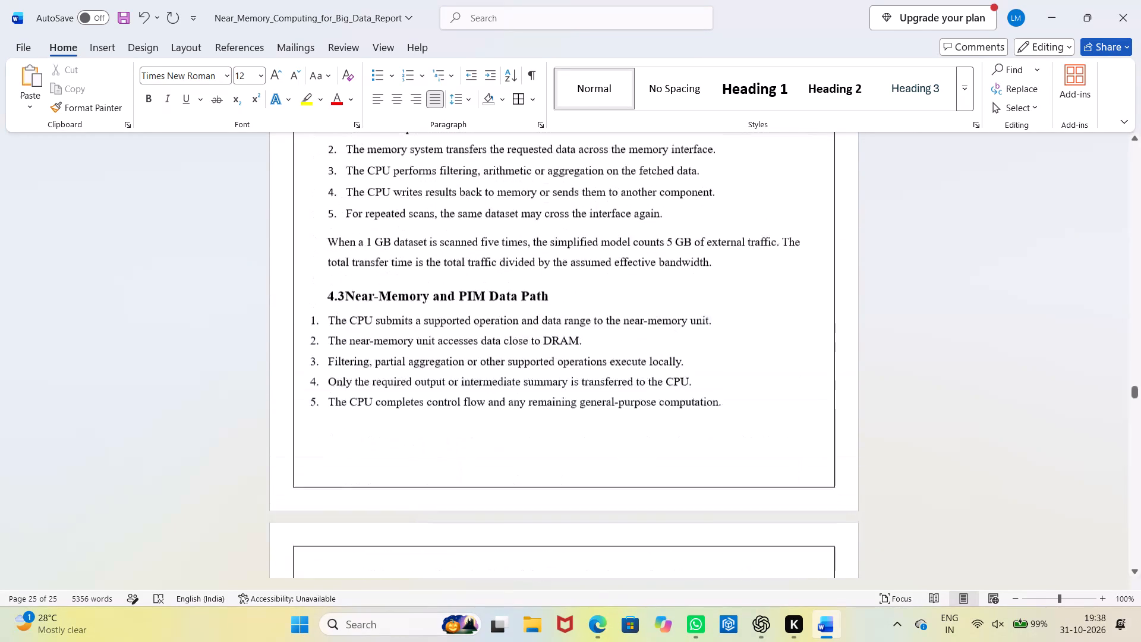
{"action": "scroll", "coordinate": [506, 539], "scroll_direction": "up", "scroll_amount": 18}
{"action": "scroll", "coordinate": [506, 539], "scroll_direction": "down", "scroll_amount": 14}
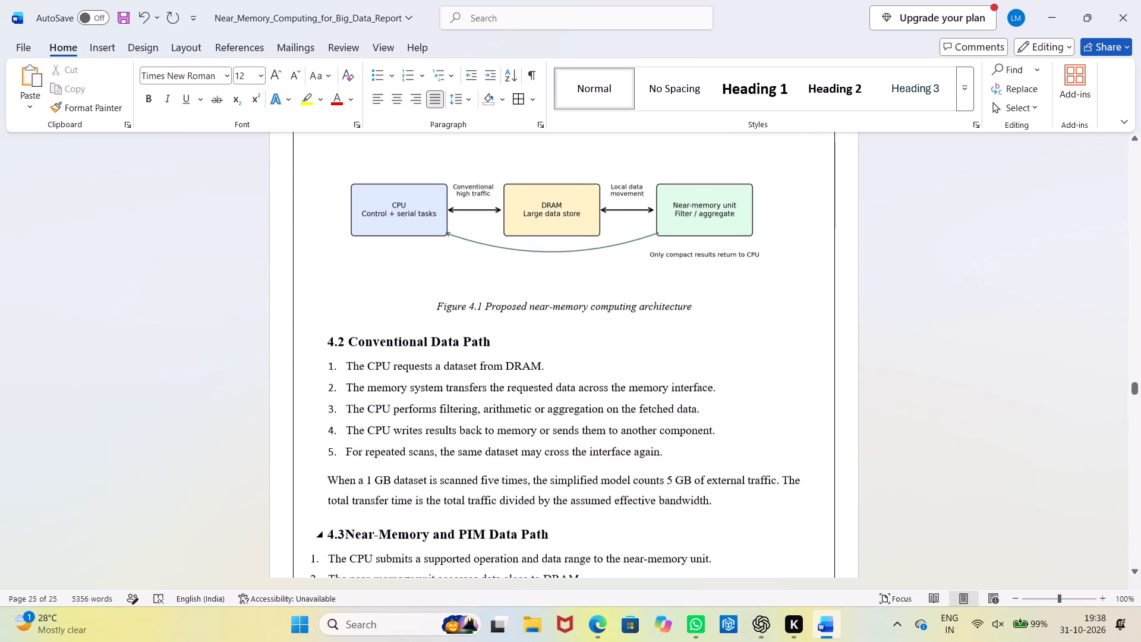
{"action": "scroll", "coordinate": [506, 539], "scroll_direction": "up", "scroll_amount": 20}
{"action": "scroll", "coordinate": [506, 539], "scroll_direction": "up", "scroll_amount": 19}
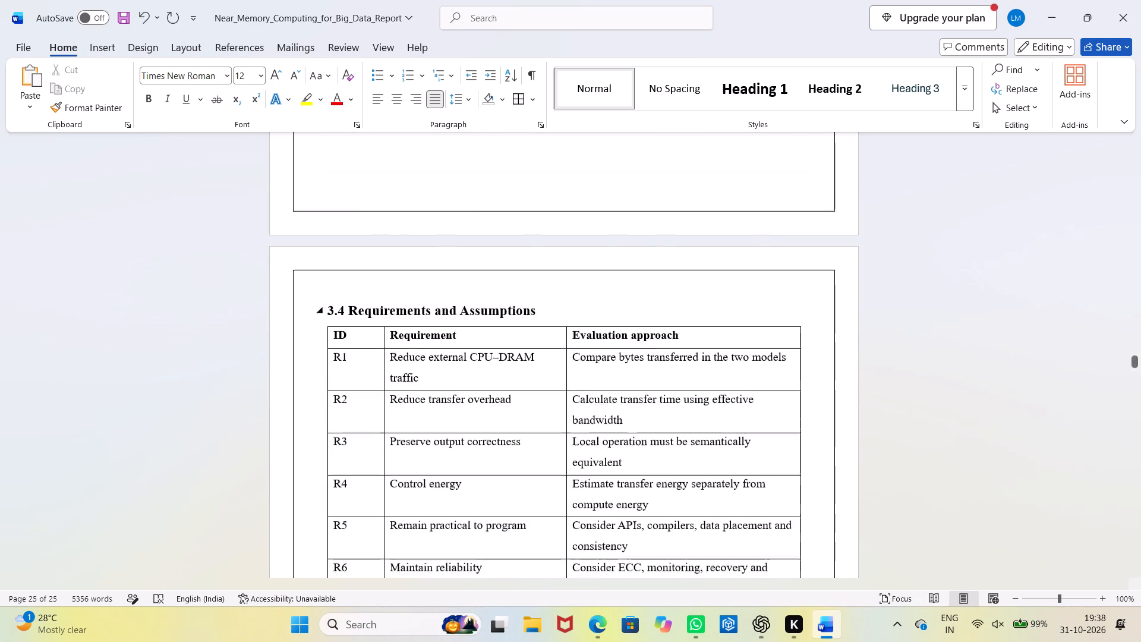
Review the formatting and page layout backwards from section 3.4 through Chapters 2 and 1 and the front matter to the cover page.
{"action": "scroll", "coordinate": [506, 539], "scroll_direction": "up", "scroll_amount": 20}
{"action": "scroll", "coordinate": [506, 539], "scroll_direction": "up", "scroll_amount": 20}
{"action": "scroll", "coordinate": [506, 539], "scroll_direction": "up", "scroll_amount": 6}
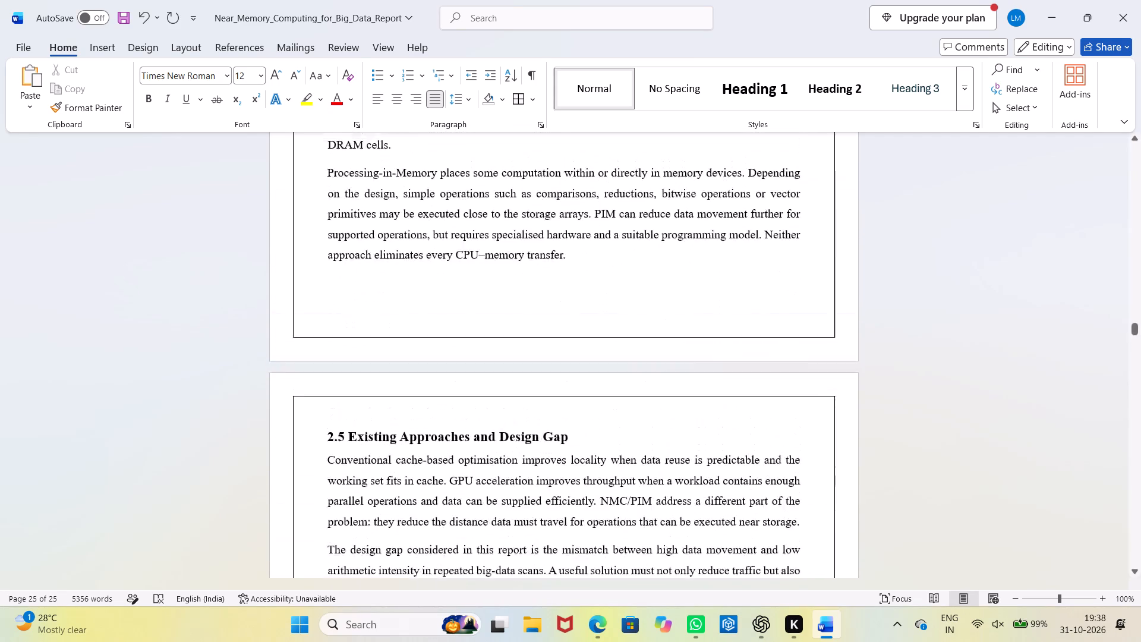
{"action": "scroll", "coordinate": [506, 539], "scroll_direction": "up", "scroll_amount": 20}
{"action": "scroll", "coordinate": [506, 539], "scroll_direction": "up", "scroll_amount": 20}
{"action": "scroll", "coordinate": [506, 539], "scroll_direction": "up", "scroll_amount": 7}
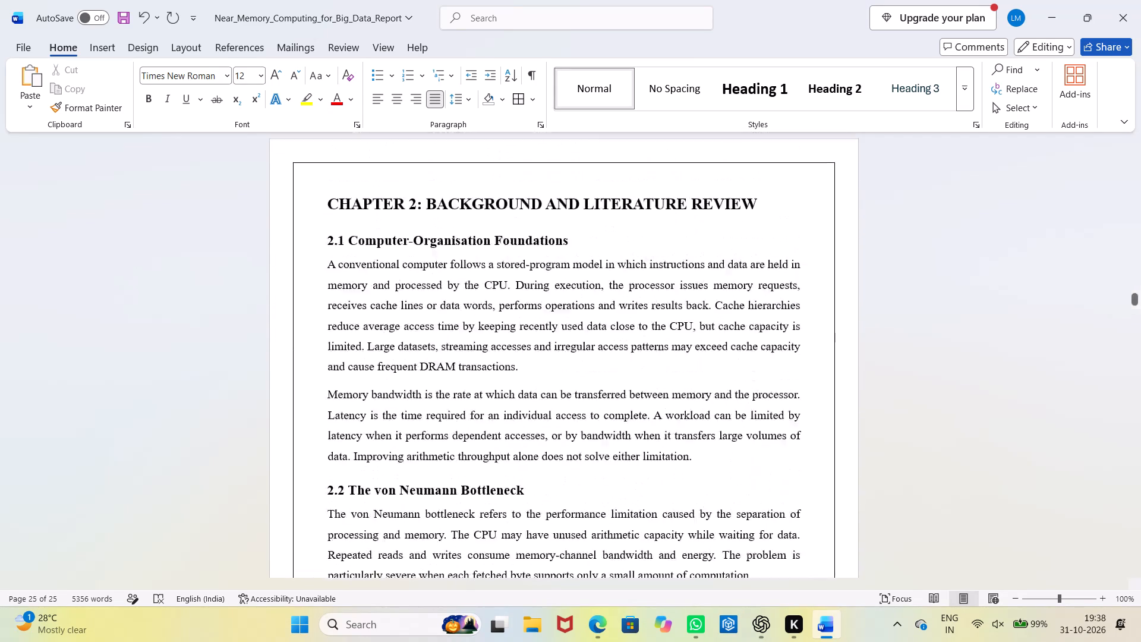
{"action": "scroll", "coordinate": [506, 539], "scroll_direction": "up", "scroll_amount": 20}
{"action": "scroll", "coordinate": [506, 539], "scroll_direction": "up", "scroll_amount": 20}
{"action": "scroll", "coordinate": [506, 539], "scroll_direction": "up", "scroll_amount": 7}
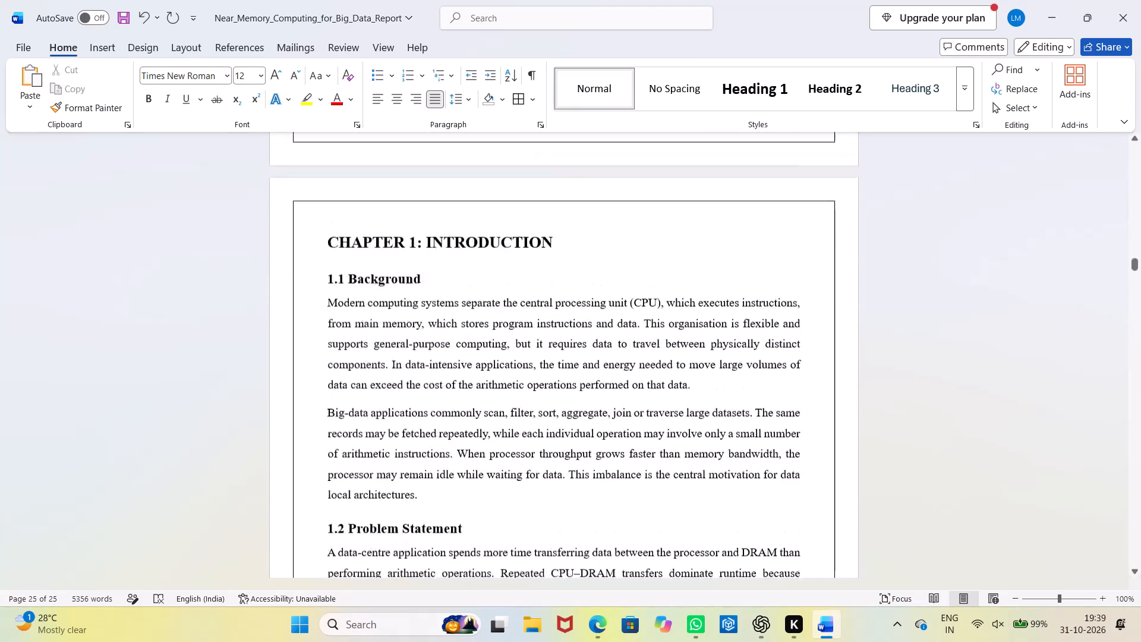
{"action": "scroll", "coordinate": [506, 539], "scroll_direction": "up", "scroll_amount": 13}
{"action": "scroll", "coordinate": [506, 539], "scroll_direction": "up", "scroll_amount": 19}
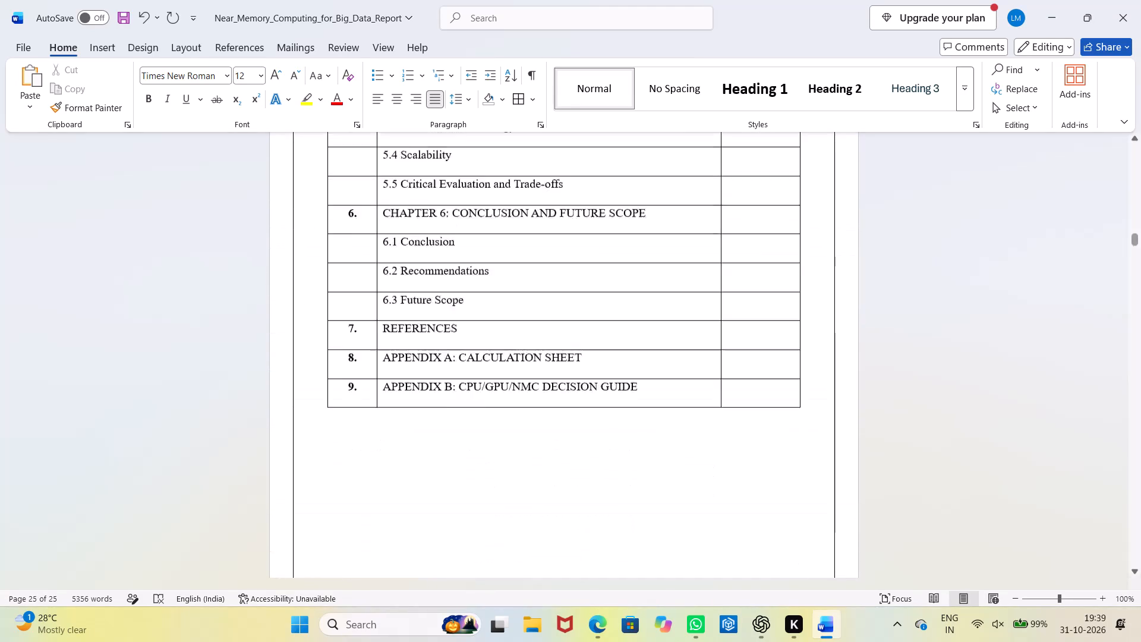
{"action": "scroll", "coordinate": [506, 539], "scroll_direction": "up", "scroll_amount": 20}
{"action": "scroll", "coordinate": [506, 539], "scroll_direction": "up", "scroll_amount": 20}
{"action": "scroll", "coordinate": [506, 539], "scroll_direction": "up", "scroll_amount": 2}
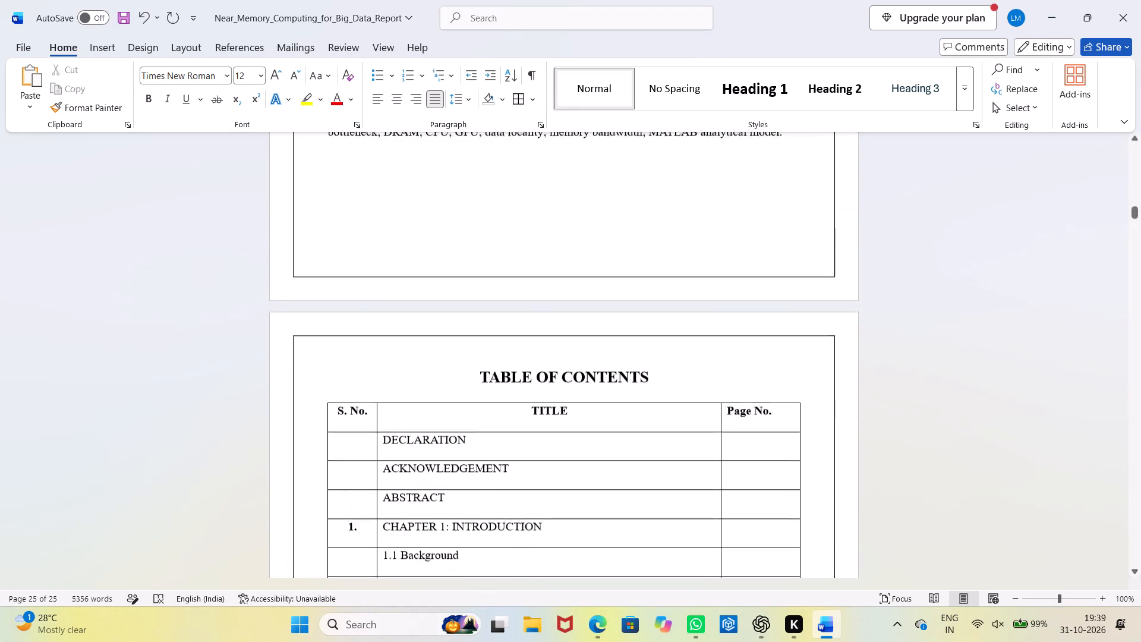
{"action": "scroll", "coordinate": [506, 539], "scroll_direction": "up", "scroll_amount": 10}
{"action": "scroll", "coordinate": [506, 539], "scroll_direction": "up", "scroll_amount": 20}
{"action": "scroll", "coordinate": [506, 539], "scroll_direction": "up", "scroll_amount": 2}
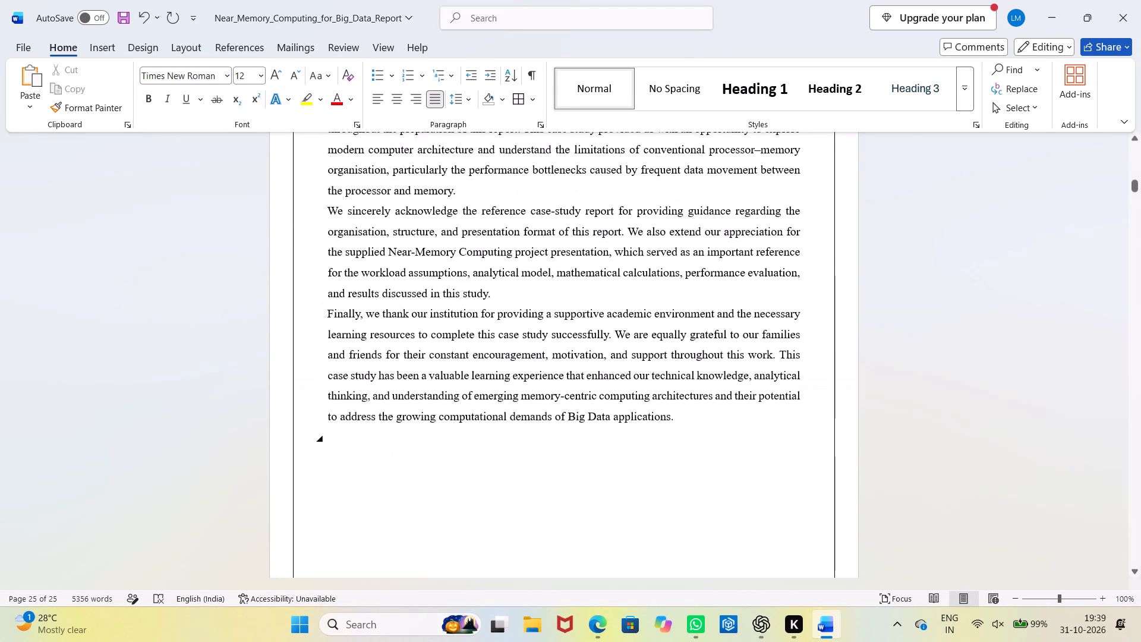
{"action": "scroll", "coordinate": [506, 539], "scroll_direction": "up", "scroll_amount": 10}
{"action": "scroll", "coordinate": [506, 539], "scroll_direction": "up", "scroll_amount": 20}
{"action": "scroll", "coordinate": [506, 539], "scroll_direction": "up", "scroll_amount": 5}
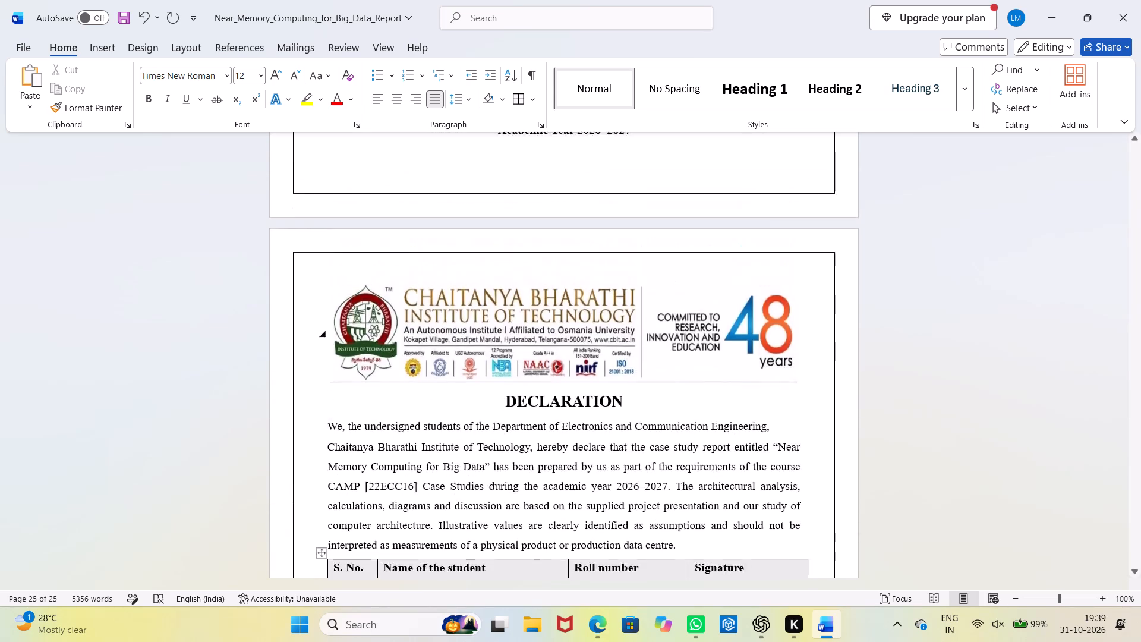
{"action": "scroll", "coordinate": [506, 539], "scroll_direction": "up", "scroll_amount": 15}
{"action": "scroll", "coordinate": [506, 539], "scroll_direction": "up", "scroll_amount": 13}
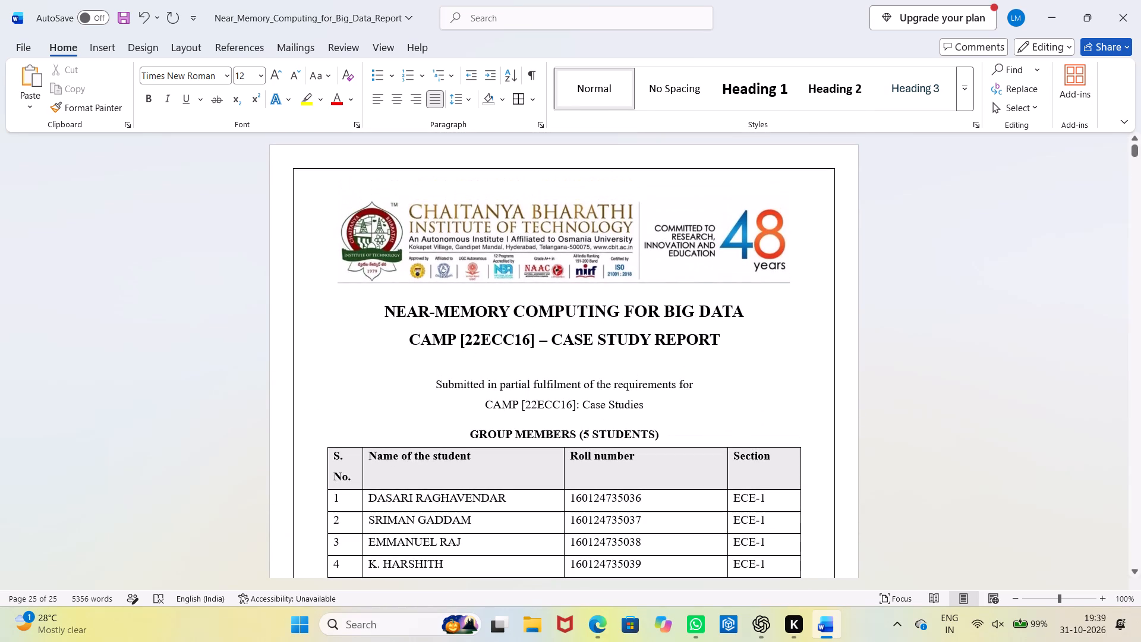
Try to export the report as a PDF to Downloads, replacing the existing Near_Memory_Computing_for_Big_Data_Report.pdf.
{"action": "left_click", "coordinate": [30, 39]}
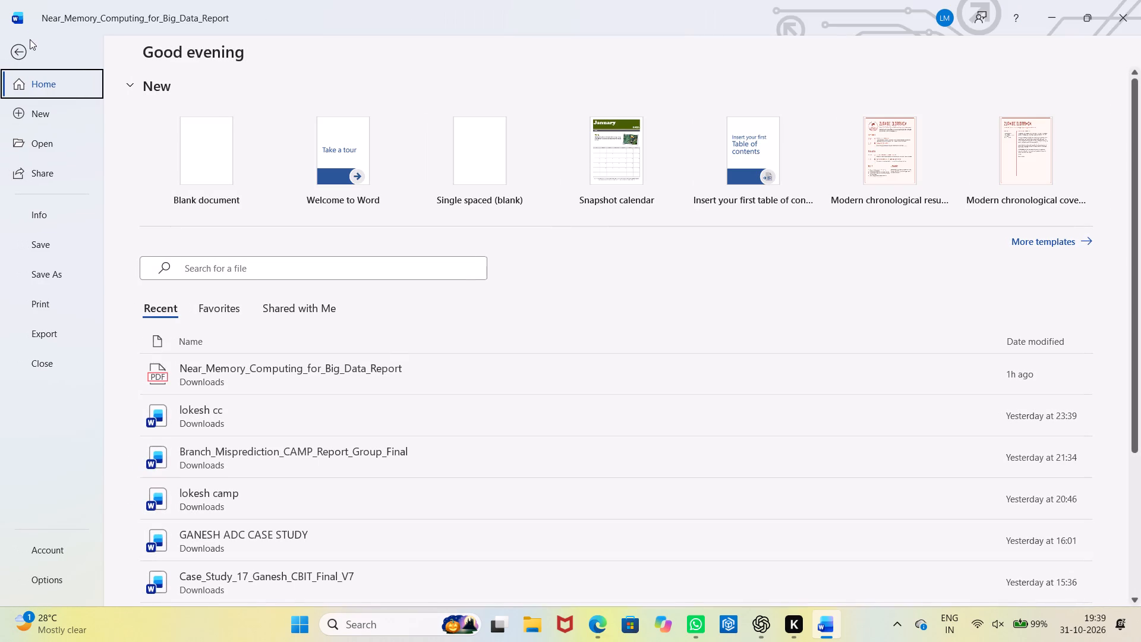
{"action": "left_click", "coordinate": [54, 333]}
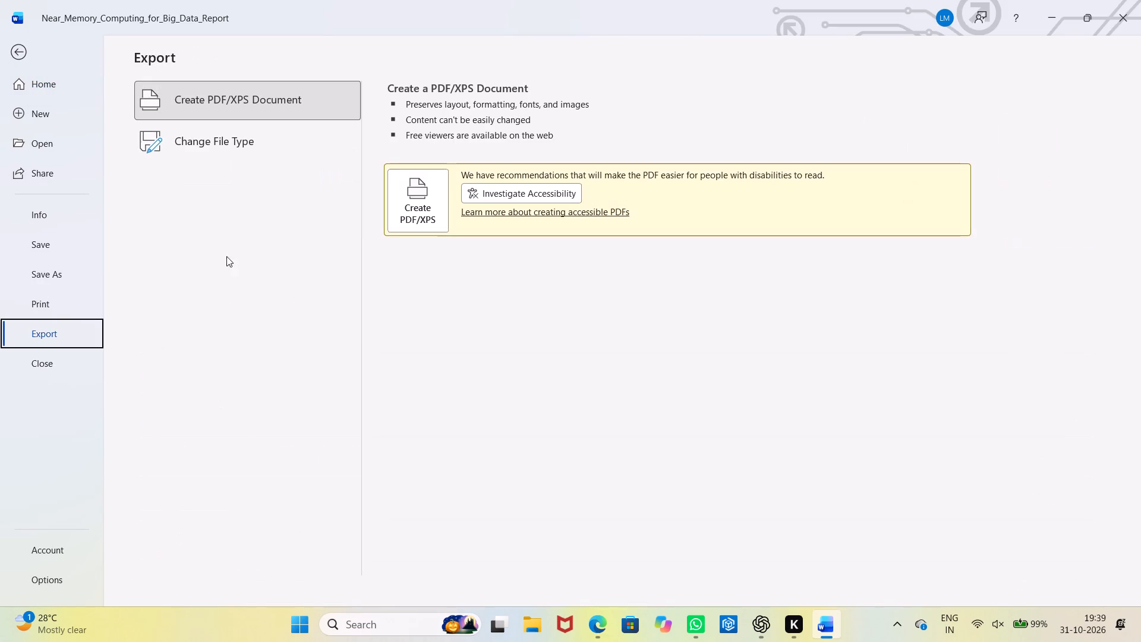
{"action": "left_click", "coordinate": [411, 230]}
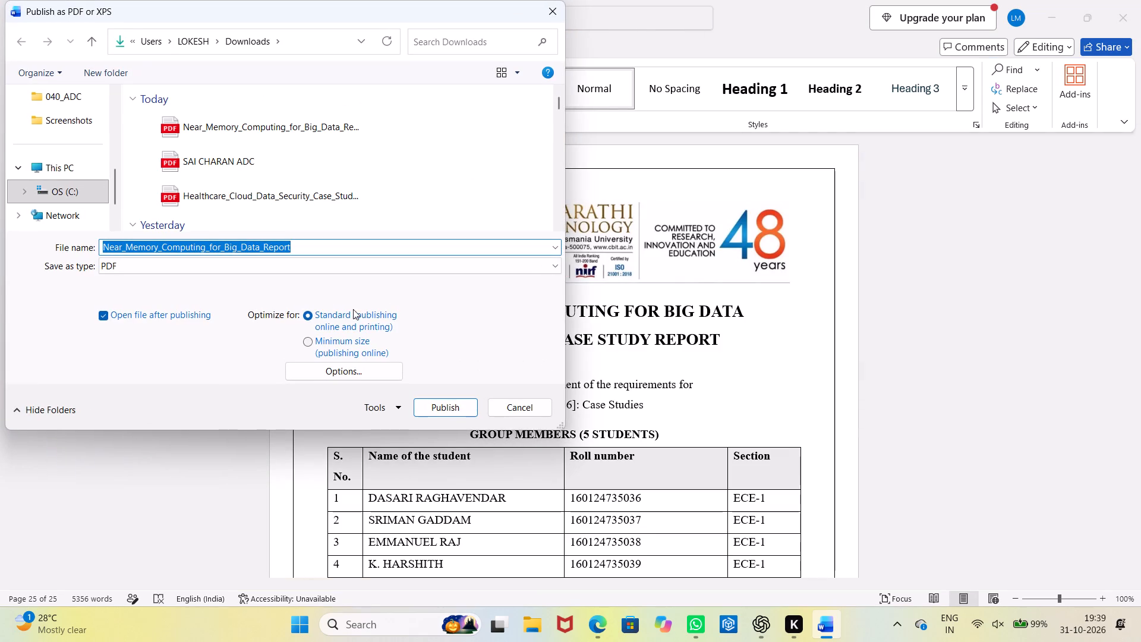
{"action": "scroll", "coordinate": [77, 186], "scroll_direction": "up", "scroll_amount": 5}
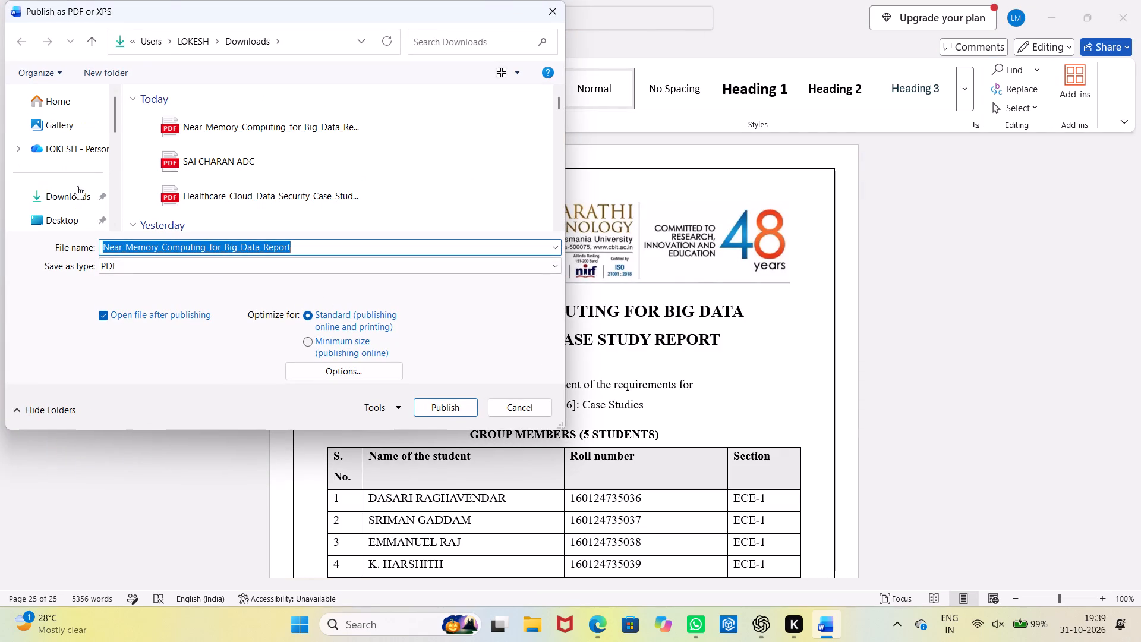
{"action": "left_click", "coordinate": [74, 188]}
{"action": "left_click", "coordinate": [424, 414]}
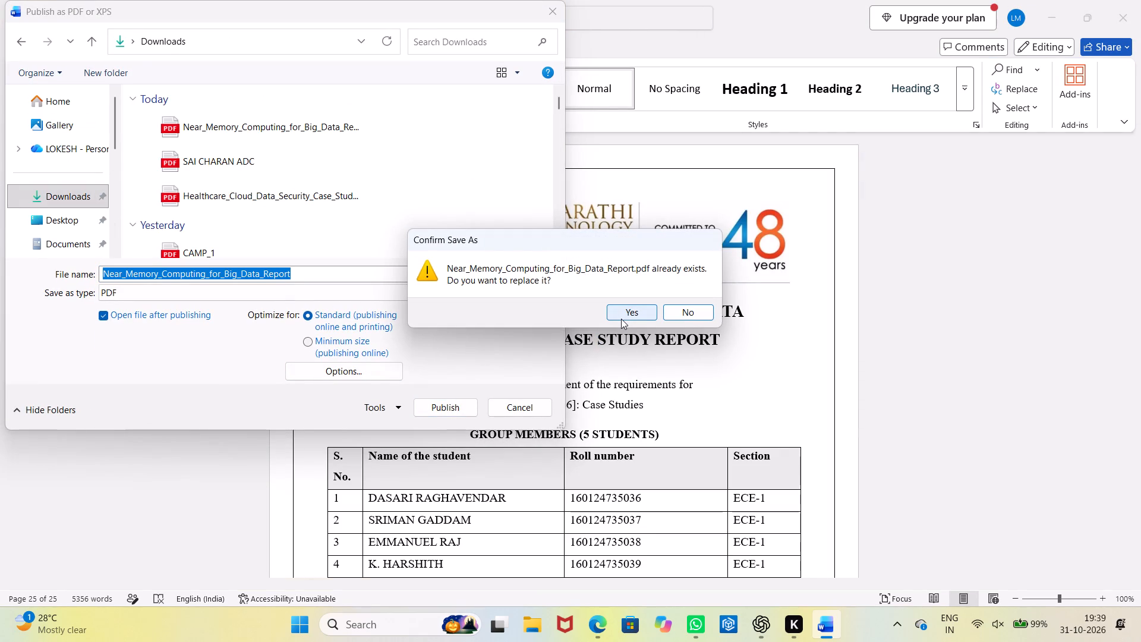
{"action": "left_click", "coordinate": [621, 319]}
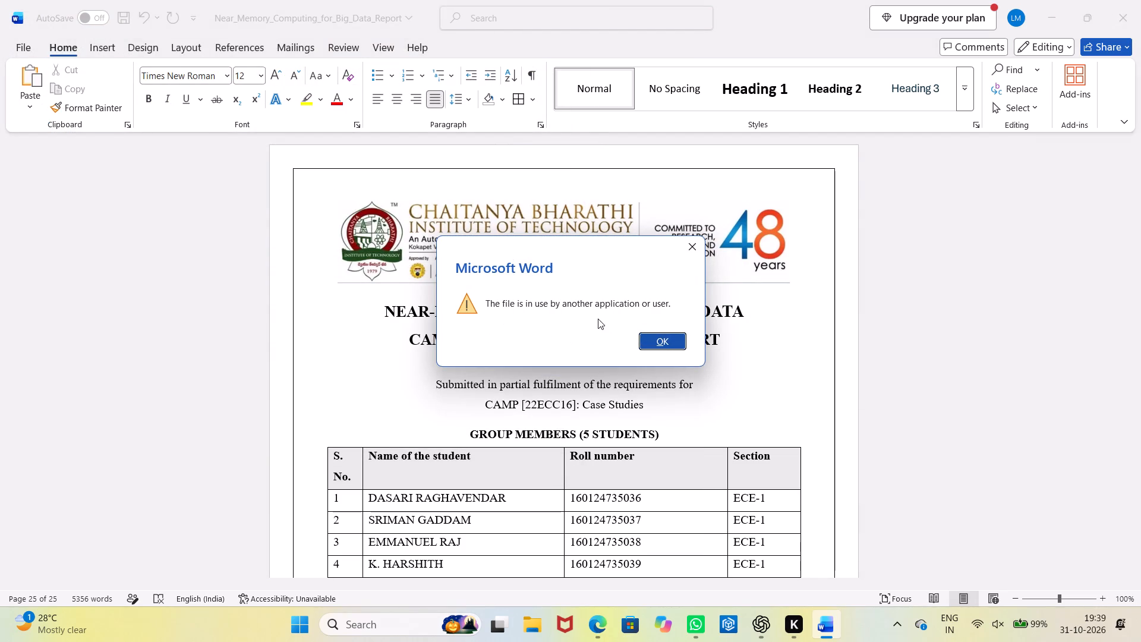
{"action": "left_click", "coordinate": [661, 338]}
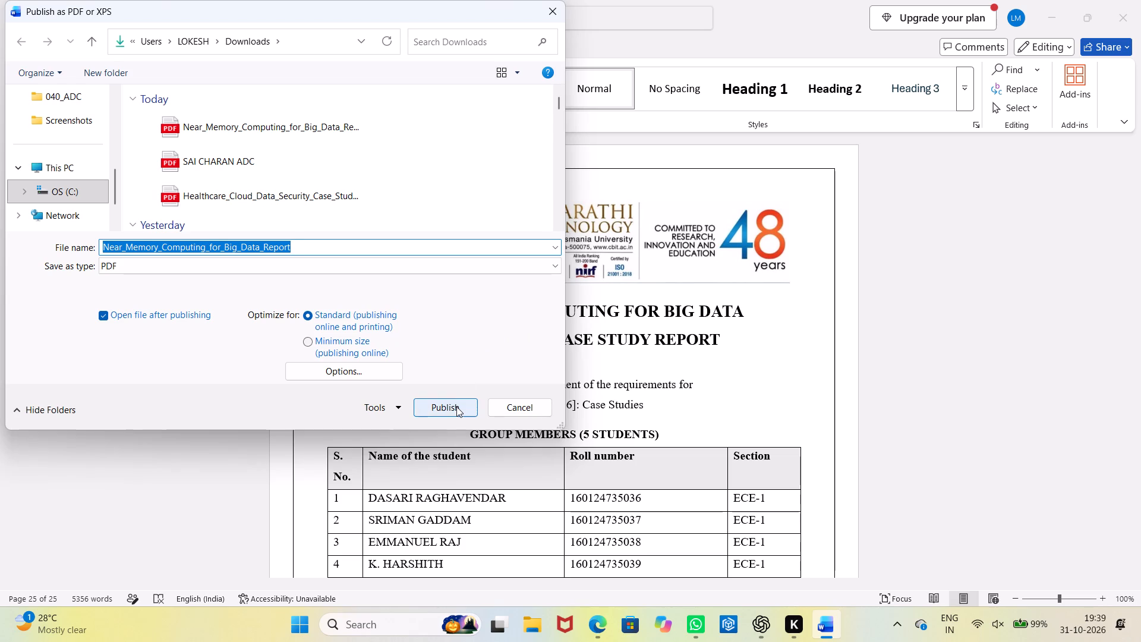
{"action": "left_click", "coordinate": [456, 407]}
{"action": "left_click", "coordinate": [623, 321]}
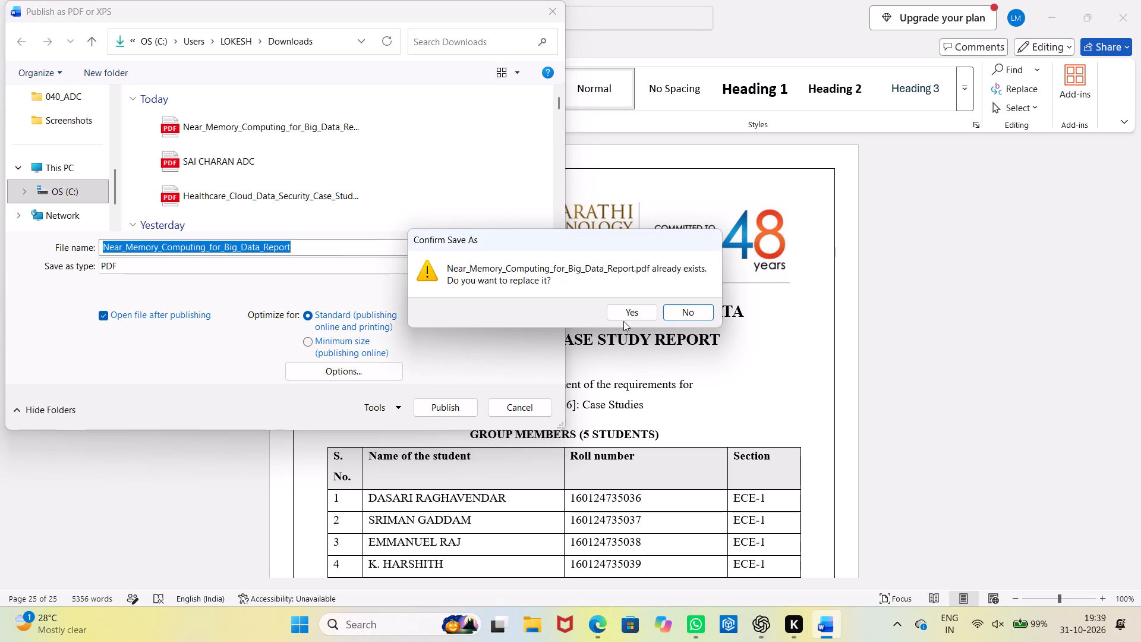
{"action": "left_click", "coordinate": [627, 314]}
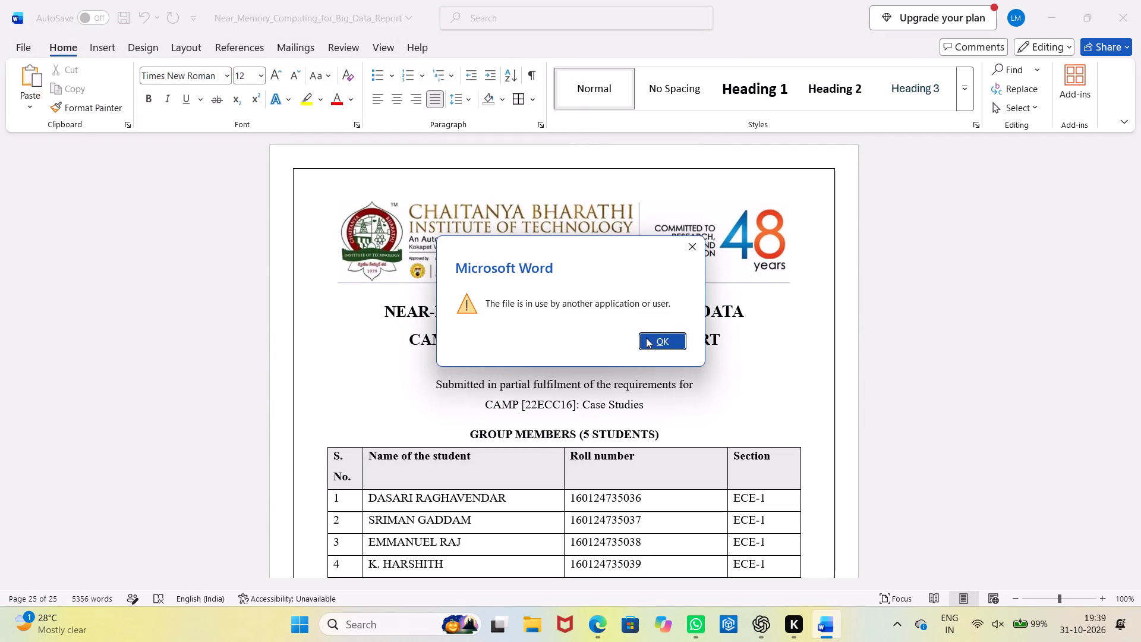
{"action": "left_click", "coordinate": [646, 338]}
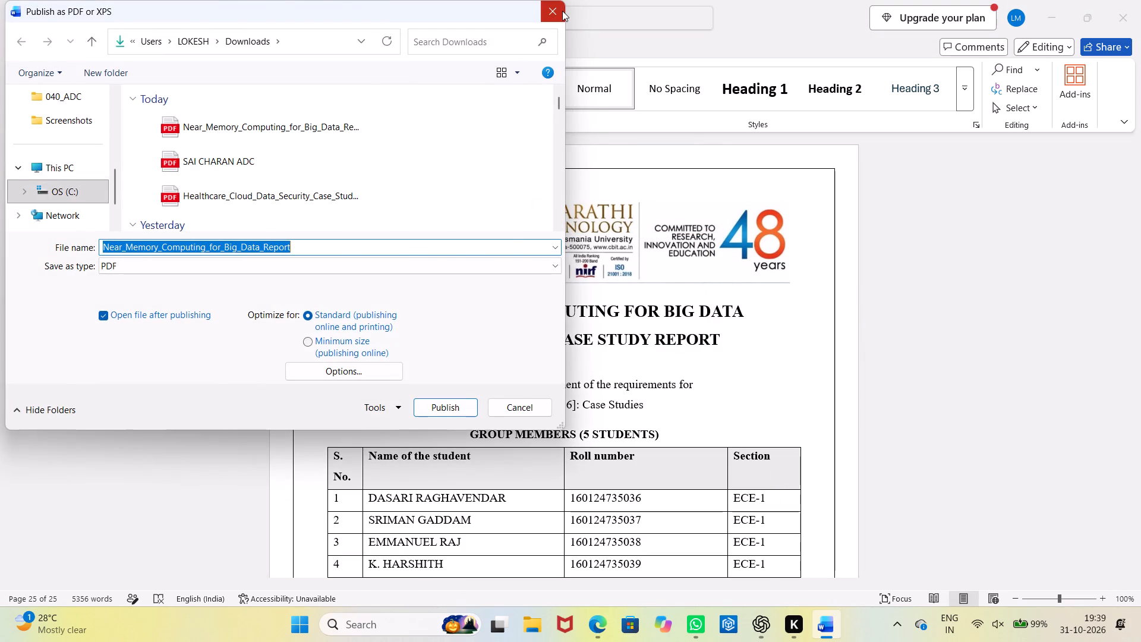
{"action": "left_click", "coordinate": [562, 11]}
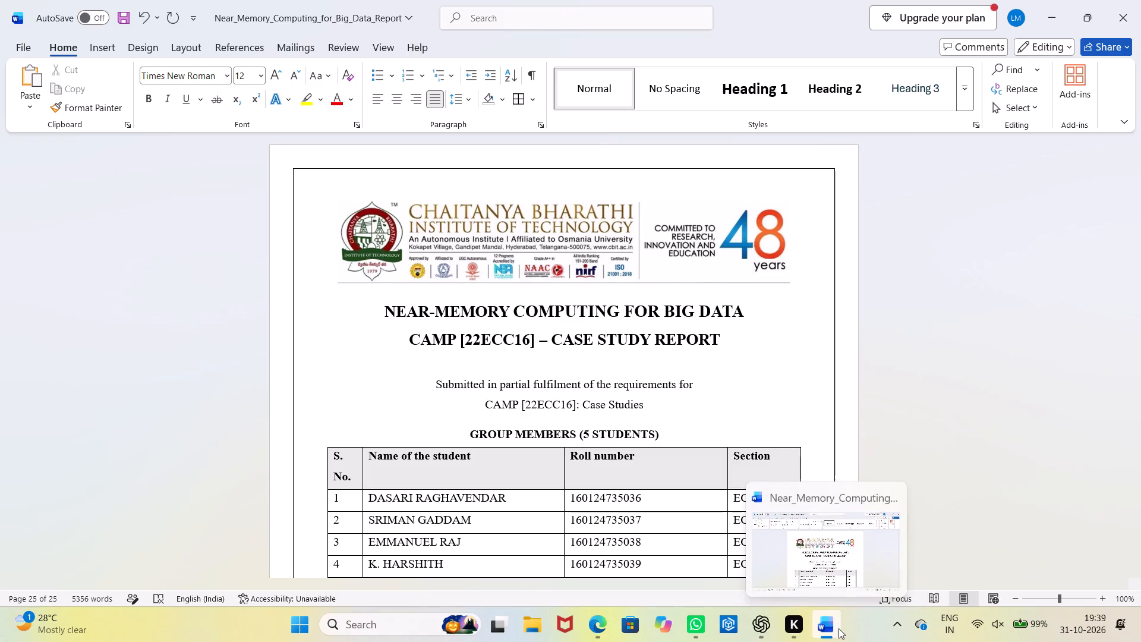
Save the report to Downloads as a Word document named Near_Memory_Computing_for_Big_Data_Report.
{"action": "left_click", "coordinate": [831, 569]}
{"action": "left_click", "coordinate": [32, 44]}
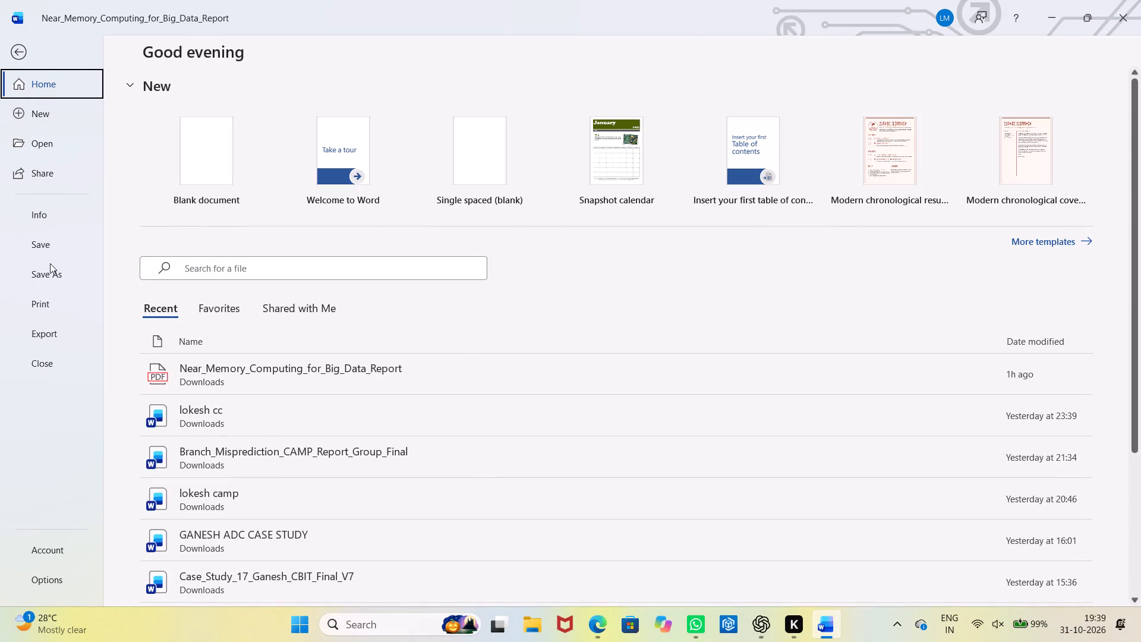
{"action": "left_click", "coordinate": [55, 267]}
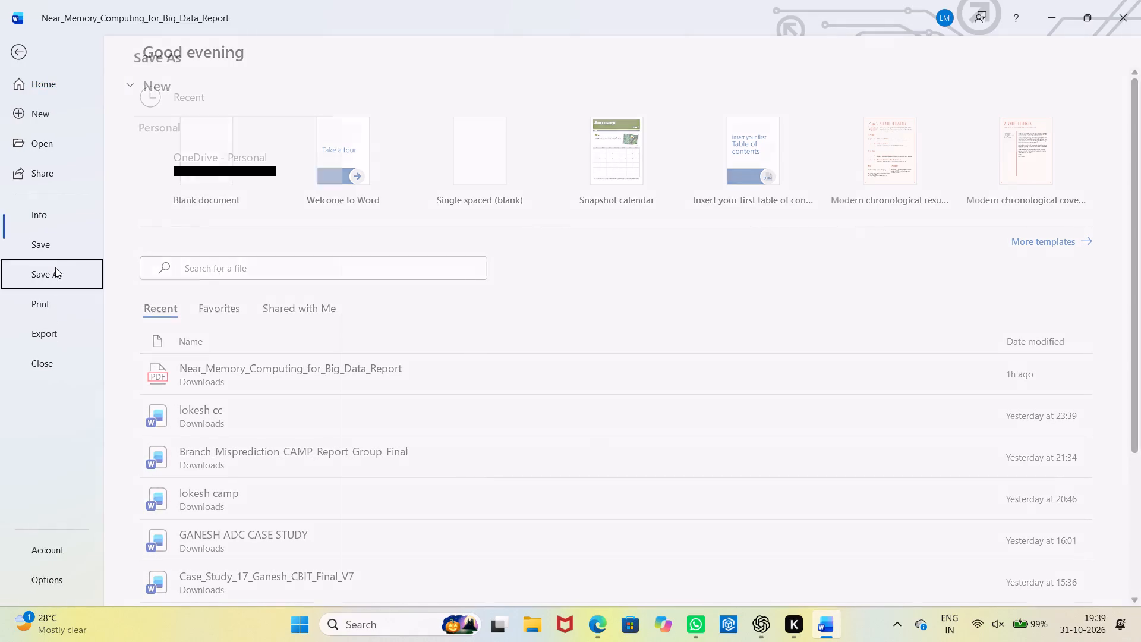
{"action": "left_click", "coordinate": [408, 172]}
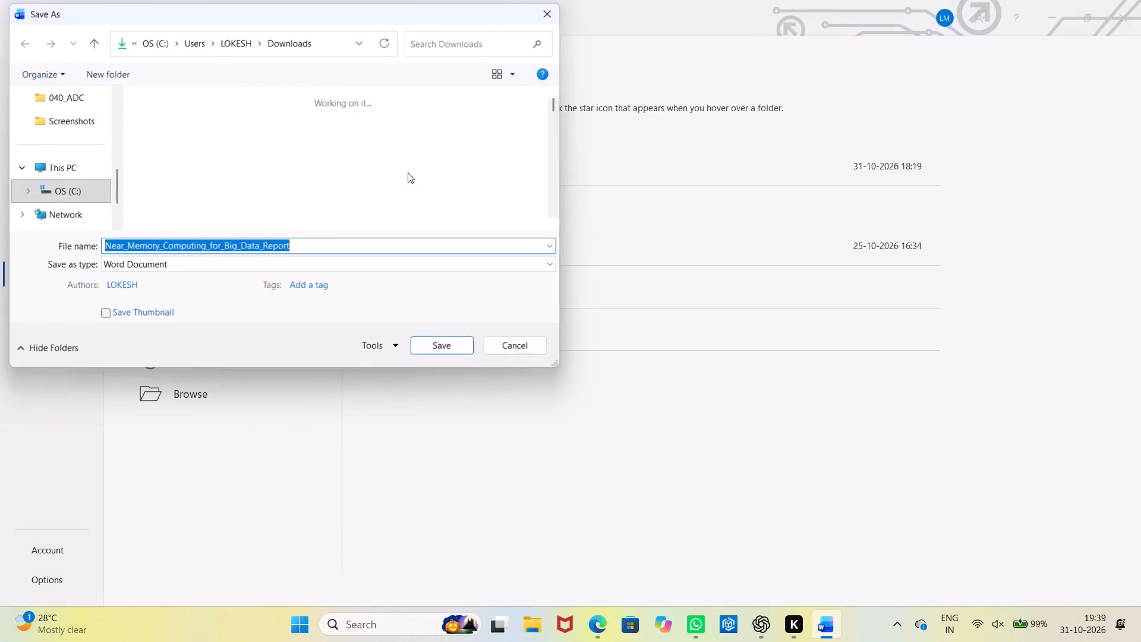
{"action": "scroll", "coordinate": [114, 222], "scroll_direction": "up", "scroll_amount": 1}
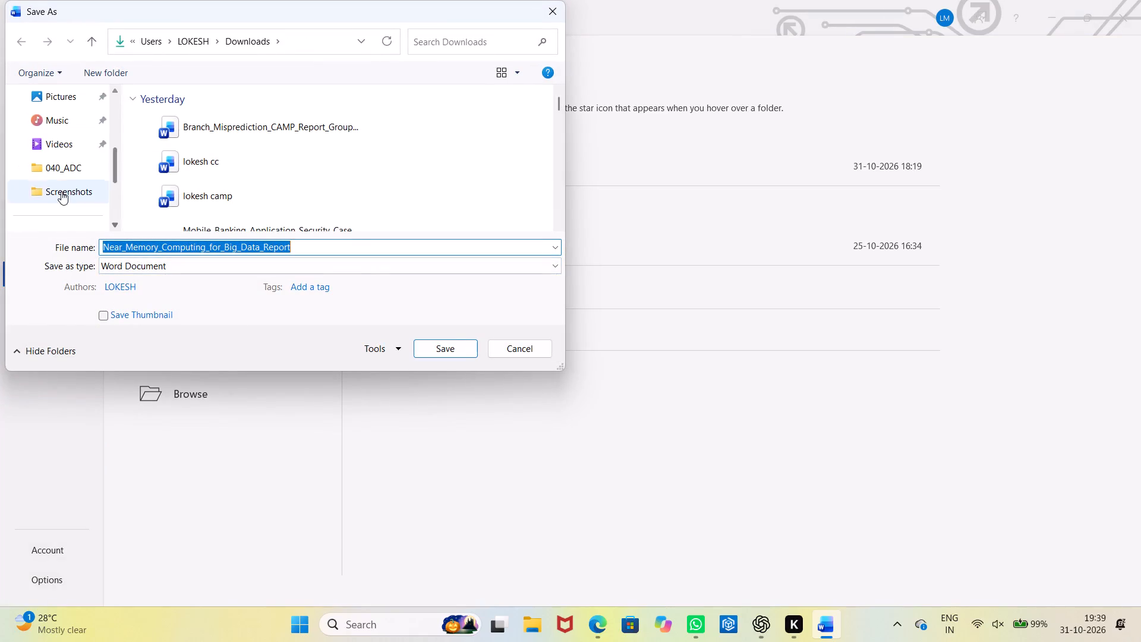
{"action": "scroll", "coordinate": [61, 191], "scroll_direction": "up", "scroll_amount": 5}
{"action": "left_click", "coordinate": [61, 191]}
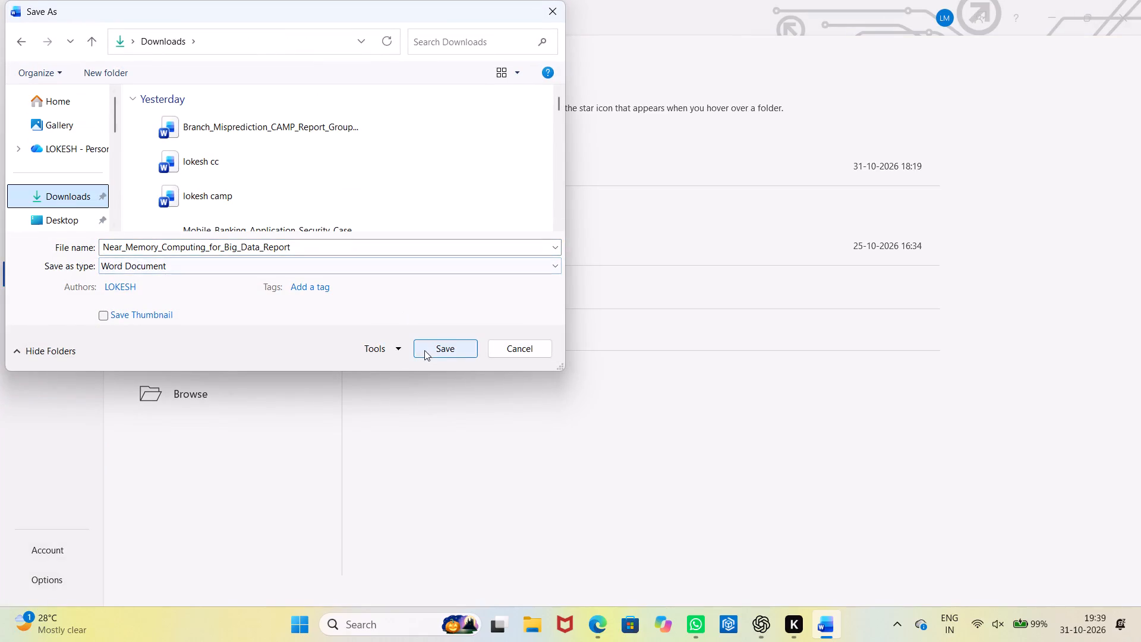
{"action": "left_click", "coordinate": [425, 349]}
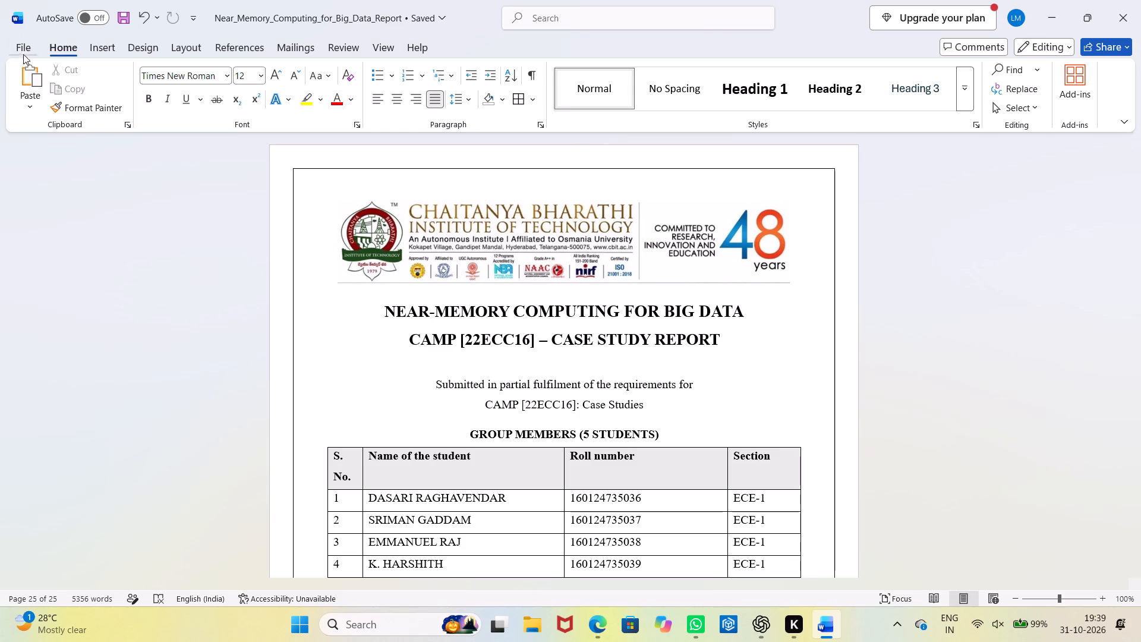
Start a new PDF export of the report to Downloads and try to replace the existing Near_Memory_Computing_for_Big_Data_Report.pdf.
{"action": "left_click", "coordinate": [23, 55]}
{"action": "left_click", "coordinate": [58, 304]}
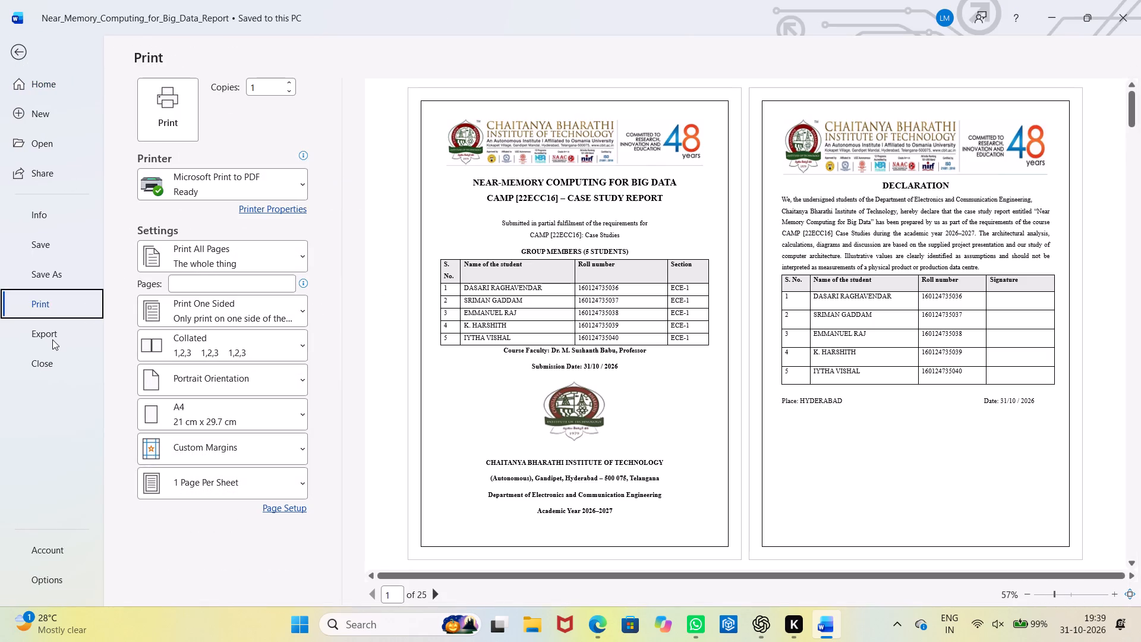
{"action": "left_click", "coordinate": [52, 339]}
{"action": "left_click", "coordinate": [393, 189]}
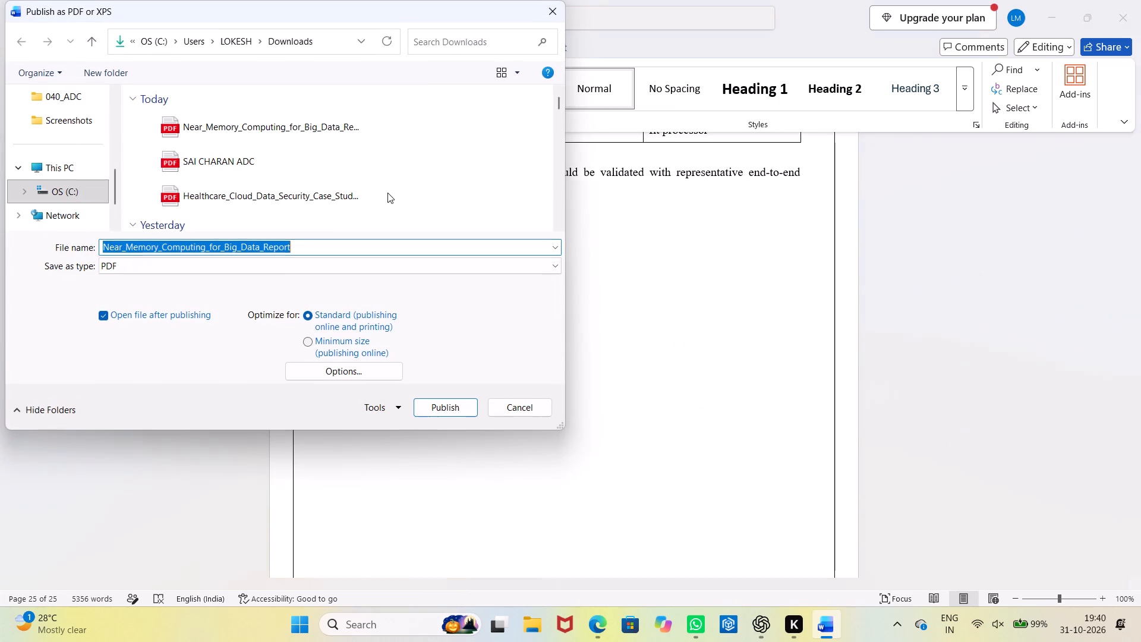
{"action": "scroll", "coordinate": [40, 153], "scroll_direction": "up", "scroll_amount": 3}
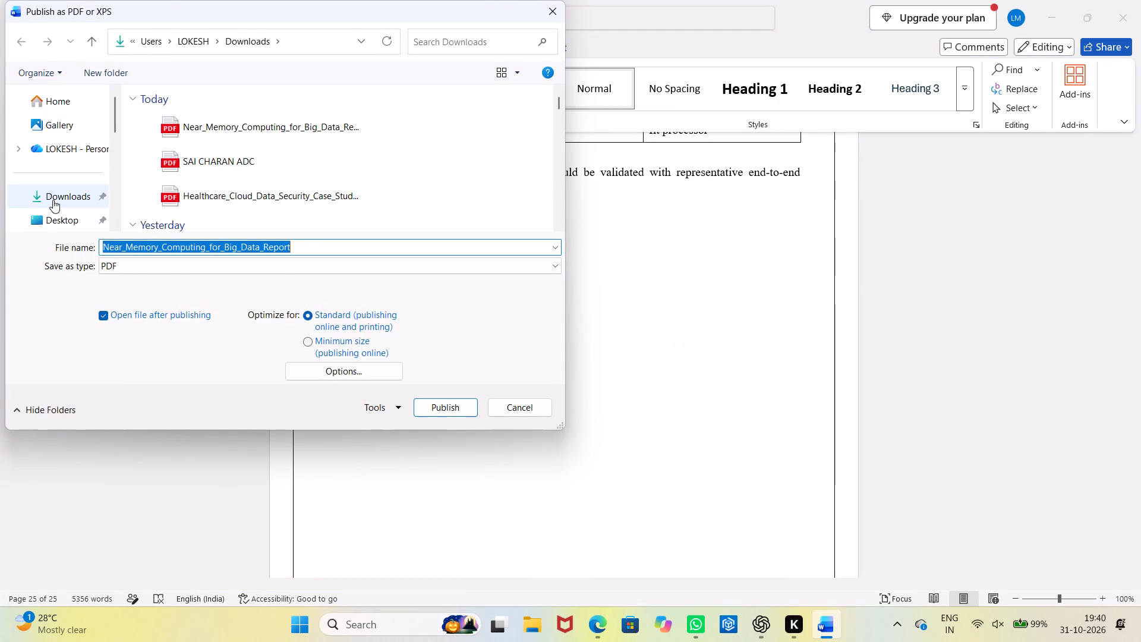
{"action": "left_click", "coordinate": [53, 200]}
{"action": "left_click", "coordinate": [466, 405]}
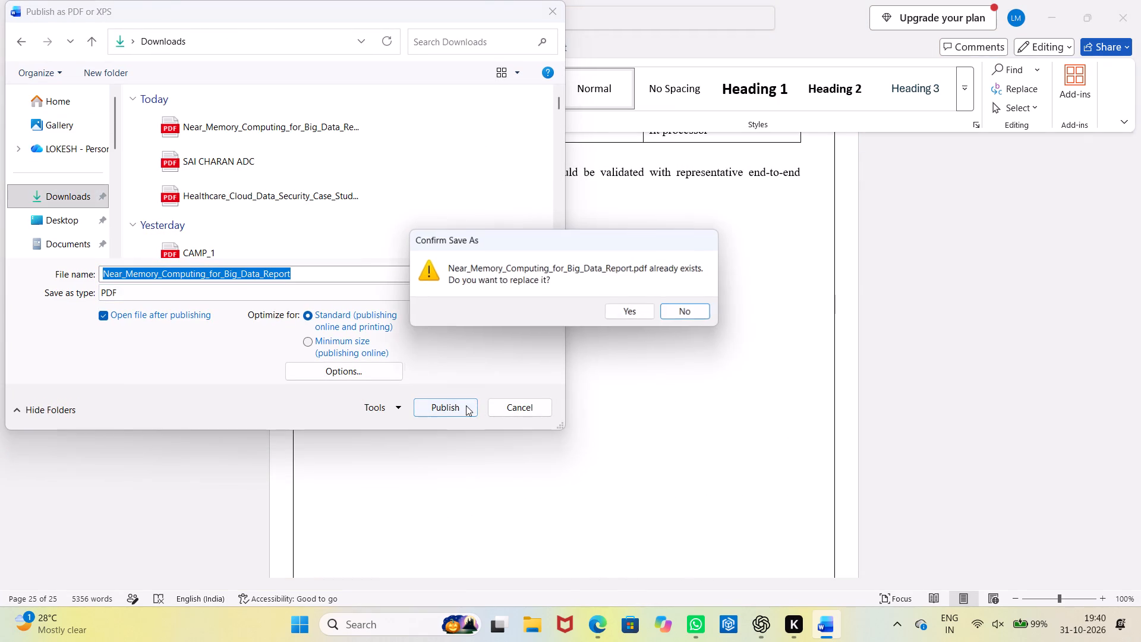
{"action": "left_click", "coordinate": [625, 312]}
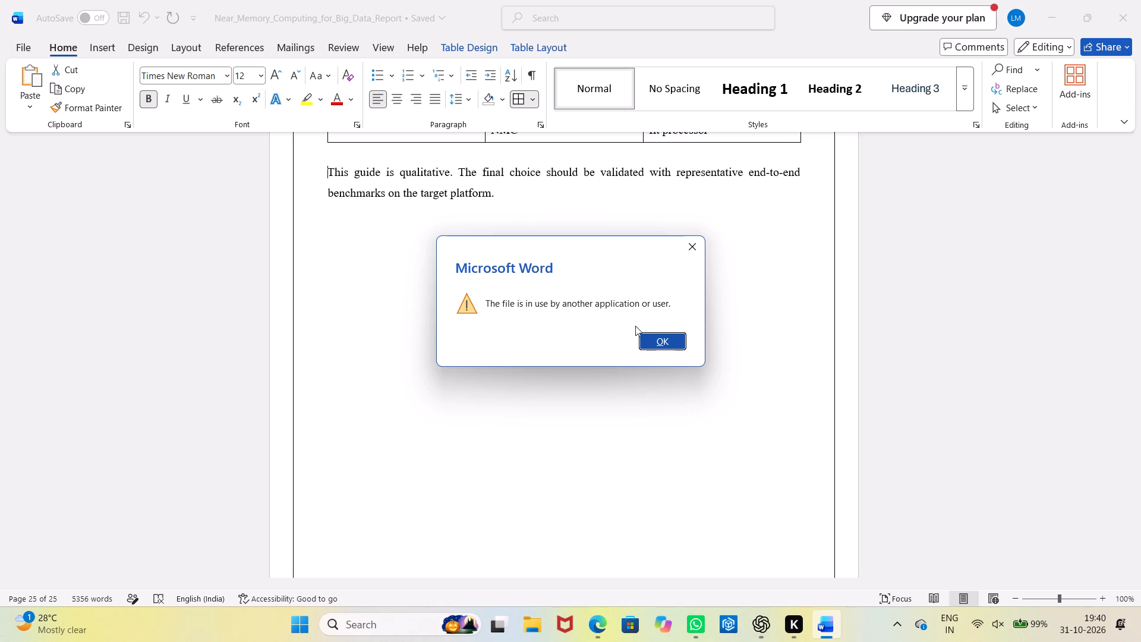
{"action": "left_click", "coordinate": [650, 331]}
{"action": "left_click", "coordinate": [650, 334]}
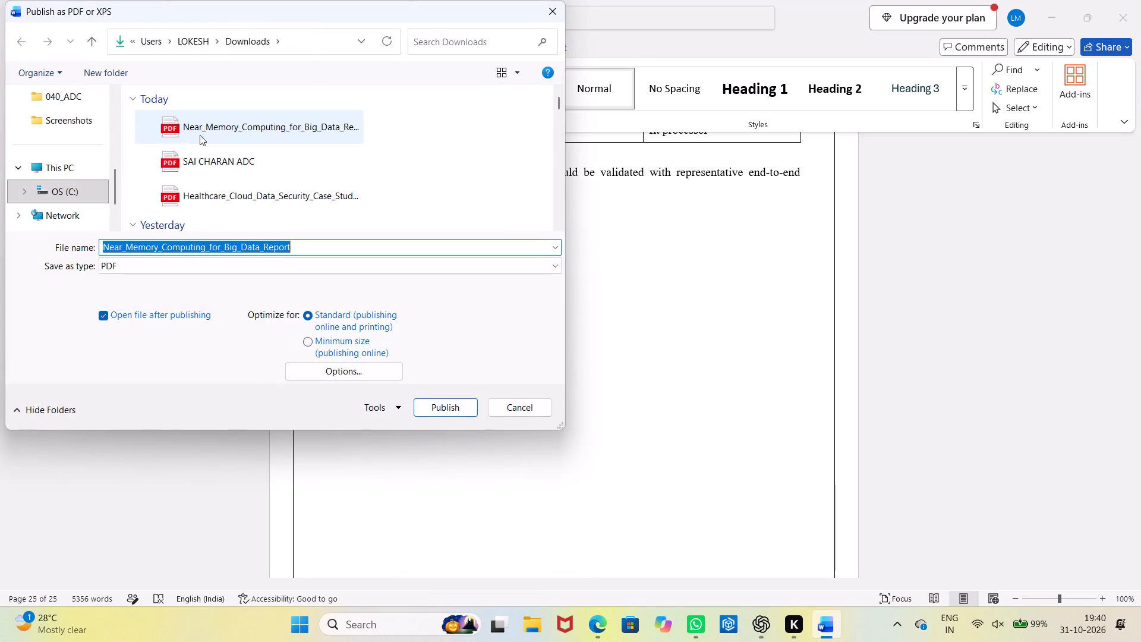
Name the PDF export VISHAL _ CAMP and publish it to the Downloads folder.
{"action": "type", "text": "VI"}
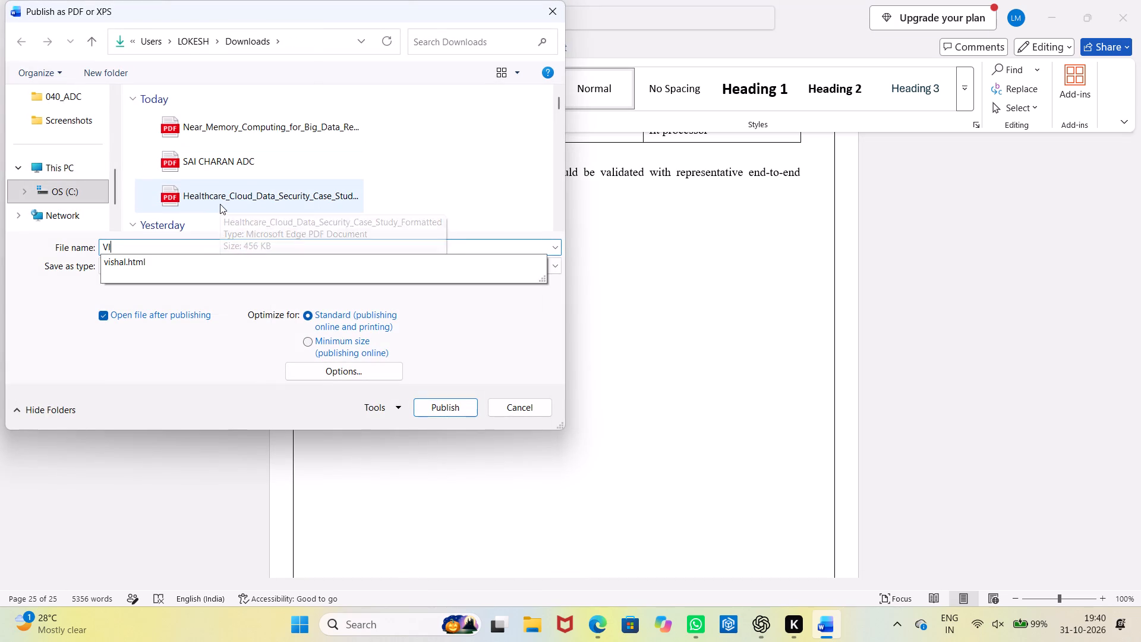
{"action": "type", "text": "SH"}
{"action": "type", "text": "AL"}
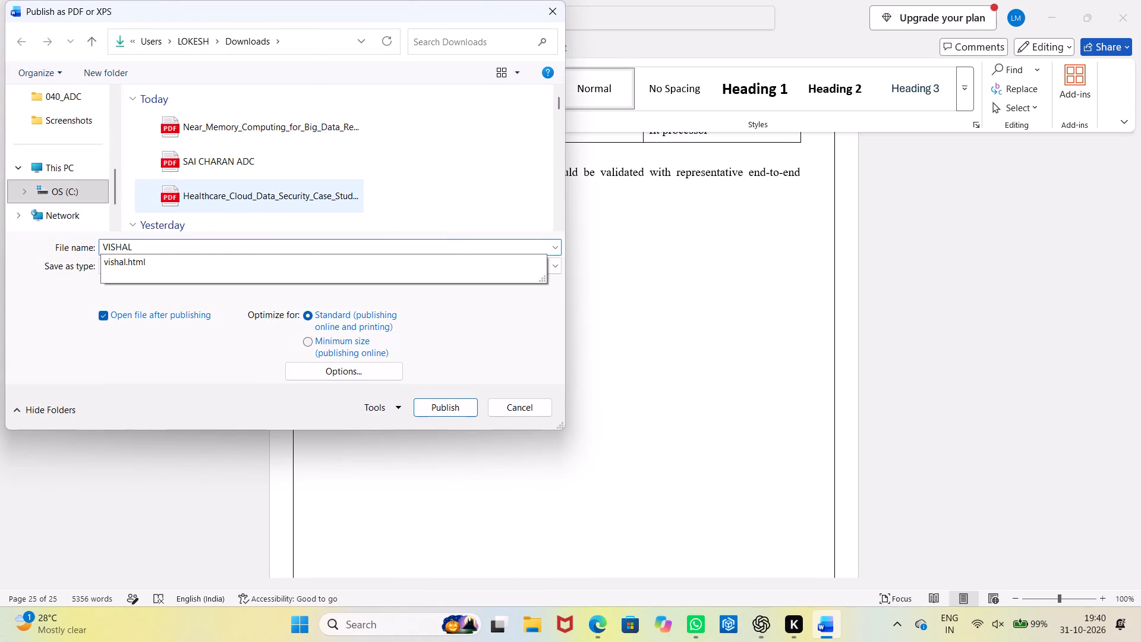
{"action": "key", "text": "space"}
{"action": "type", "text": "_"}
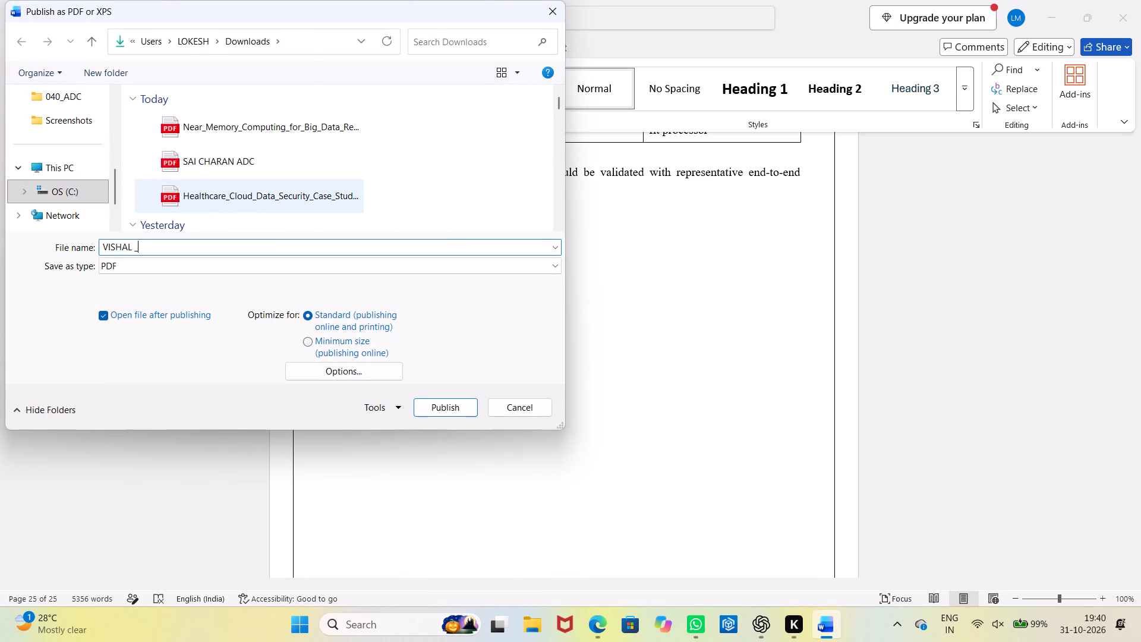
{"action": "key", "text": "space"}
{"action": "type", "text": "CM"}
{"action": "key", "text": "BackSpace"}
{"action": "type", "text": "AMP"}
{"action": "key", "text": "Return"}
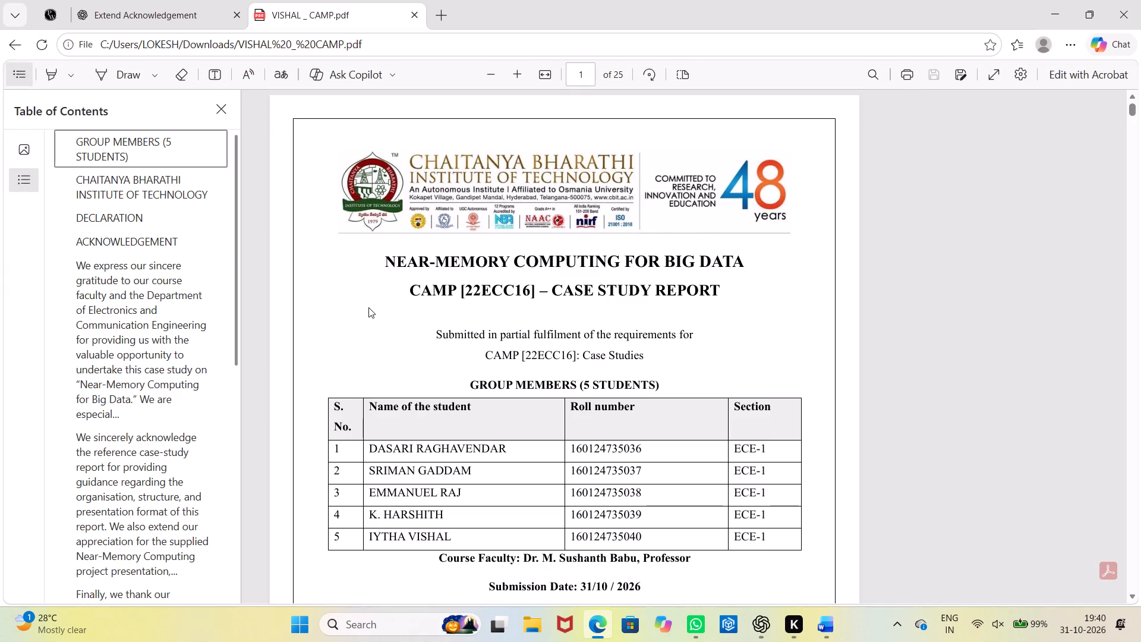
Check the cover page and declaration in the exported PDF in Edge, and close the PDF.
{"action": "scroll", "coordinate": [368, 307], "scroll_direction": "down", "scroll_amount": 9}
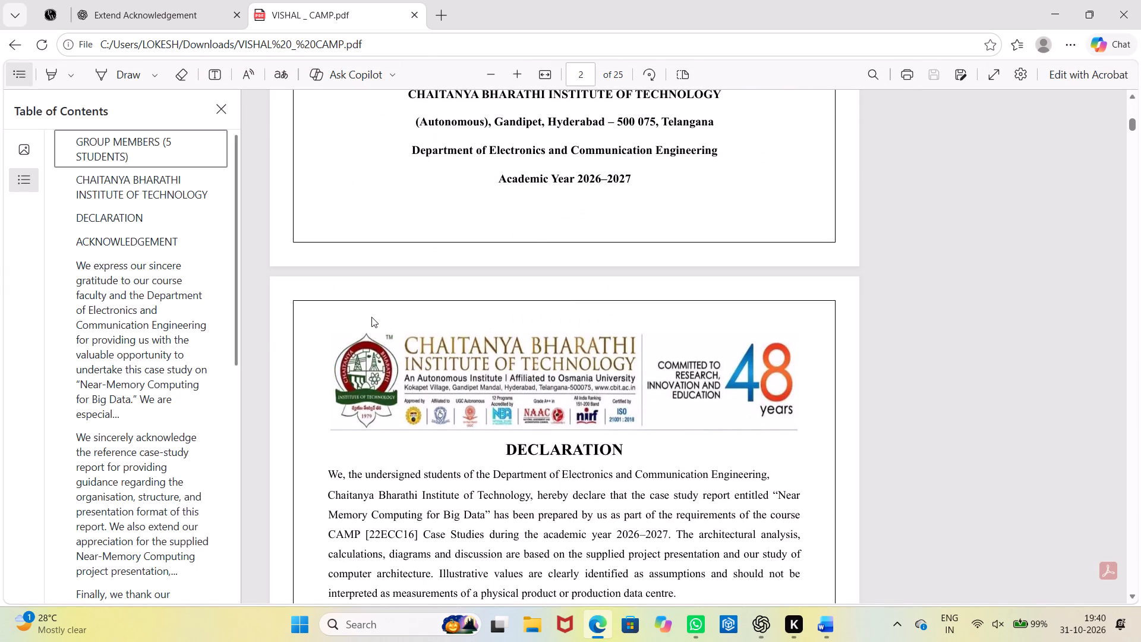
{"action": "left_click", "coordinate": [417, 13]}
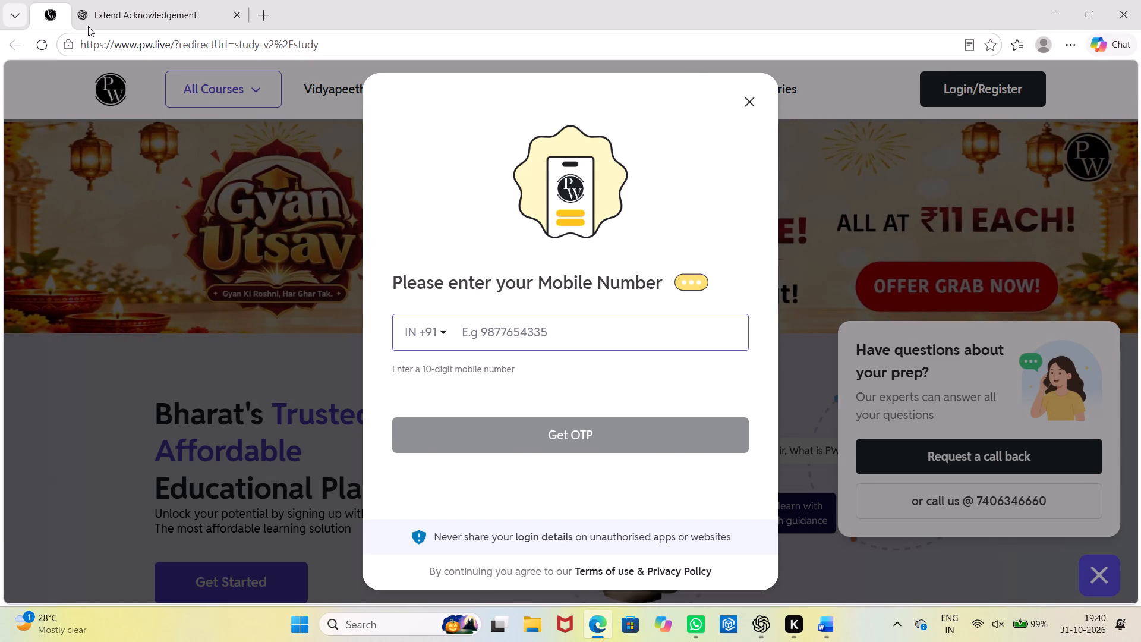
{"action": "left_click", "coordinate": [123, 16]}
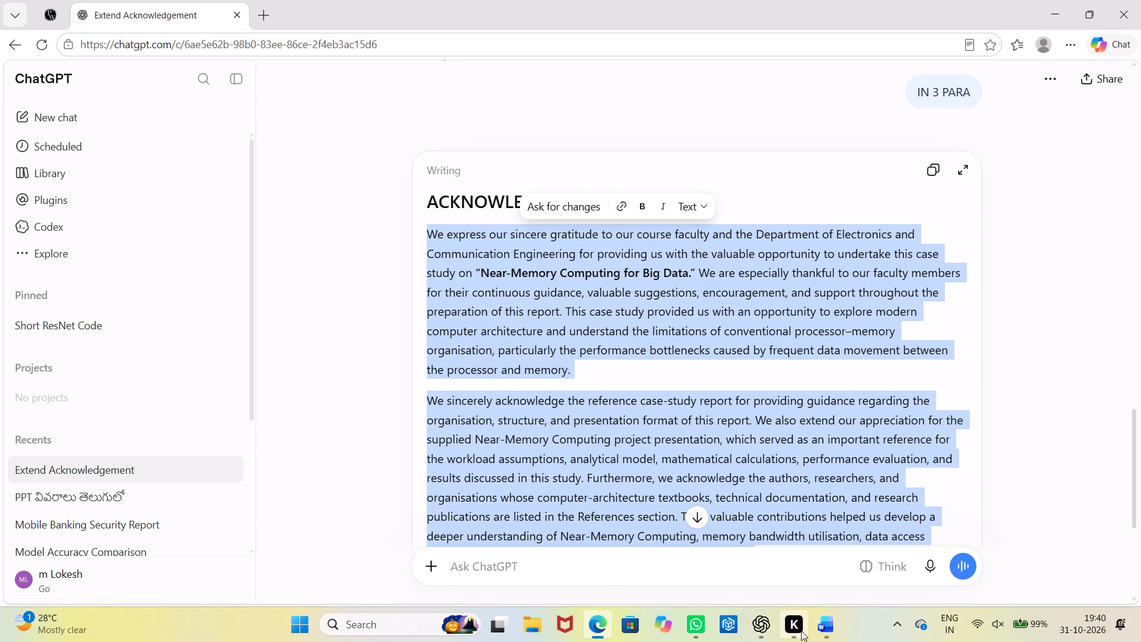
Switch back to Word and add Plain Number 2 page numbers at the bottom of the report's pages.
{"action": "left_click", "coordinate": [836, 635]}
{"action": "scroll", "coordinate": [666, 423], "scroll_direction": "up", "scroll_amount": 9}
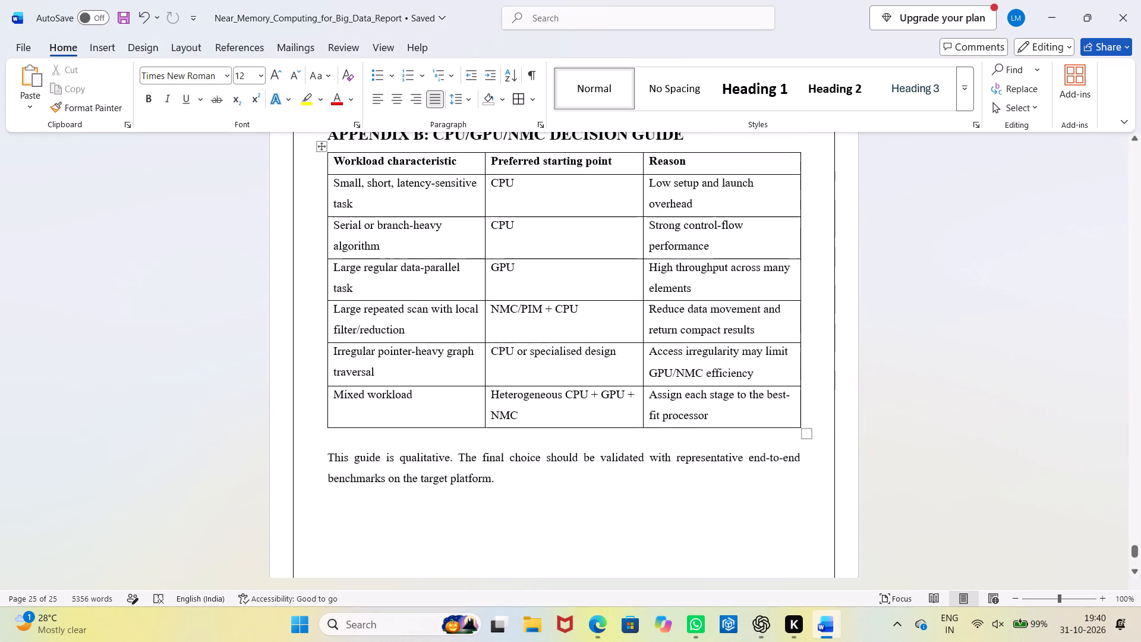
{"action": "scroll", "coordinate": [666, 423], "scroll_direction": "up", "scroll_amount": 10}
{"action": "left_click", "coordinate": [969, 385]}
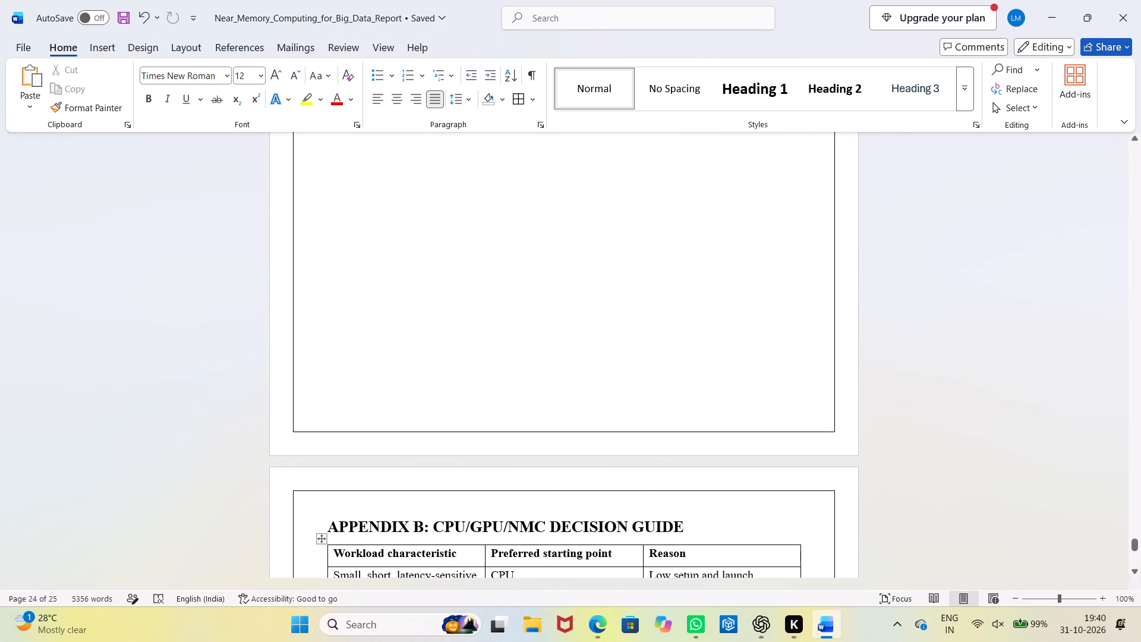
{"action": "left_click", "coordinate": [109, 50]}
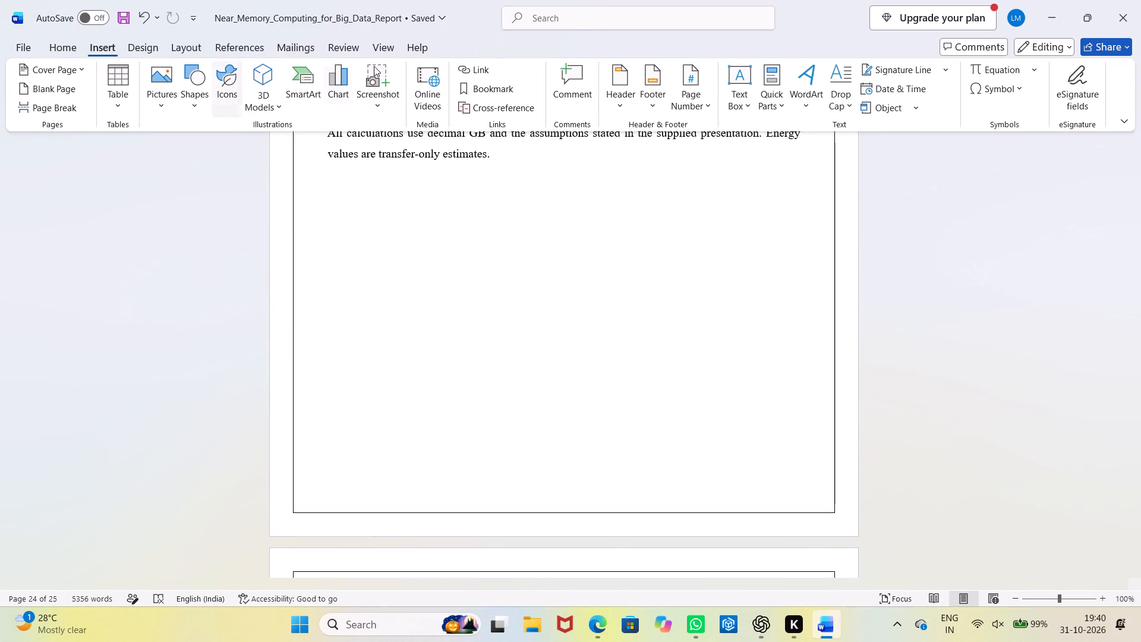
{"action": "left_click", "coordinate": [710, 96]}
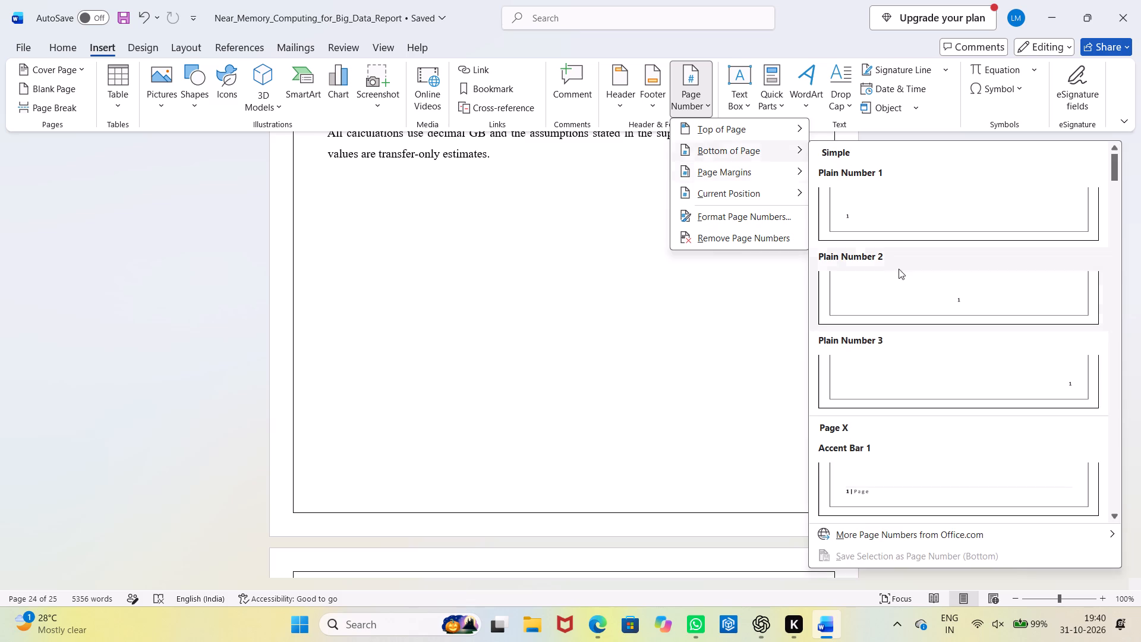
{"action": "left_click", "coordinate": [914, 309]}
{"action": "scroll", "coordinate": [696, 391], "scroll_direction": "up", "scroll_amount": 14}
{"action": "left_click", "coordinate": [821, 94]}
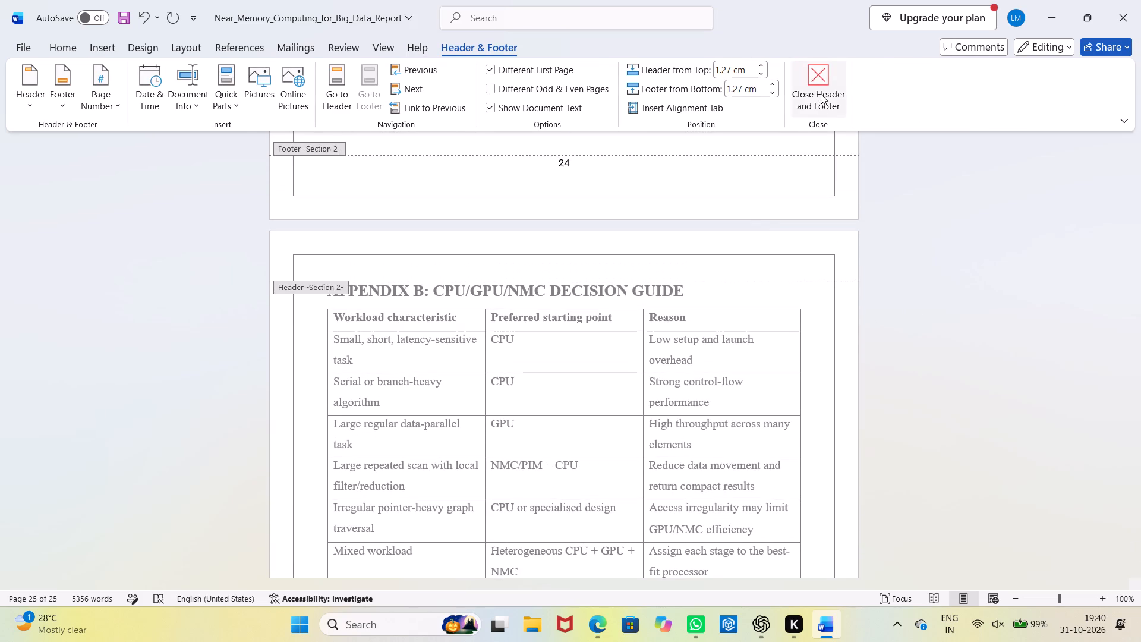
{"action": "scroll", "coordinate": [741, 219], "scroll_direction": "up", "scroll_amount": 20}
{"action": "scroll", "coordinate": [741, 219], "scroll_direction": "up", "scroll_amount": 9}
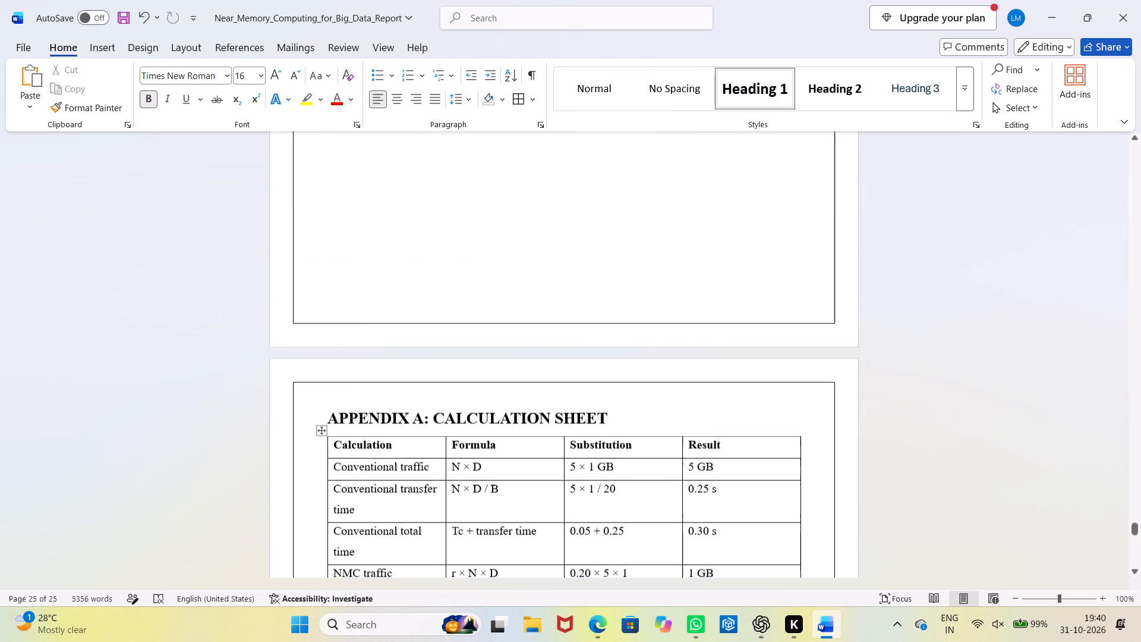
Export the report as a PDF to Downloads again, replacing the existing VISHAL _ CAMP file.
{"action": "left_click", "coordinate": [24, 49]}
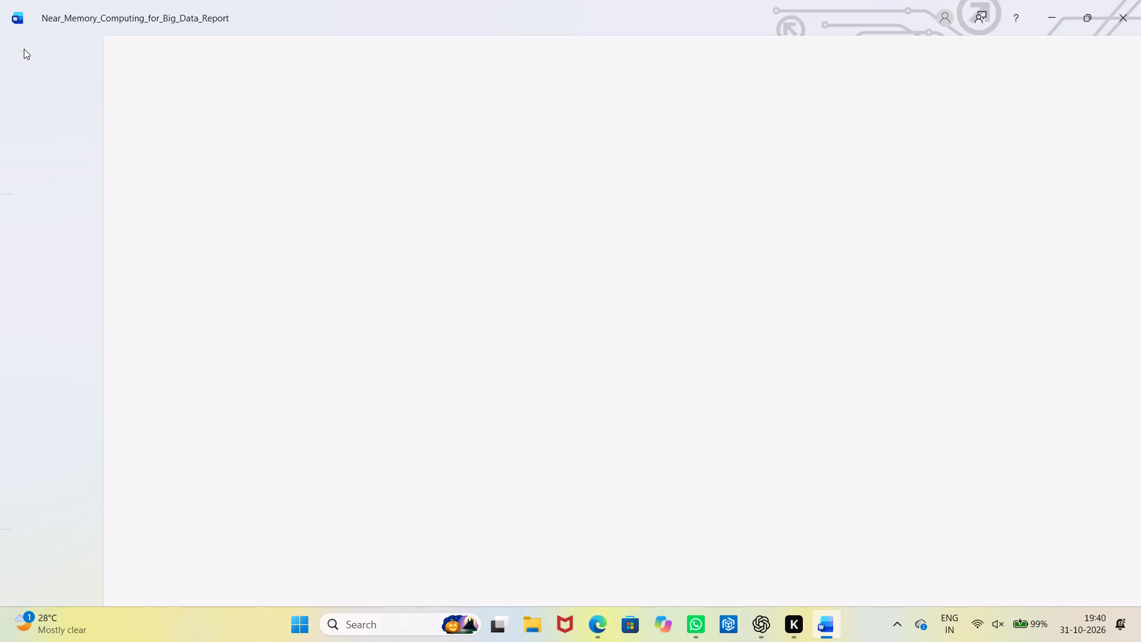
{"action": "left_click", "coordinate": [49, 335]}
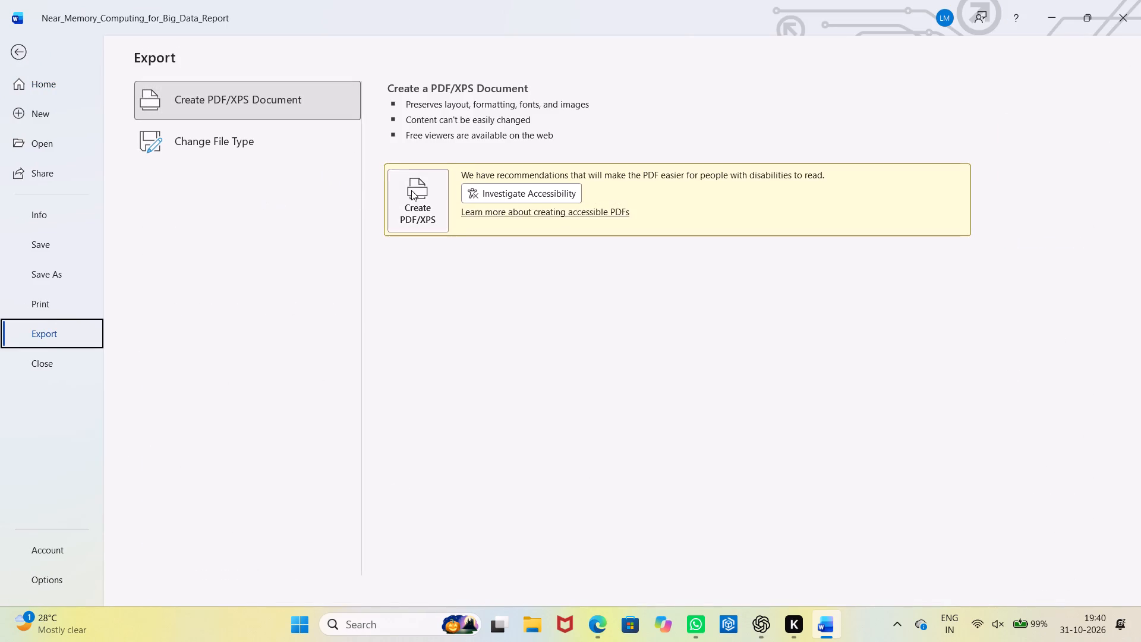
{"action": "left_click", "coordinate": [390, 200]}
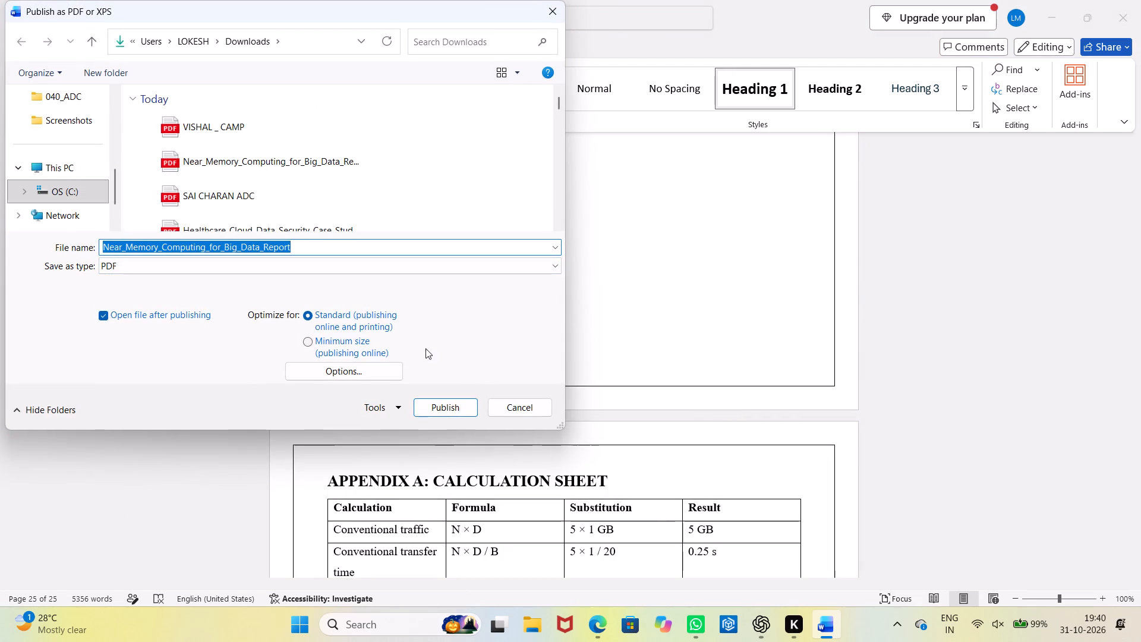
{"action": "left_click", "coordinate": [231, 130]}
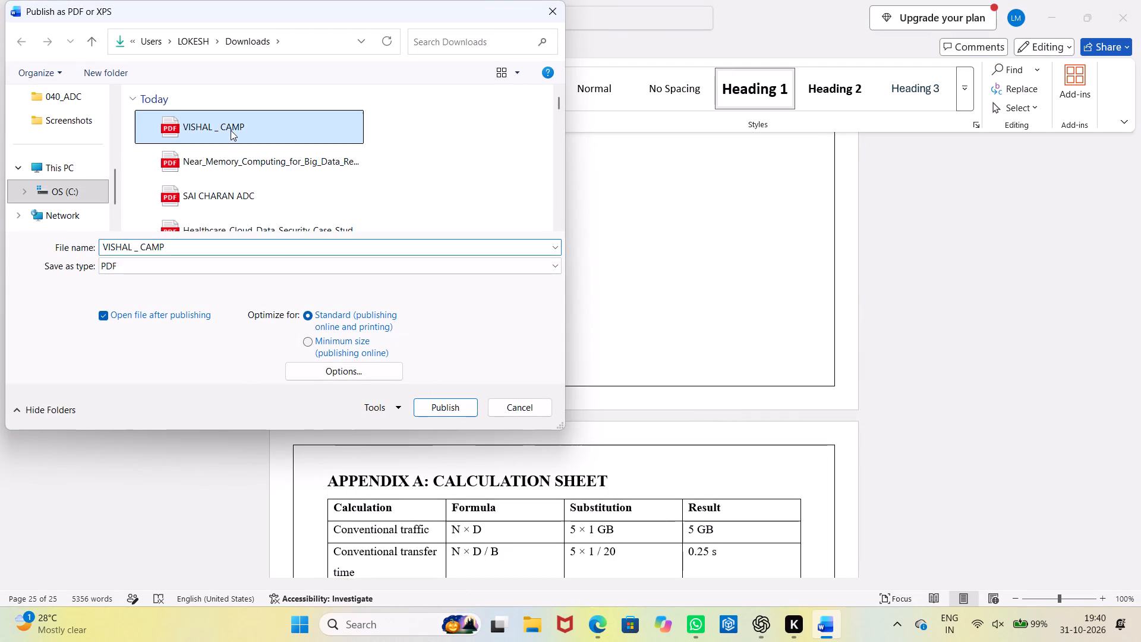
{"action": "left_click", "coordinate": [432, 412]}
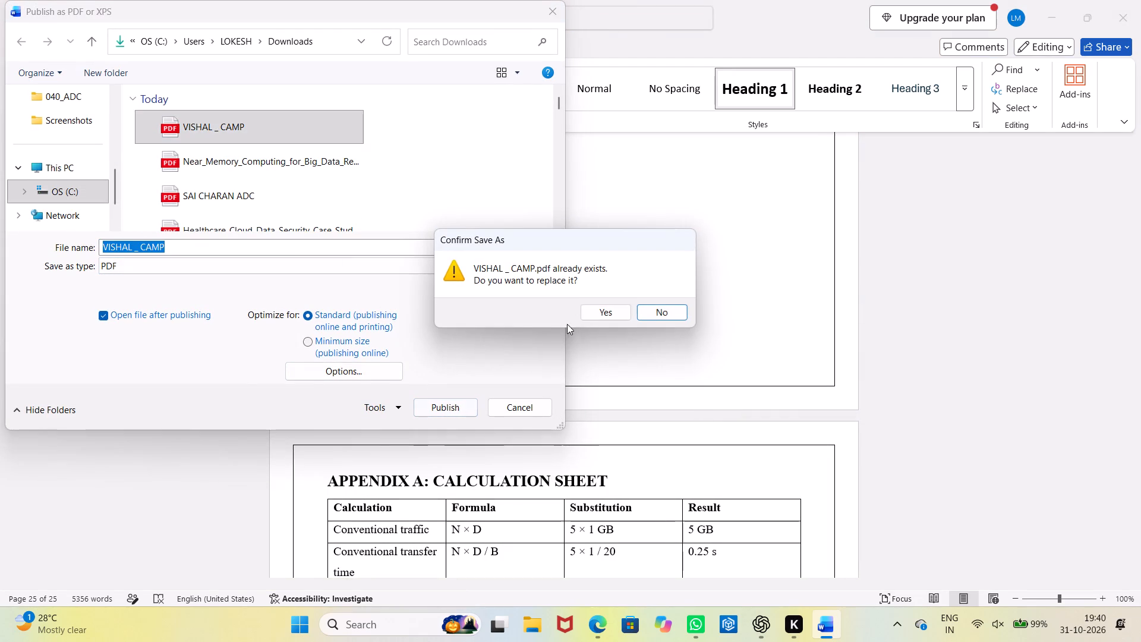
{"action": "left_click", "coordinate": [595, 319]}
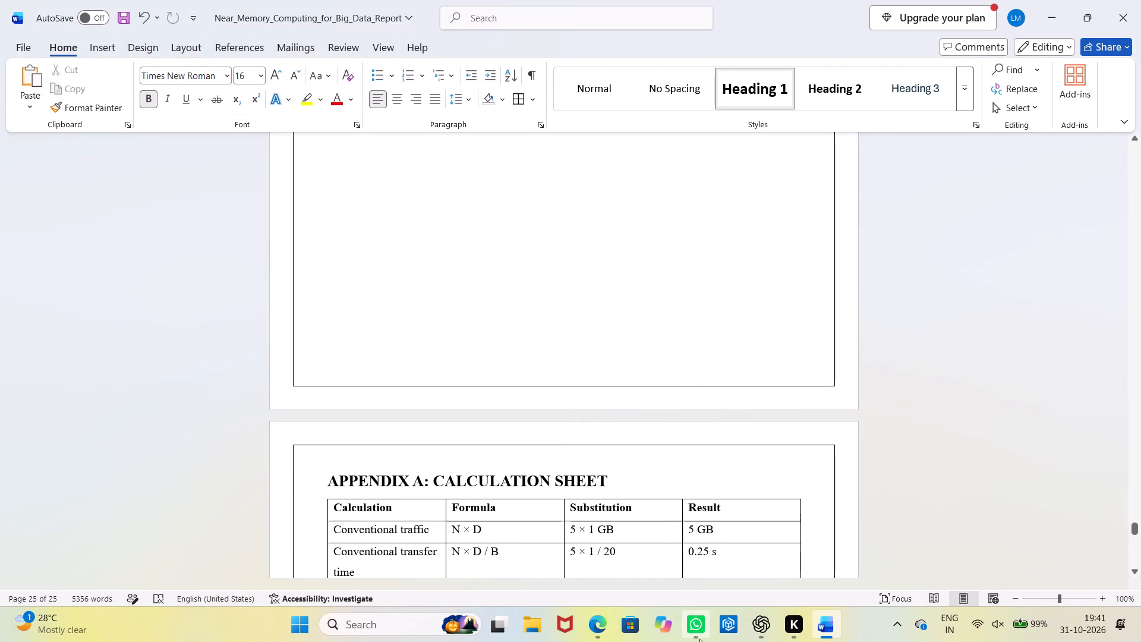
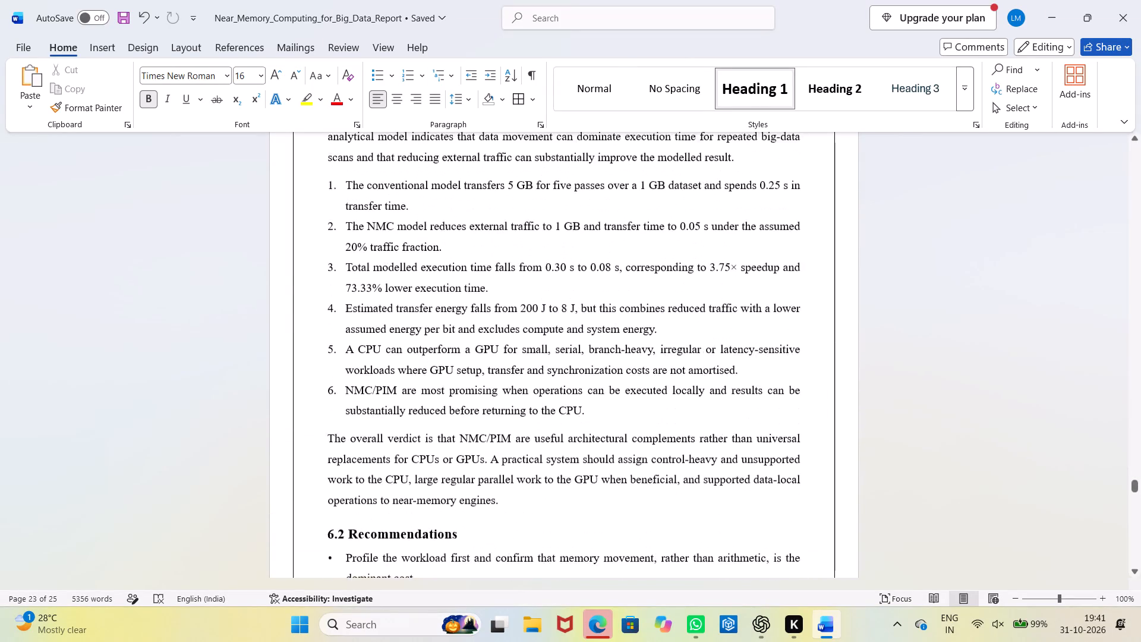
Reapply Plain Number 2 page numbers at the bottom of the page, and leave footer editing.
{"action": "middle_click", "coordinate": [875, 446]}
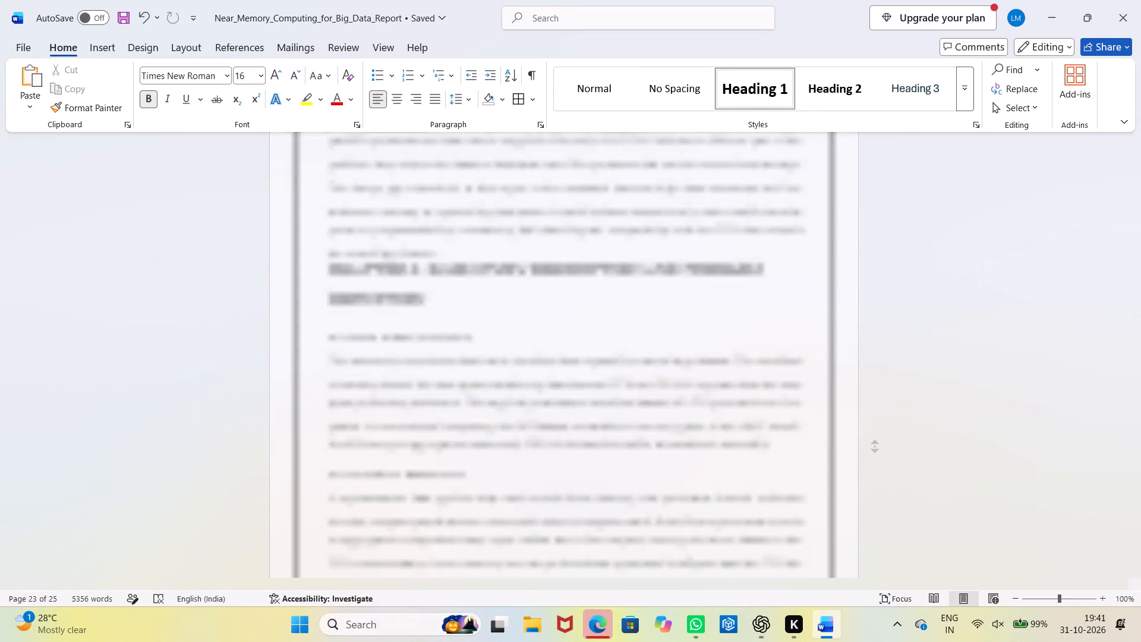
{"action": "left_click", "coordinate": [898, 230]}
{"action": "scroll", "coordinate": [862, 382], "scroll_direction": "down", "scroll_amount": 12}
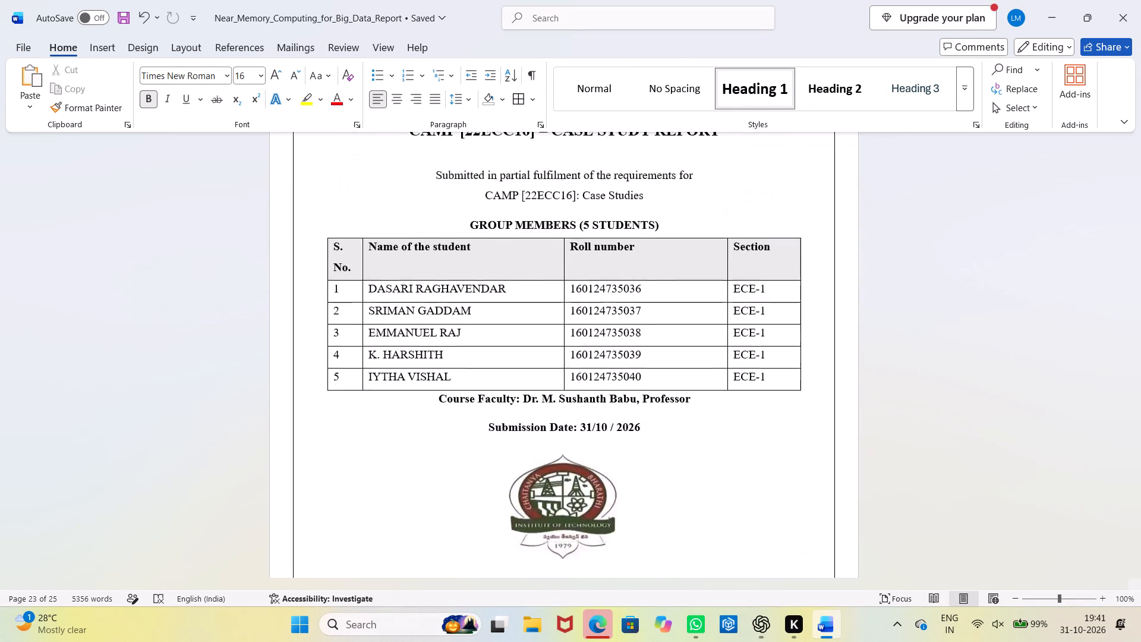
{"action": "scroll", "coordinate": [861, 436], "scroll_direction": "down", "scroll_amount": 17}
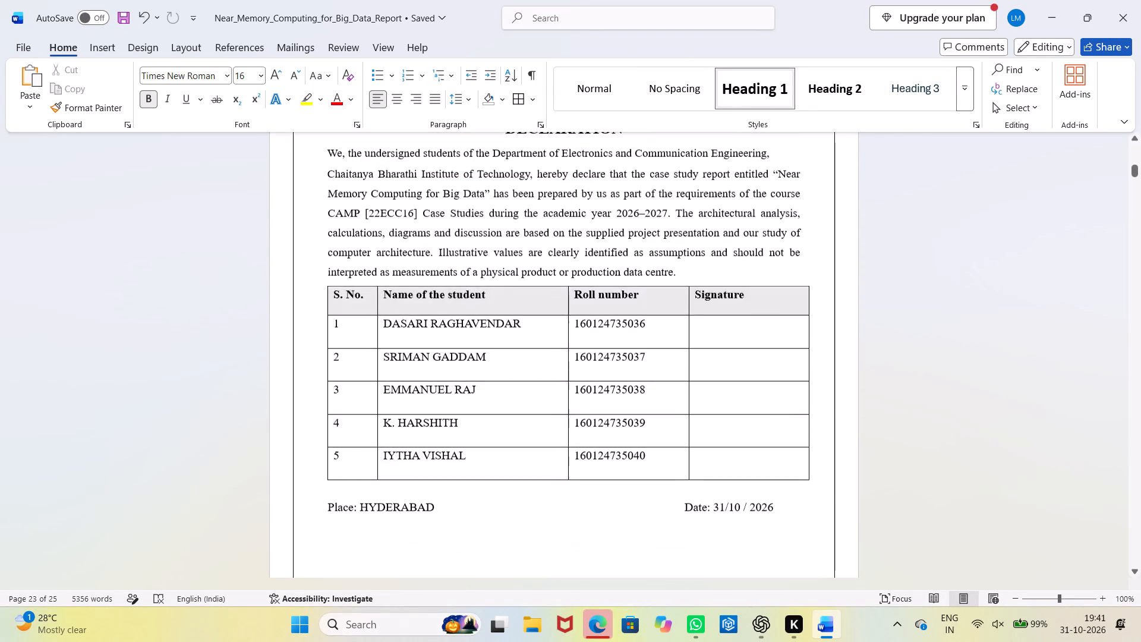
{"action": "scroll", "coordinate": [861, 436], "scroll_direction": "down", "scroll_amount": 12}
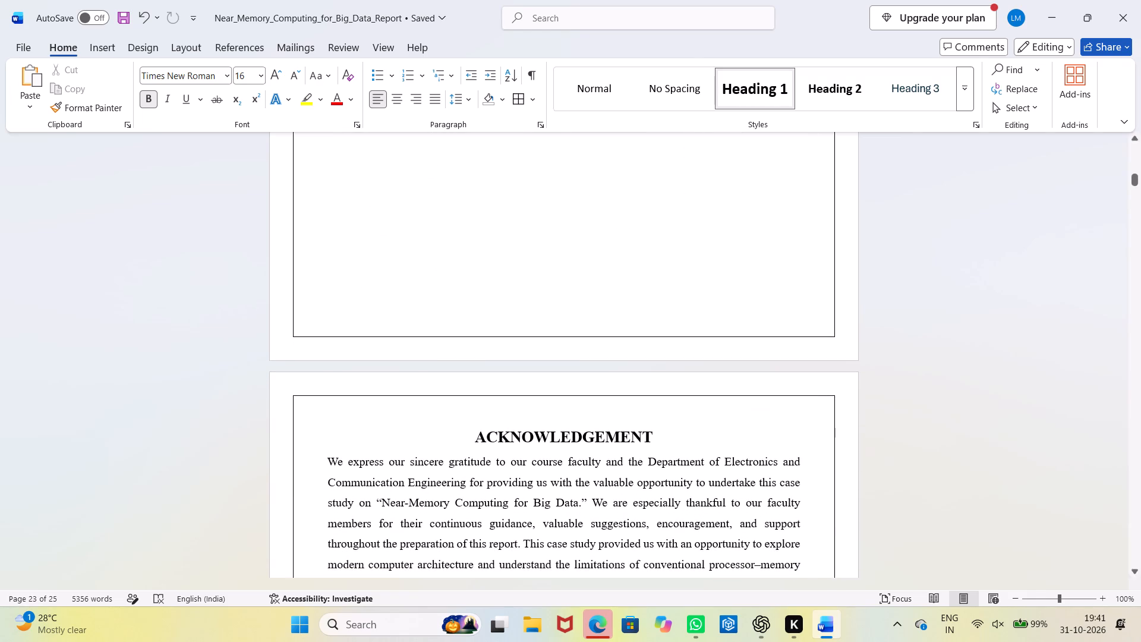
{"action": "left_click", "coordinate": [93, 49]}
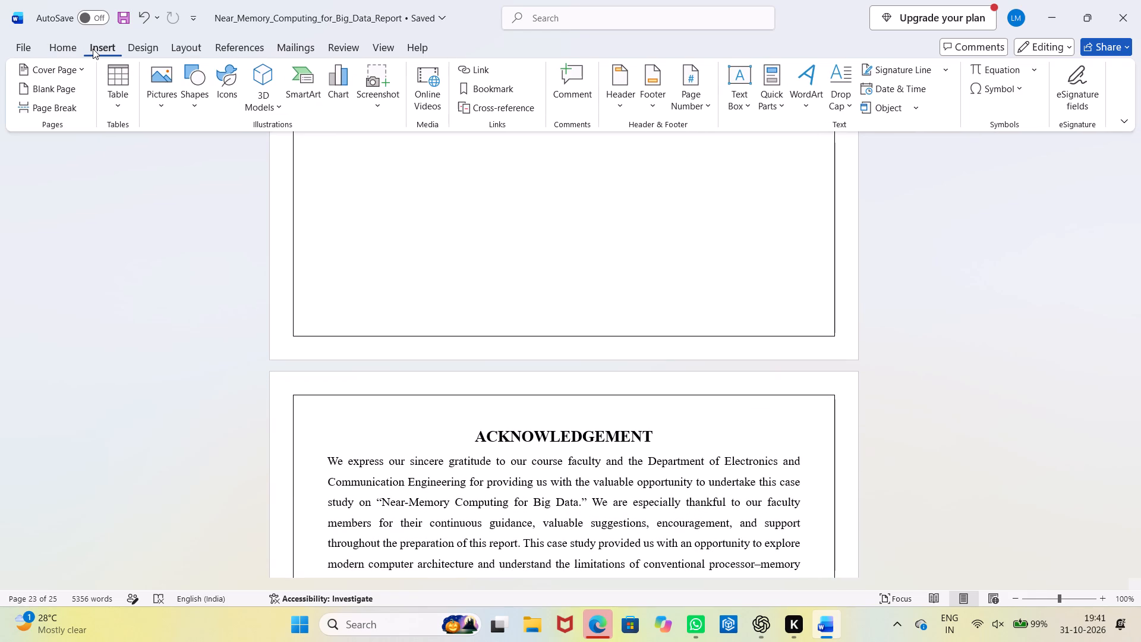
{"action": "left_click", "coordinate": [696, 98]}
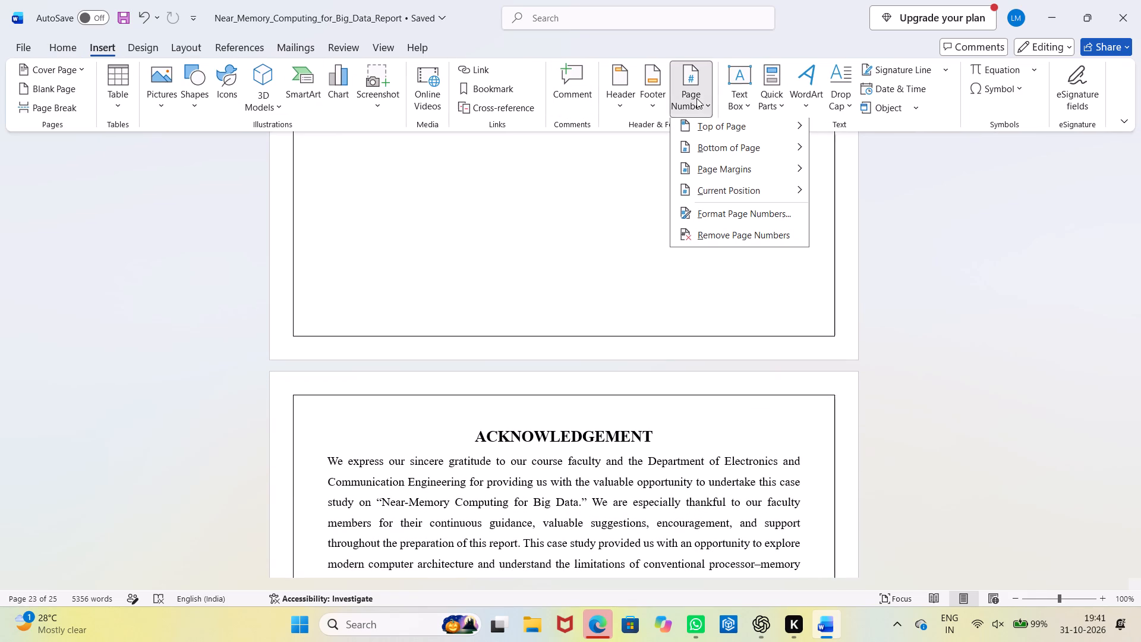
{"action": "left_click", "coordinate": [751, 157]}
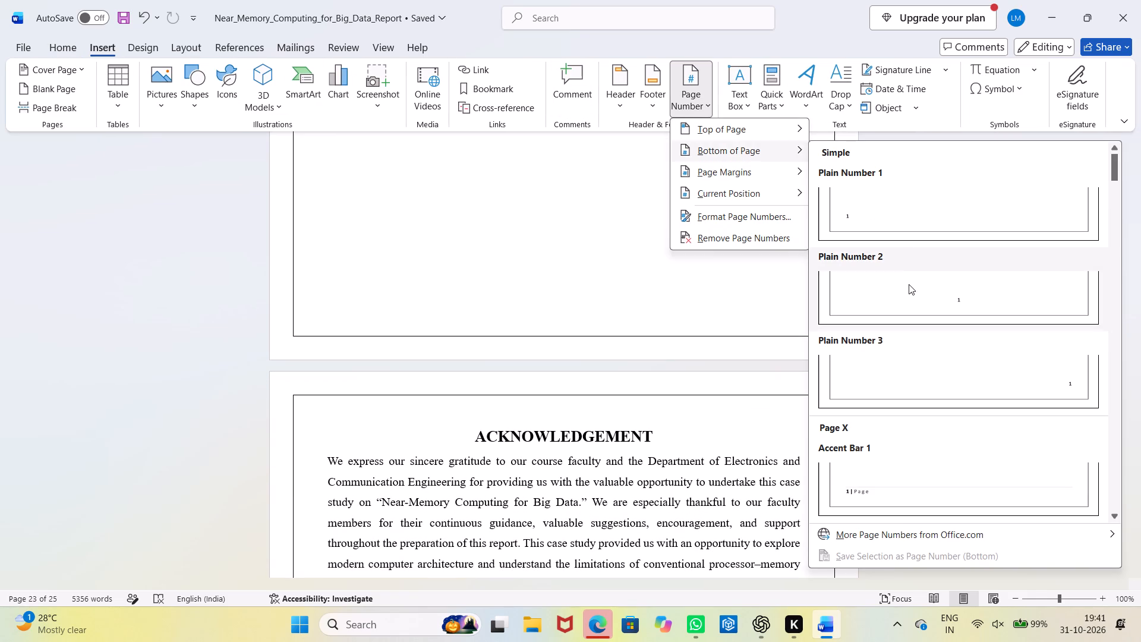
{"action": "left_click", "coordinate": [909, 284]}
{"action": "scroll", "coordinate": [877, 331], "scroll_direction": "up", "scroll_amount": 4}
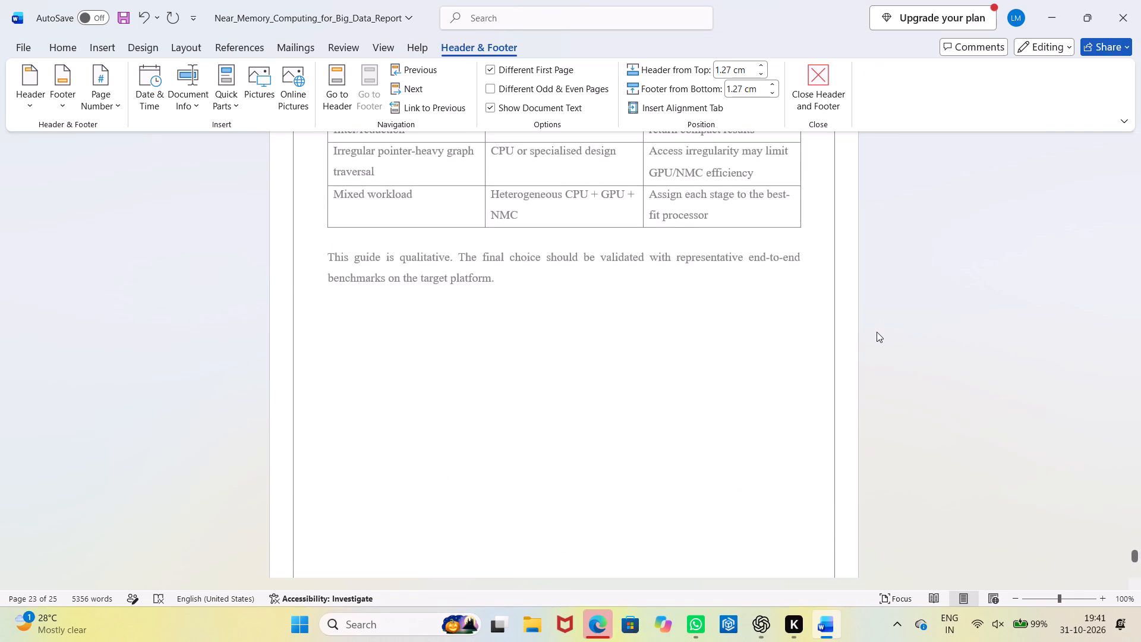
{"action": "scroll", "coordinate": [877, 332], "scroll_direction": "up", "scroll_amount": 4}
{"action": "left_click", "coordinate": [828, 84]}
Check the bottoms of the Acknowledgement and neighbouring front pages for page numbers.
{"action": "middle_click", "coordinate": [881, 221]}
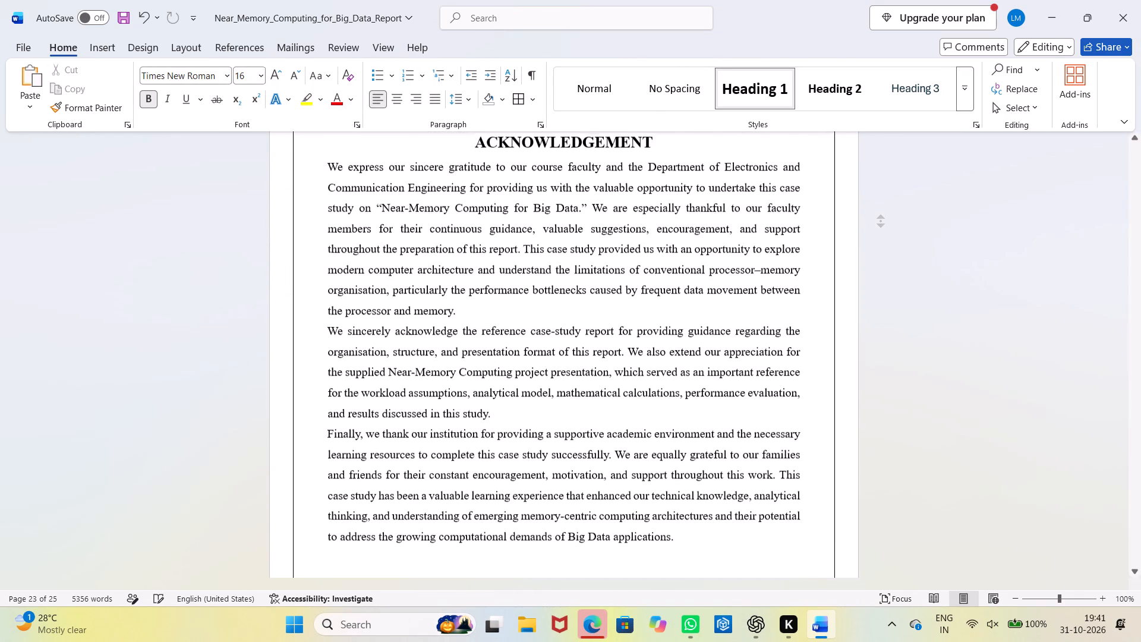
{"action": "left_click", "coordinate": [891, 238]}
{"action": "scroll", "coordinate": [891, 238], "scroll_direction": "down", "scroll_amount": 13}
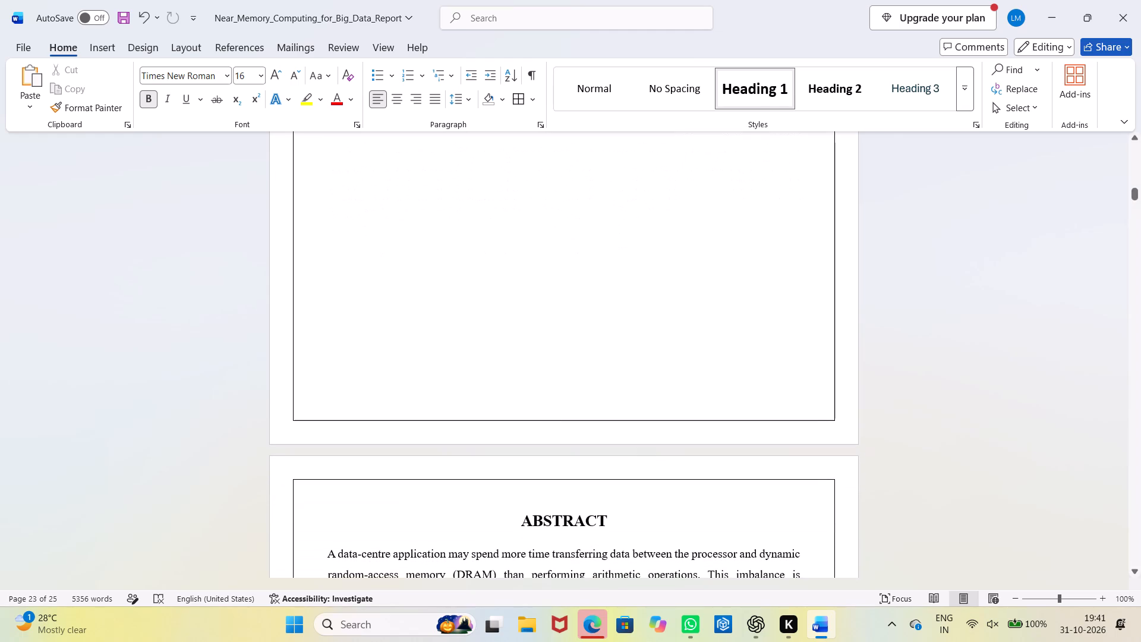
{"action": "left_click", "coordinate": [582, 379]}
{"action": "scroll", "coordinate": [582, 392], "scroll_direction": "up", "scroll_amount": 5}
{"action": "scroll", "coordinate": [582, 392], "scroll_direction": "down", "scroll_amount": 7}
{"action": "scroll", "coordinate": [582, 392], "scroll_direction": "up", "scroll_amount": 19}
{"action": "scroll", "coordinate": [582, 392], "scroll_direction": "up", "scroll_amount": 11}
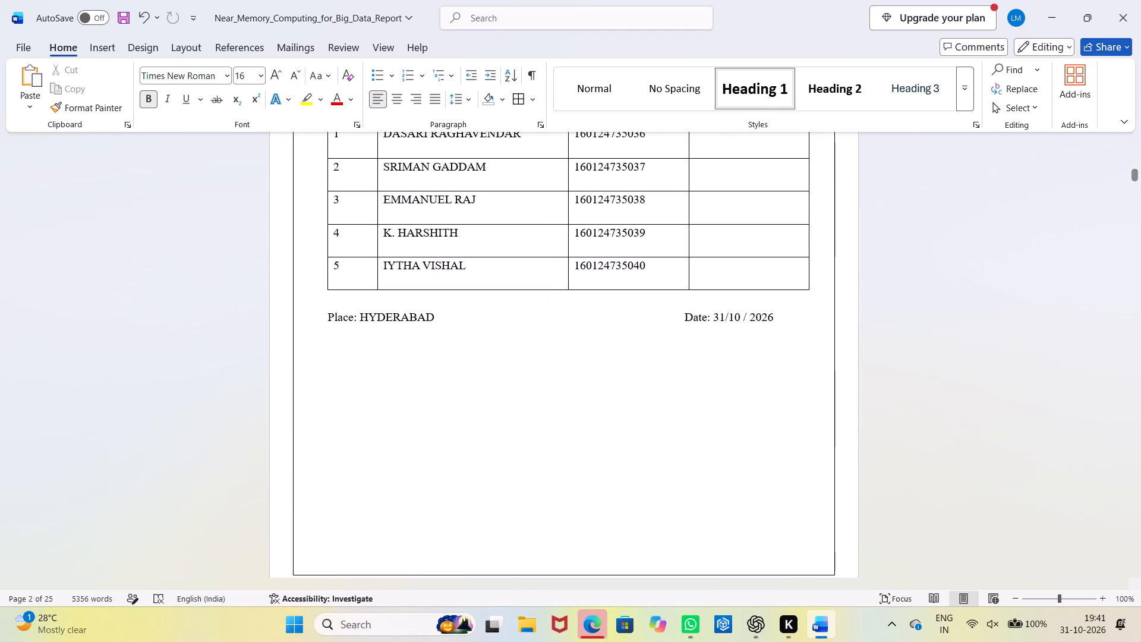
Insert Plain Number 2 page numbers at the bottom of the page from the Declaration page, and leave footer editing.
{"action": "left_click", "coordinate": [585, 466]}
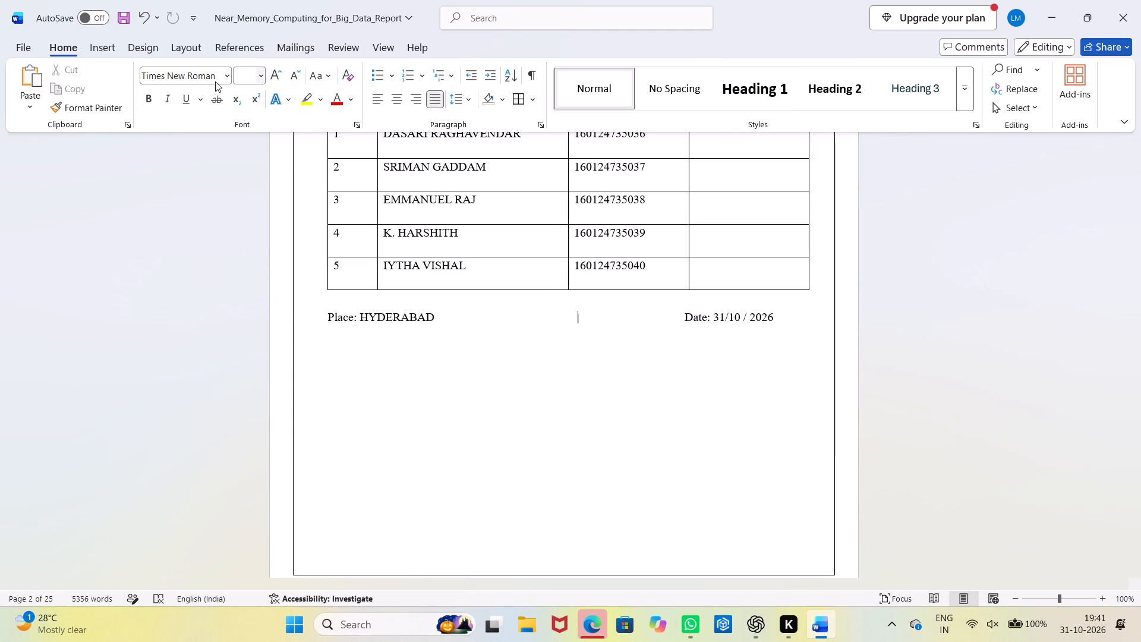
{"action": "left_click", "coordinate": [105, 53]}
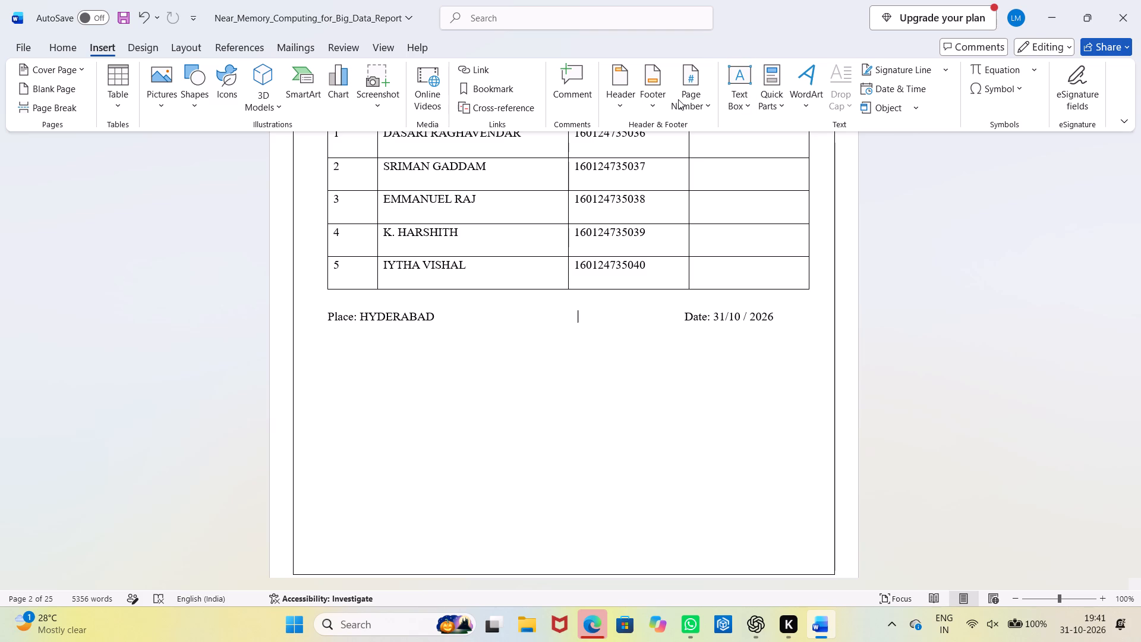
{"action": "left_click", "coordinate": [678, 99]}
{"action": "left_click", "coordinate": [722, 155]}
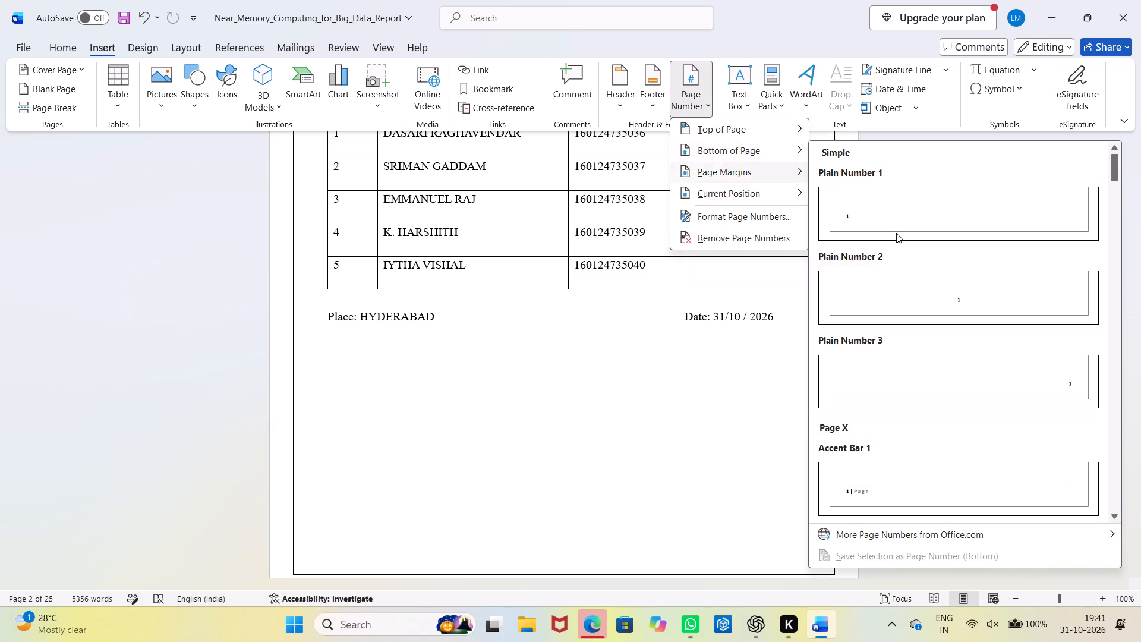
{"action": "left_click", "coordinate": [892, 267]}
{"action": "scroll", "coordinate": [685, 405], "scroll_direction": "up", "scroll_amount": 4}
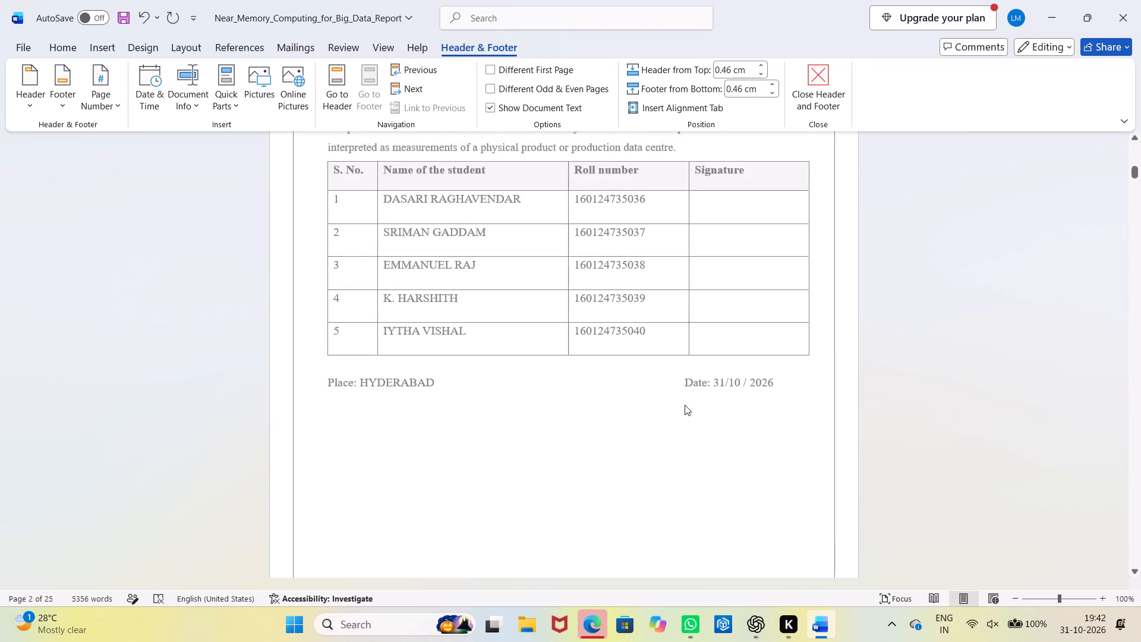
{"action": "left_click", "coordinate": [834, 93]}
Check the page numbering on the front pages from the Declaration to the Table of Contents.
{"action": "scroll", "coordinate": [740, 335], "scroll_direction": "up", "scroll_amount": 8}
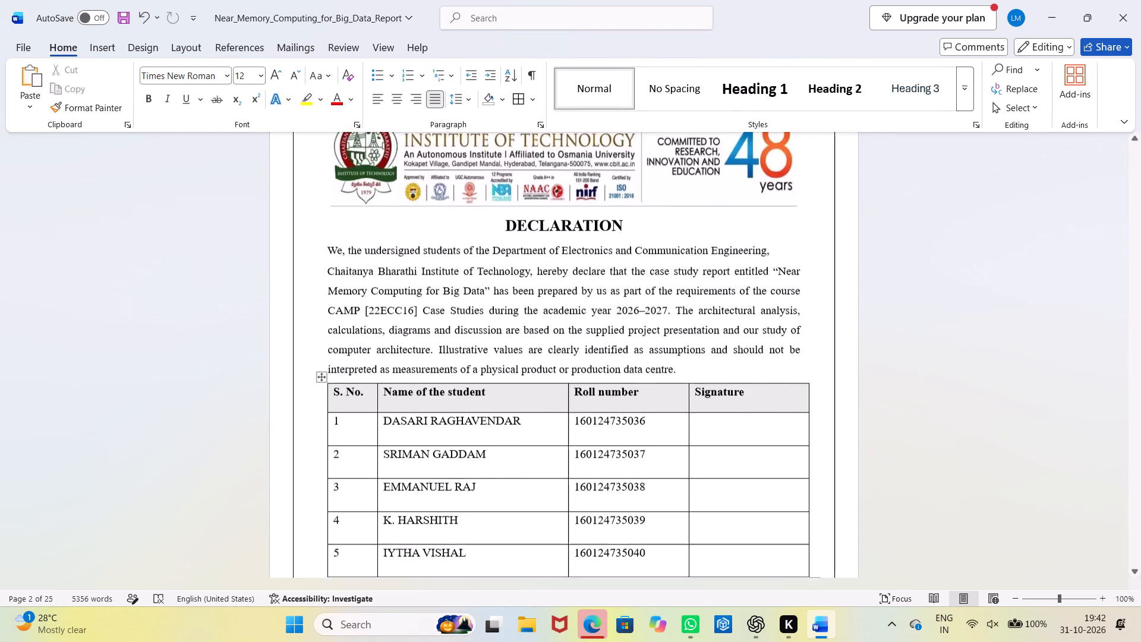
{"action": "scroll", "coordinate": [740, 335], "scroll_direction": "up", "scroll_amount": 10}
{"action": "scroll", "coordinate": [740, 335], "scroll_direction": "down", "scroll_amount": 20}
{"action": "scroll", "coordinate": [740, 335], "scroll_direction": "down", "scroll_amount": 12}
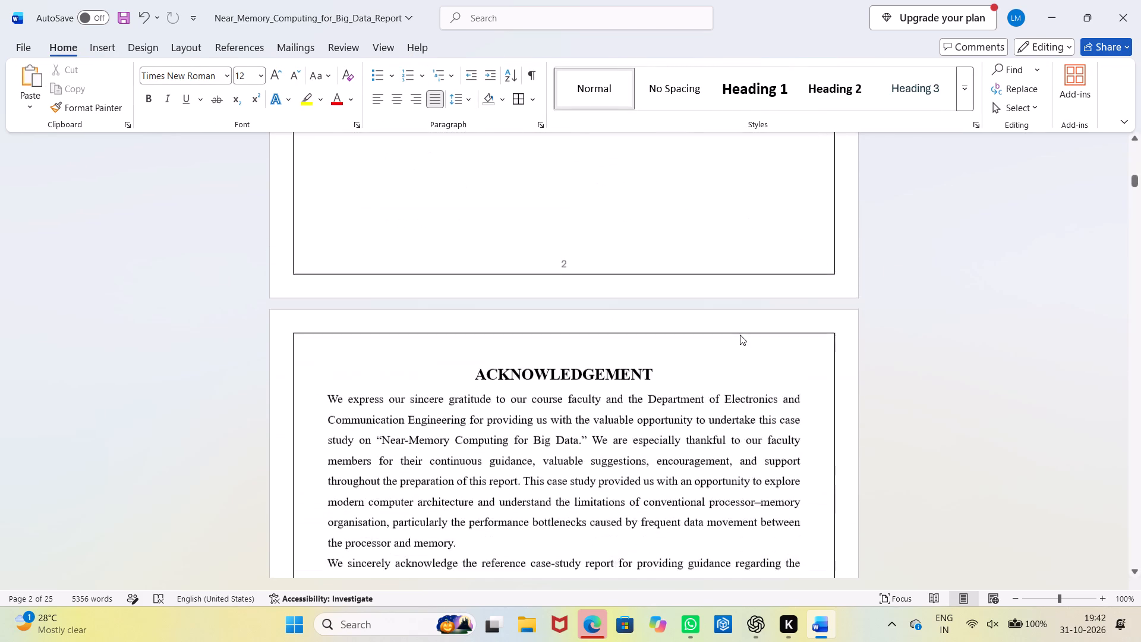
{"action": "scroll", "coordinate": [740, 335], "scroll_direction": "down", "scroll_amount": 20}
{"action": "scroll", "coordinate": [740, 335], "scroll_direction": "down", "scroll_amount": 6}
{"action": "scroll", "coordinate": [740, 335], "scroll_direction": "down", "scroll_amount": 18}
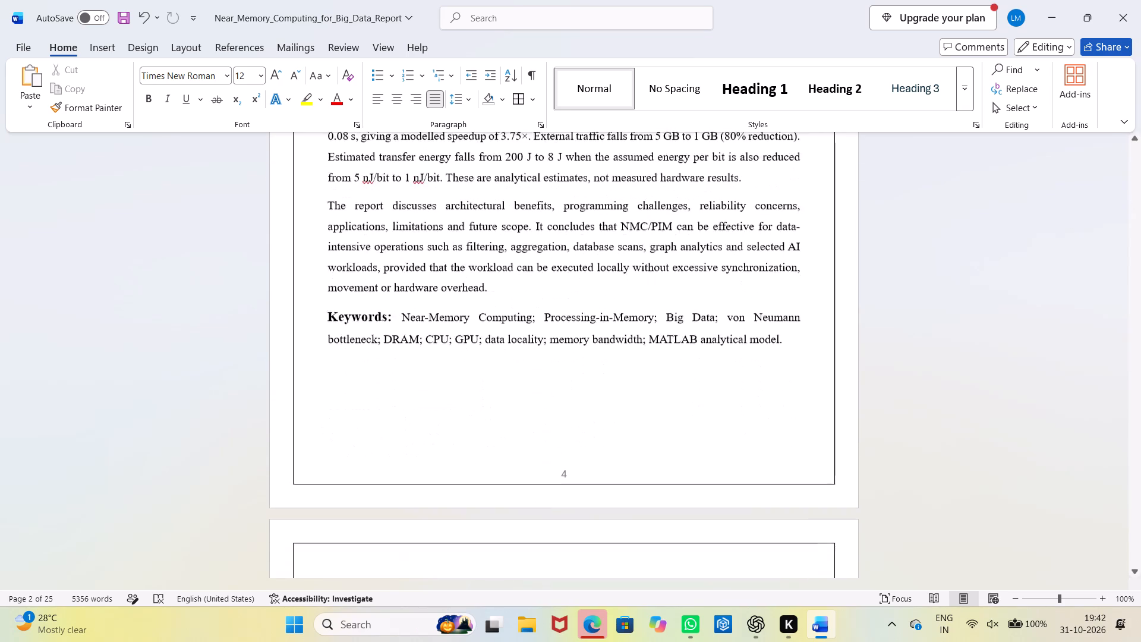
{"action": "scroll", "coordinate": [740, 335], "scroll_direction": "down", "scroll_amount": 10}
{"action": "scroll", "coordinate": [740, 335], "scroll_direction": "up", "scroll_amount": 7}
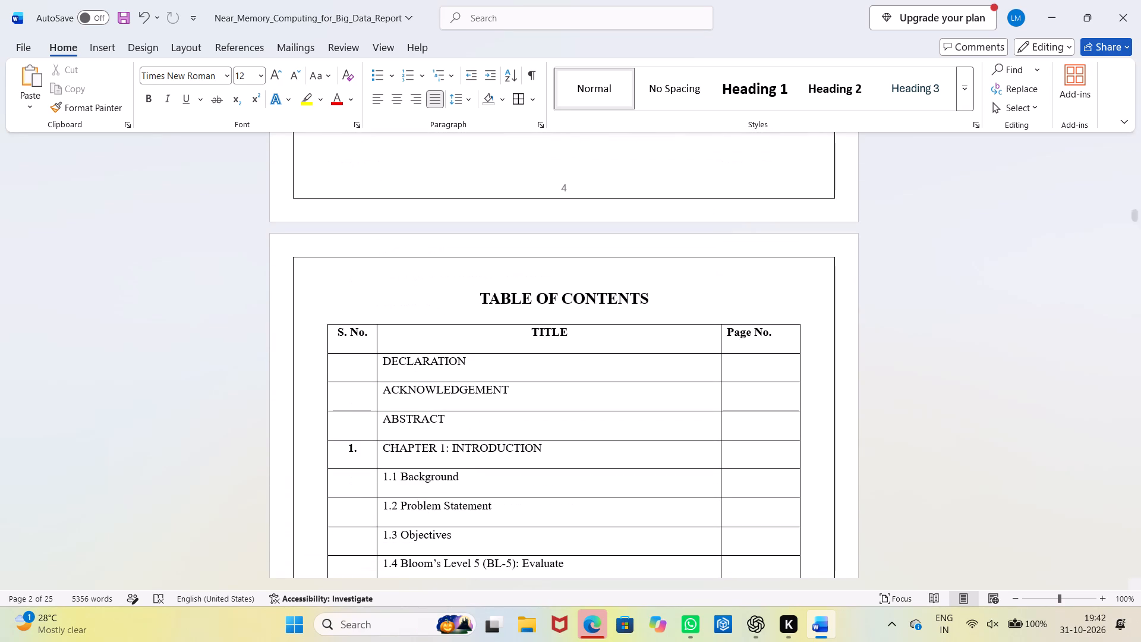
{"action": "scroll", "coordinate": [740, 335], "scroll_direction": "down", "scroll_amount": 2}
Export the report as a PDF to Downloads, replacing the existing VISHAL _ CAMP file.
{"action": "left_click", "coordinate": [30, 45]}
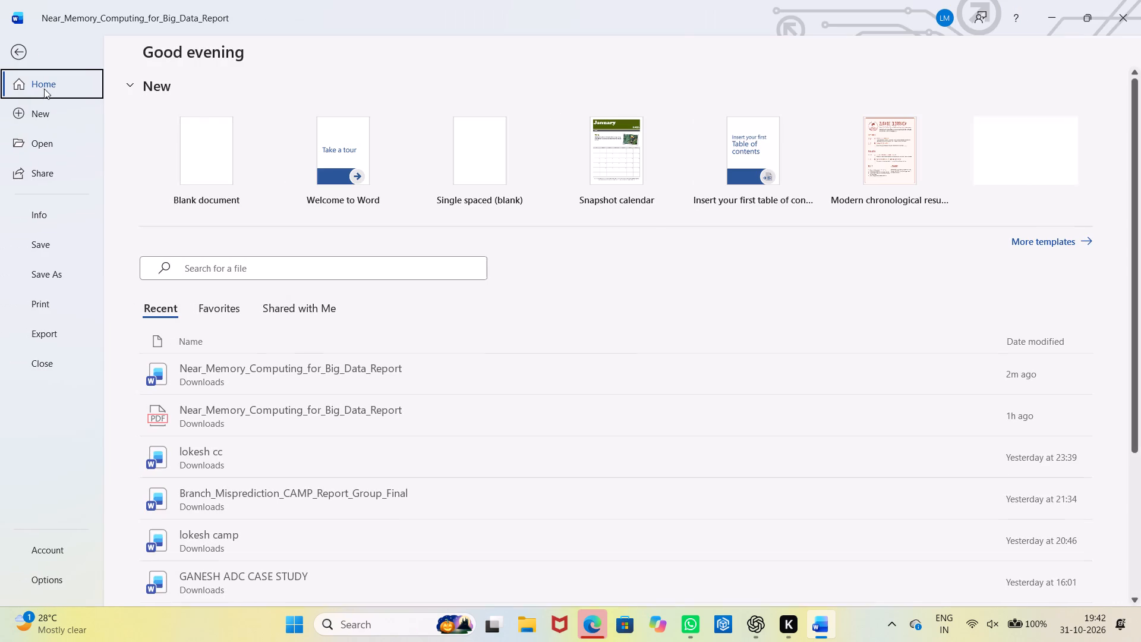
{"action": "left_click", "coordinate": [48, 329]}
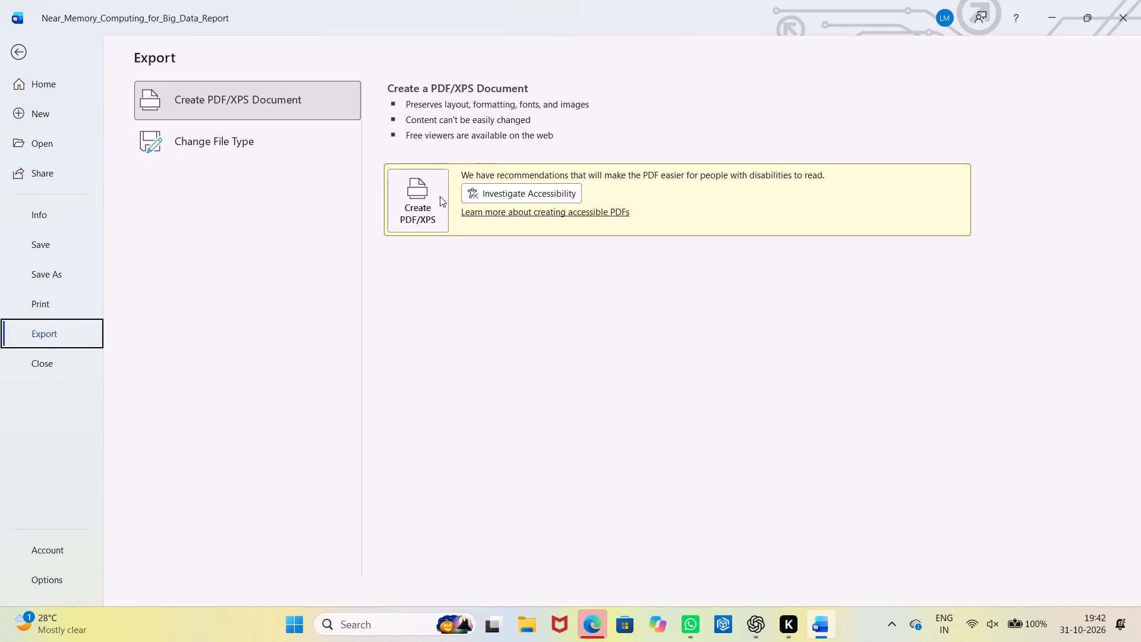
{"action": "left_click", "coordinate": [440, 196]}
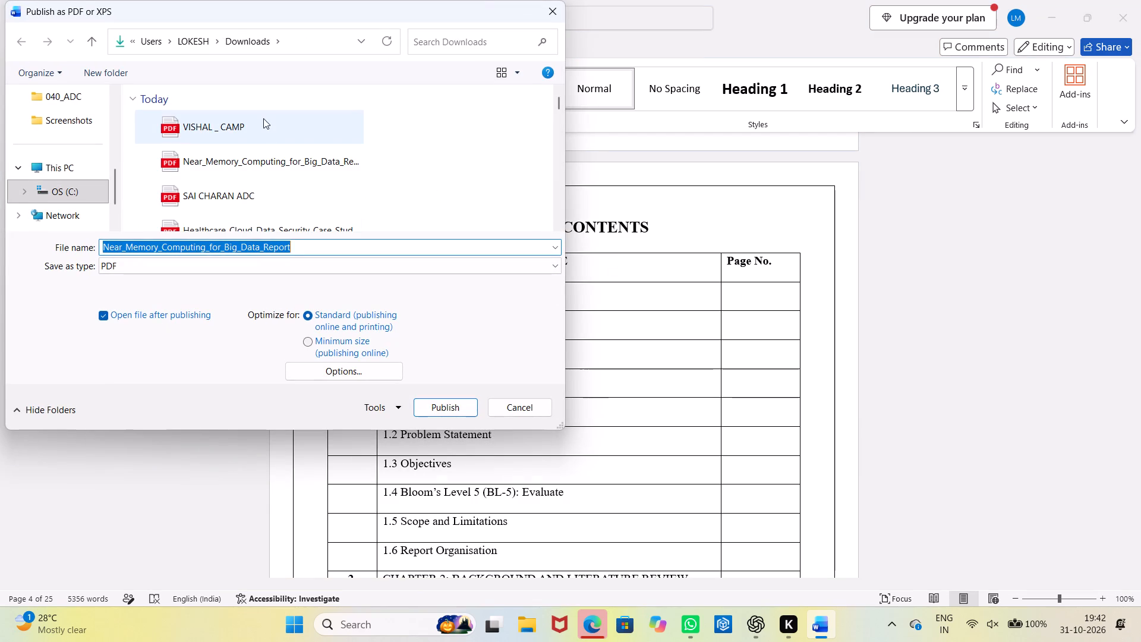
{"action": "left_click", "coordinate": [263, 118]}
{"action": "left_click", "coordinate": [448, 411]}
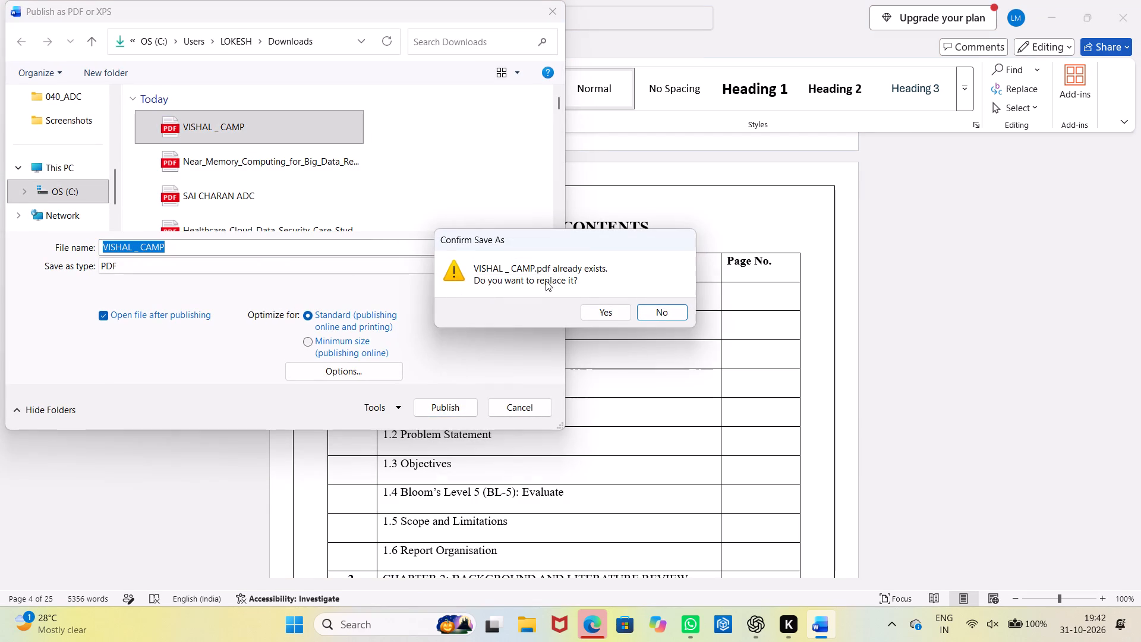
{"action": "left_click", "coordinate": [591, 307]}
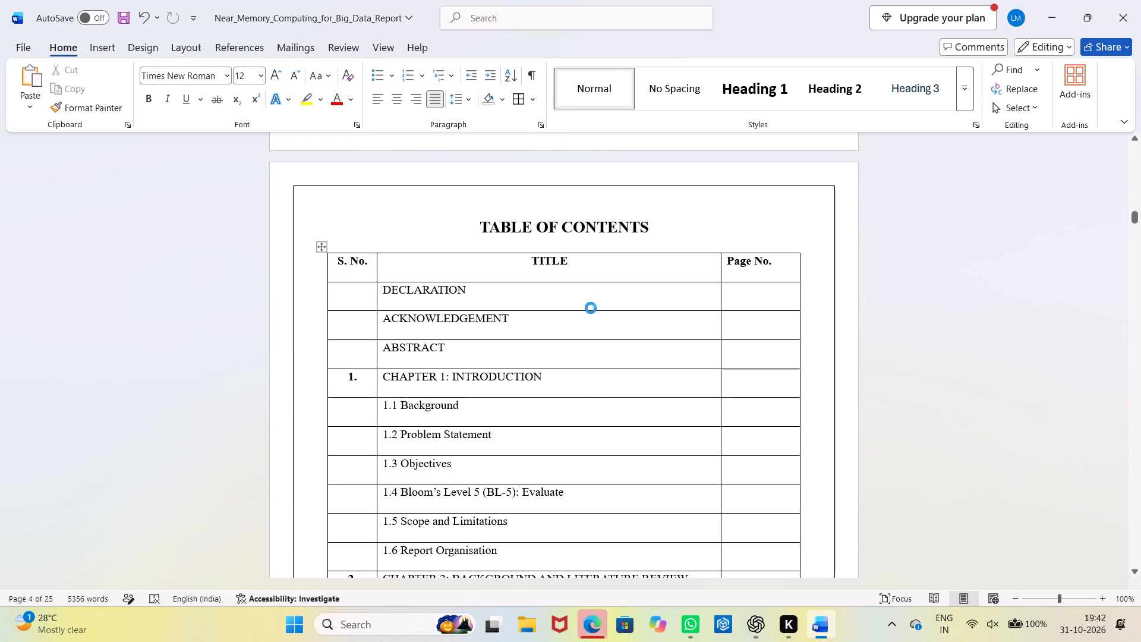
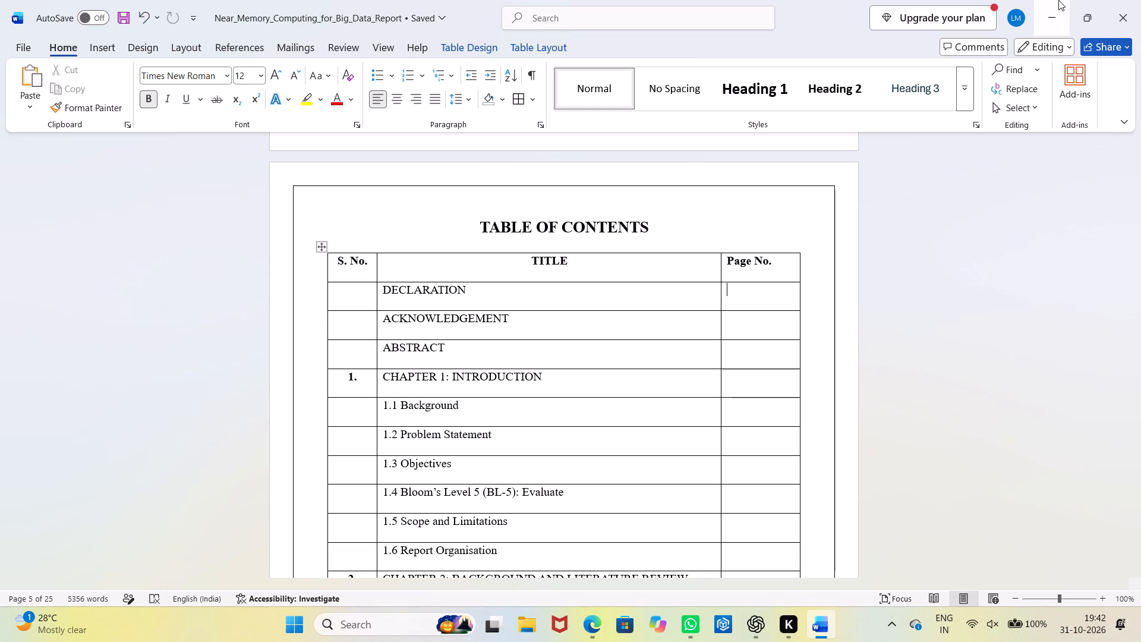
Check the page numbers at the bottoms of the front pages, from the first page through the Declaration, Acknowledgement and Abstract.
{"action": "scroll", "coordinate": [1053, 225], "scroll_direction": "up", "scroll_amount": 11}
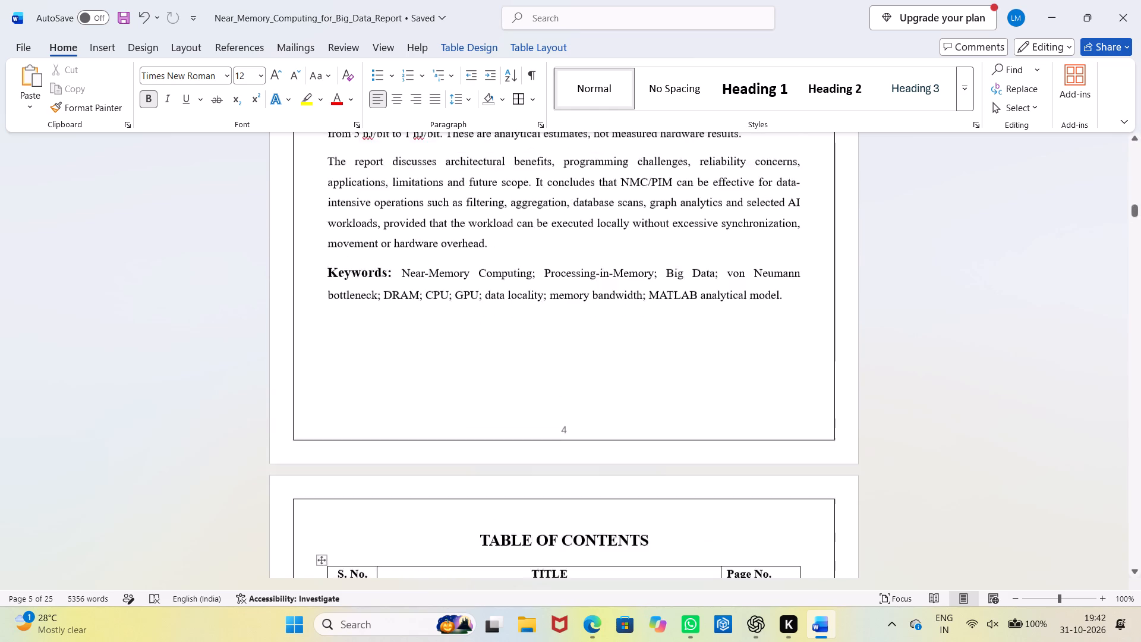
{"action": "scroll", "coordinate": [1053, 225], "scroll_direction": "up", "scroll_amount": 3}
{"action": "scroll", "coordinate": [1053, 225], "scroll_direction": "up", "scroll_amount": 20}
{"action": "scroll", "coordinate": [1053, 225], "scroll_direction": "up", "scroll_amount": 15}
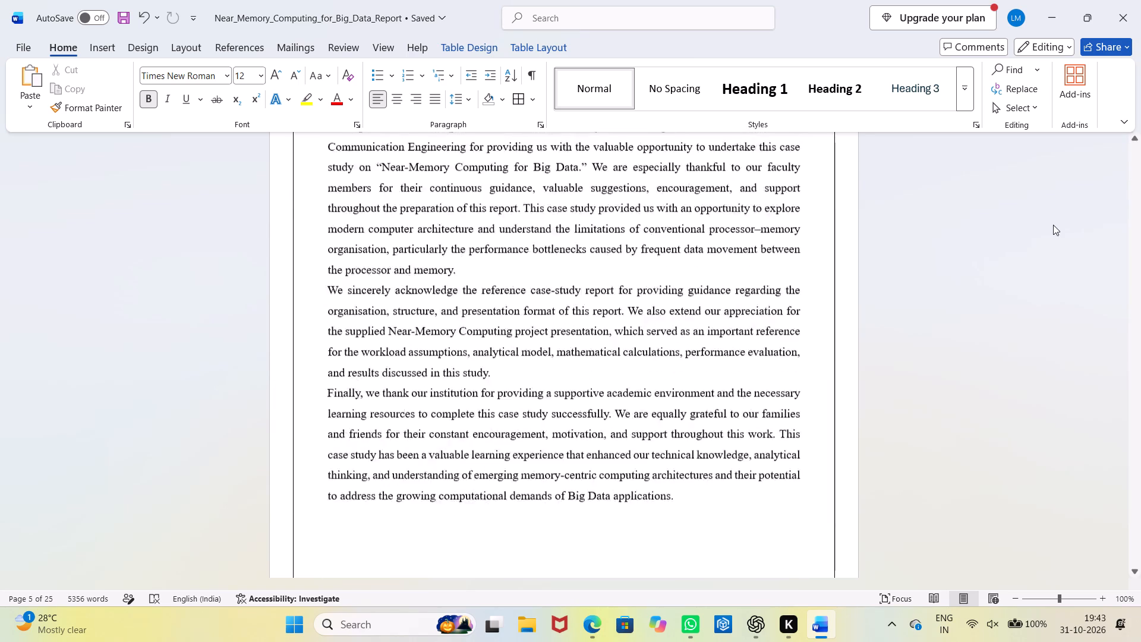
{"action": "scroll", "coordinate": [1053, 225], "scroll_direction": "up", "scroll_amount": 15}
{"action": "scroll", "coordinate": [1053, 225], "scroll_direction": "up", "scroll_amount": 11}
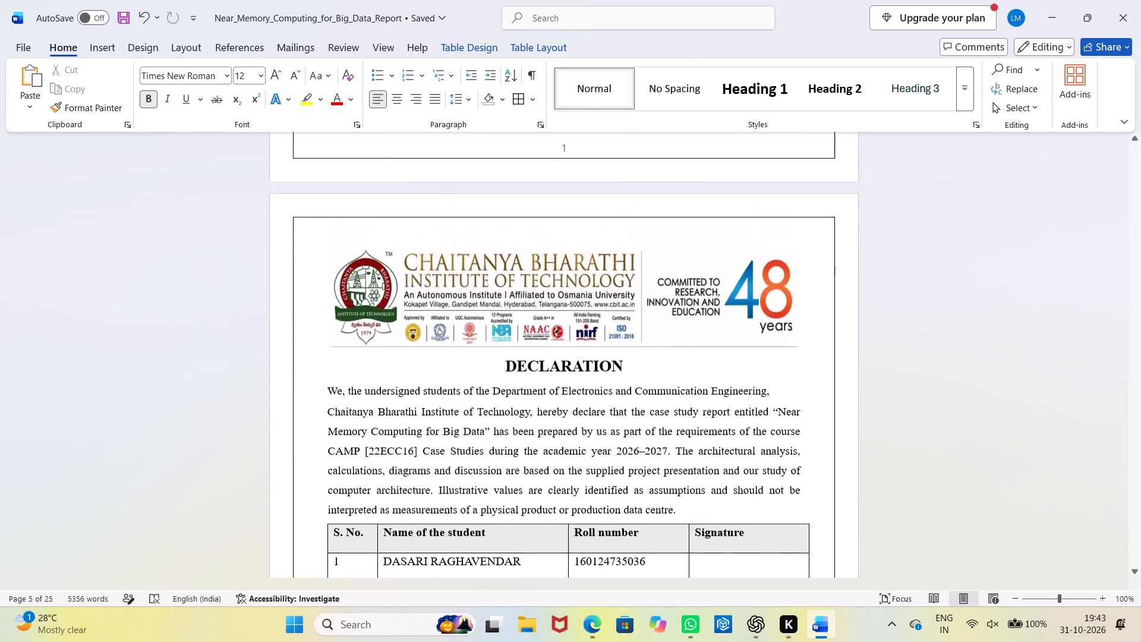
{"action": "scroll", "coordinate": [1053, 225], "scroll_direction": "up", "scroll_amount": 7}
{"action": "scroll", "coordinate": [1053, 225], "scroll_direction": "down", "scroll_amount": 20}
{"action": "scroll", "coordinate": [1053, 225], "scroll_direction": "down", "scroll_amount": 3}
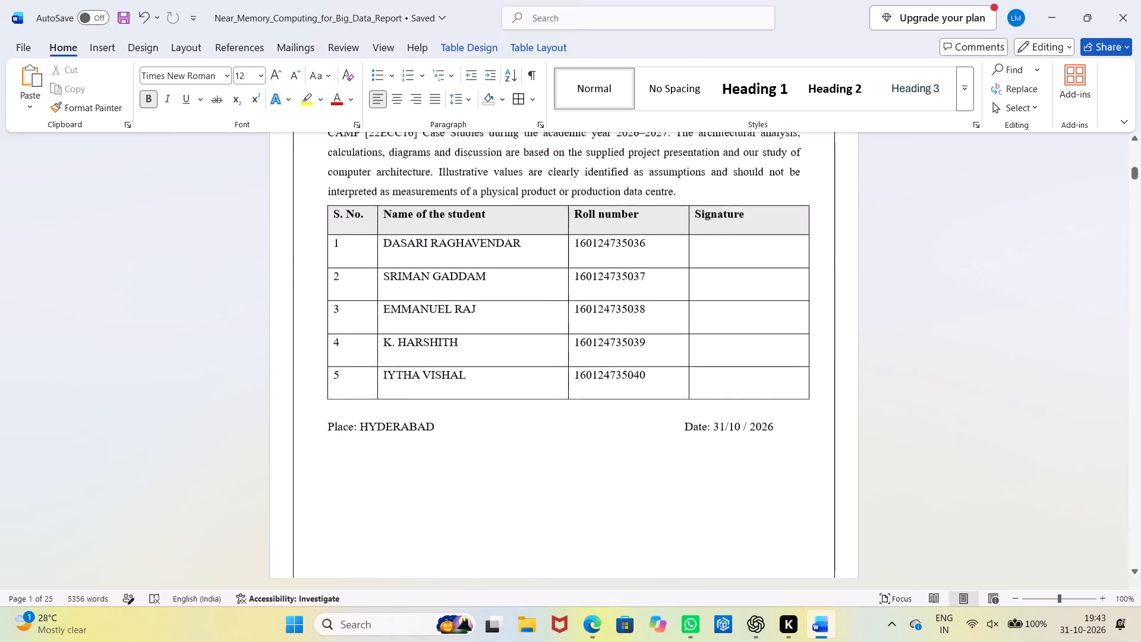
{"action": "scroll", "coordinate": [989, 402], "scroll_direction": "down", "scroll_amount": 20}
{"action": "scroll", "coordinate": [989, 402], "scroll_direction": "down", "scroll_amount": 3}
{"action": "scroll", "coordinate": [948, 453], "scroll_direction": "down", "scroll_amount": 11}
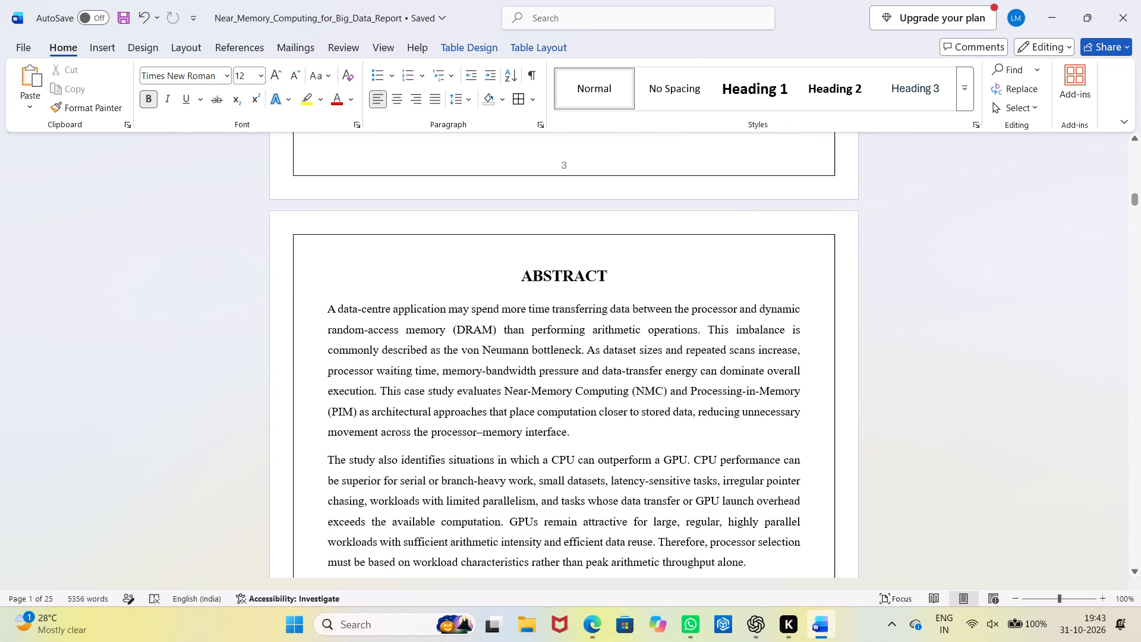
{"action": "scroll", "coordinate": [881, 440], "scroll_direction": "down", "scroll_amount": 10}
{"action": "scroll", "coordinate": [872, 429], "scroll_direction": "down", "scroll_amount": 12}
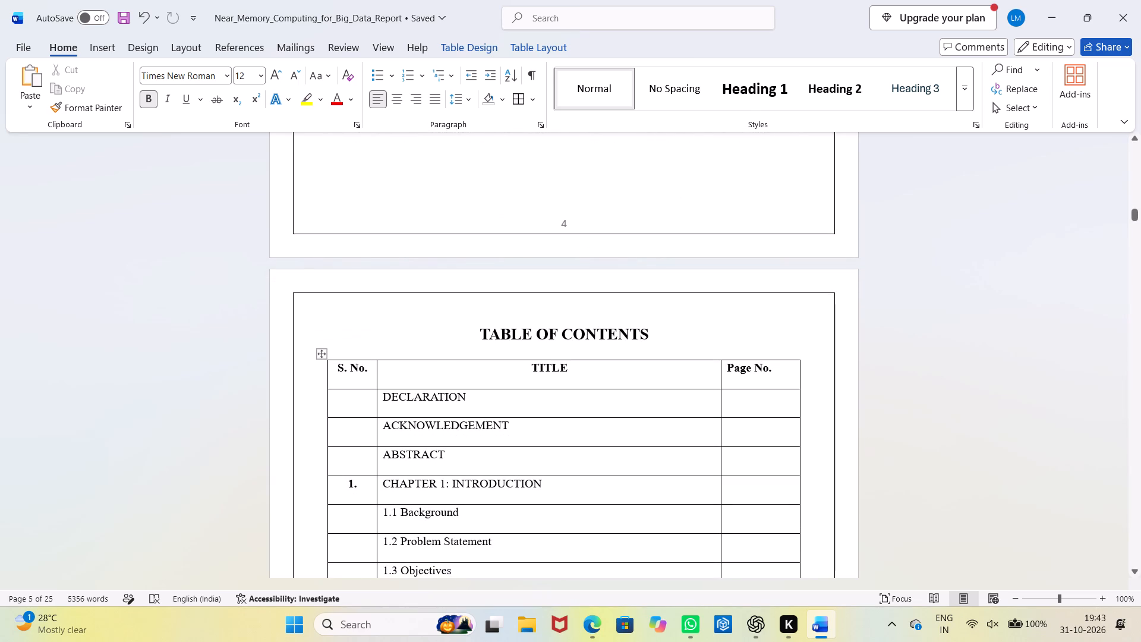
Fill in the Table of Contents page numbers for the front matter: Declaration 2, Acknowledgement 3 and Abstract 4.
{"action": "key", "text": "2"}
{"action": "key", "text": "Down"}
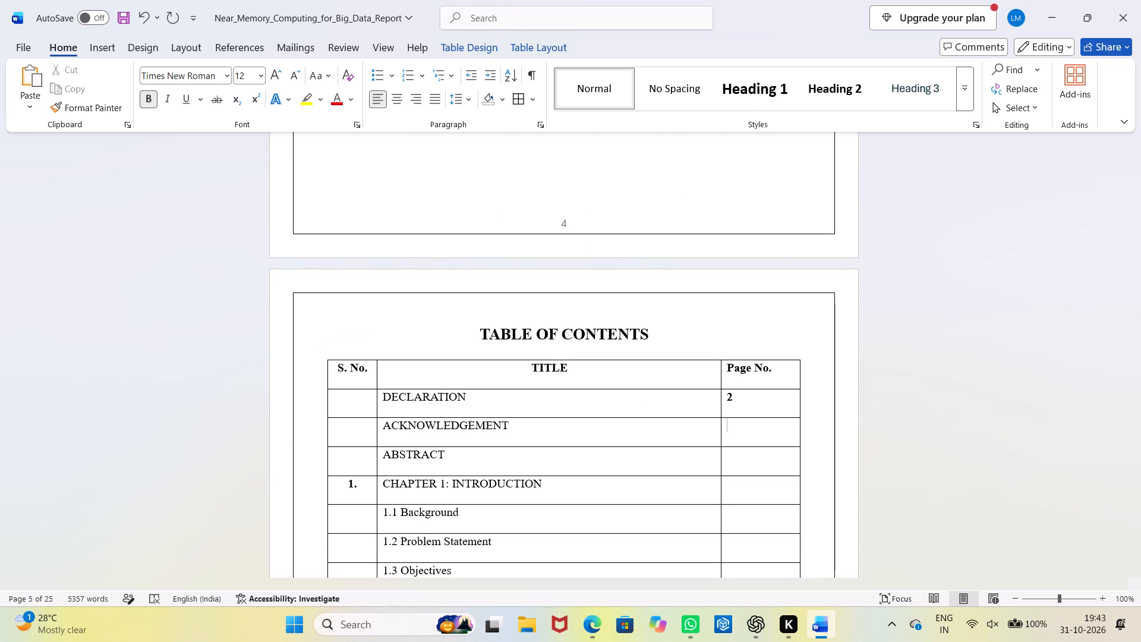
{"action": "key", "text": "3"}
{"action": "key", "text": "BackSpace"}
{"action": "key", "text": "Up"}
{"action": "key", "text": "3"}
{"action": "key", "text": "Down"}
{"action": "key", "text": "4"}
Enter the Chapter 1 page numbers in the Table of Contents: 8 for the chapter title and 1.1 to 1.4, 9 for 1.5 and 1.6.
{"action": "key", "text": "Down"}
{"action": "key", "text": "8"}
{"action": "key", "text": "Down"}
{"action": "key", "text": "8"}
{"action": "key", "text": "Down"}
{"action": "key", "text": "8"}
{"action": "key", "text": "Down"}
{"action": "key", "text": "8"}
{"action": "key", "text": "Down"}
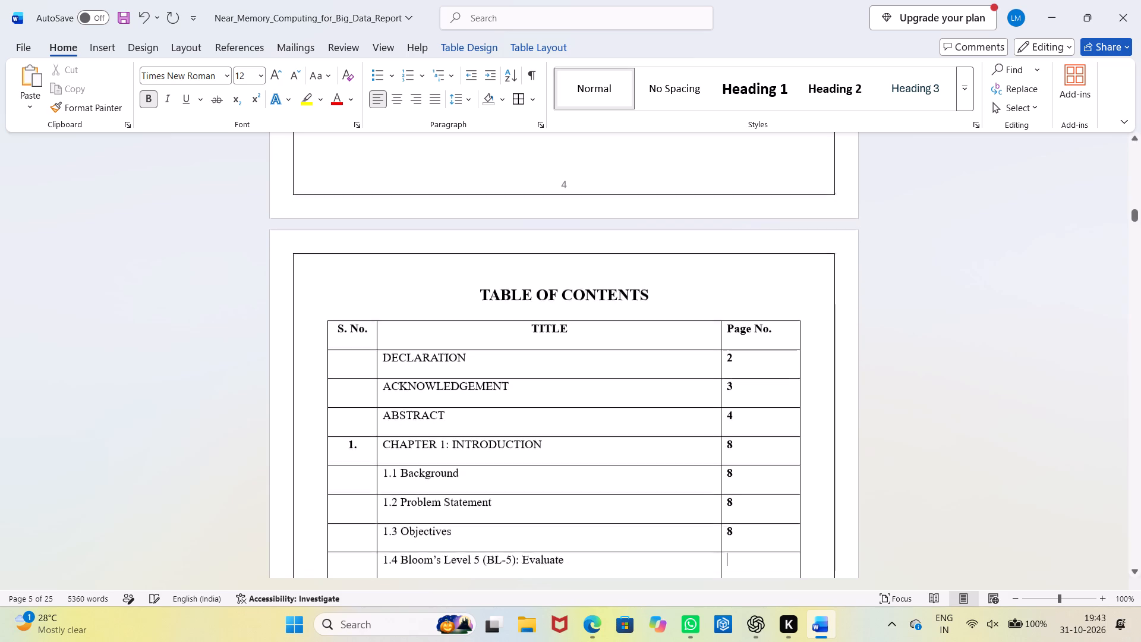
{"action": "key", "text": "8"}
{"action": "key", "text": "Down"}
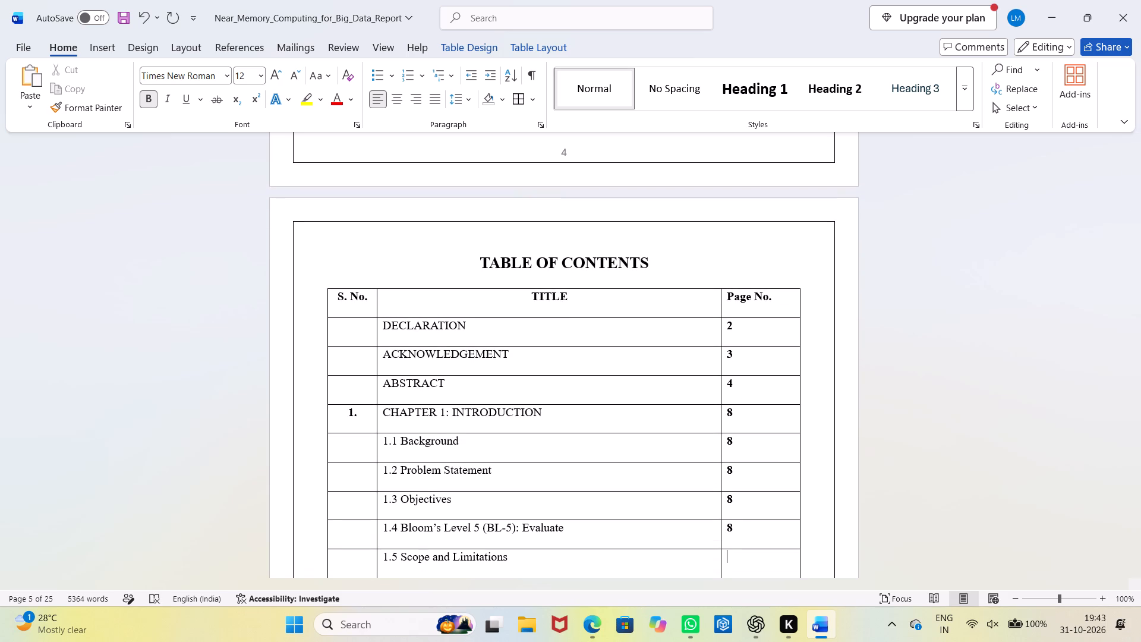
{"action": "key", "text": "9"}
{"action": "key", "text": "Down"}
{"action": "key", "text": "9"}
Enter page number 10 in the Table of Contents for the Chapter 2 title and sections 2.1 and 2.2.
{"action": "key", "text": "Down"}
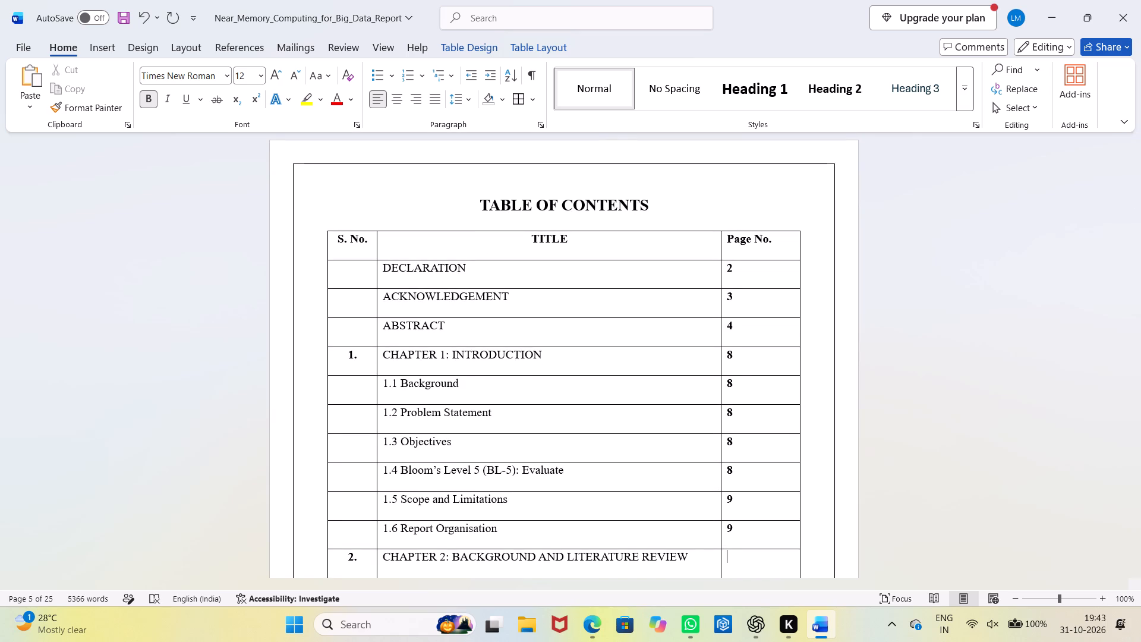
{"action": "type", "text": "10"}
{"action": "key", "text": "Down"}
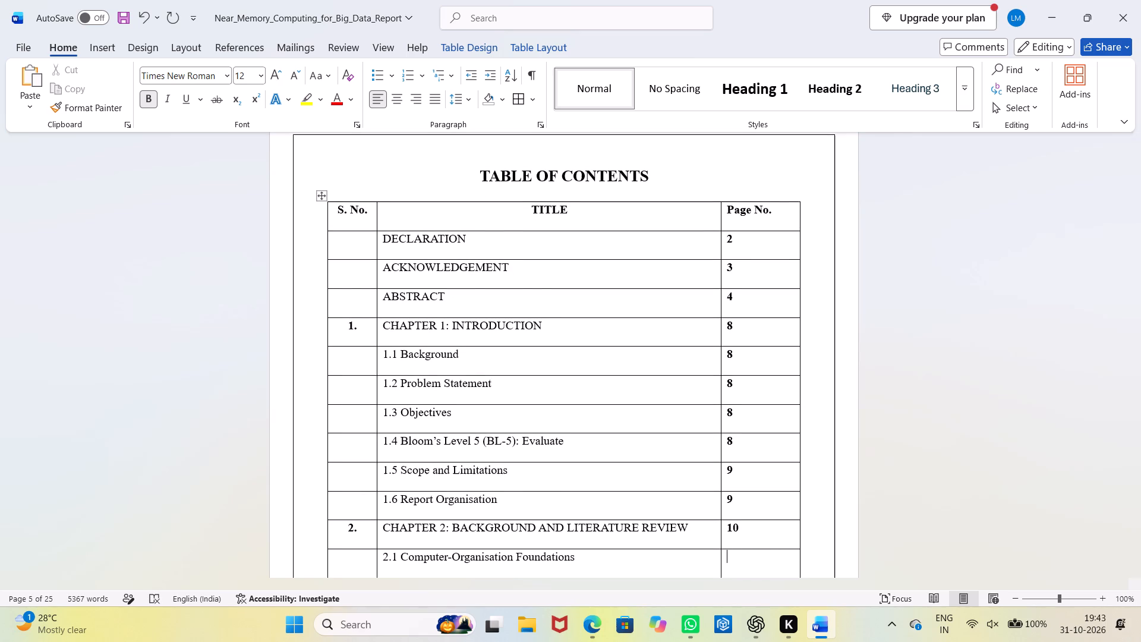
{"action": "type", "text": "10"}
{"action": "key", "text": "Down"}
{"action": "key", "text": "1"}
{"action": "key", "text": "Down"}
{"action": "key", "text": "Up"}
{"action": "key", "text": "Down"}
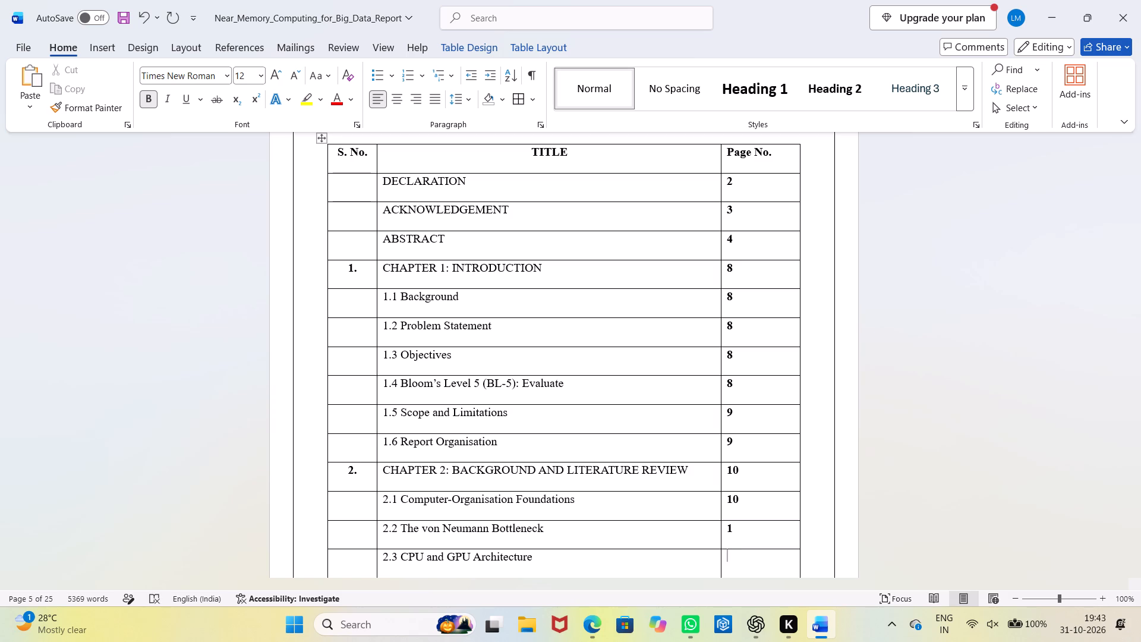
{"action": "left_click", "coordinate": [743, 398]}
{"action": "key", "text": "Up"}
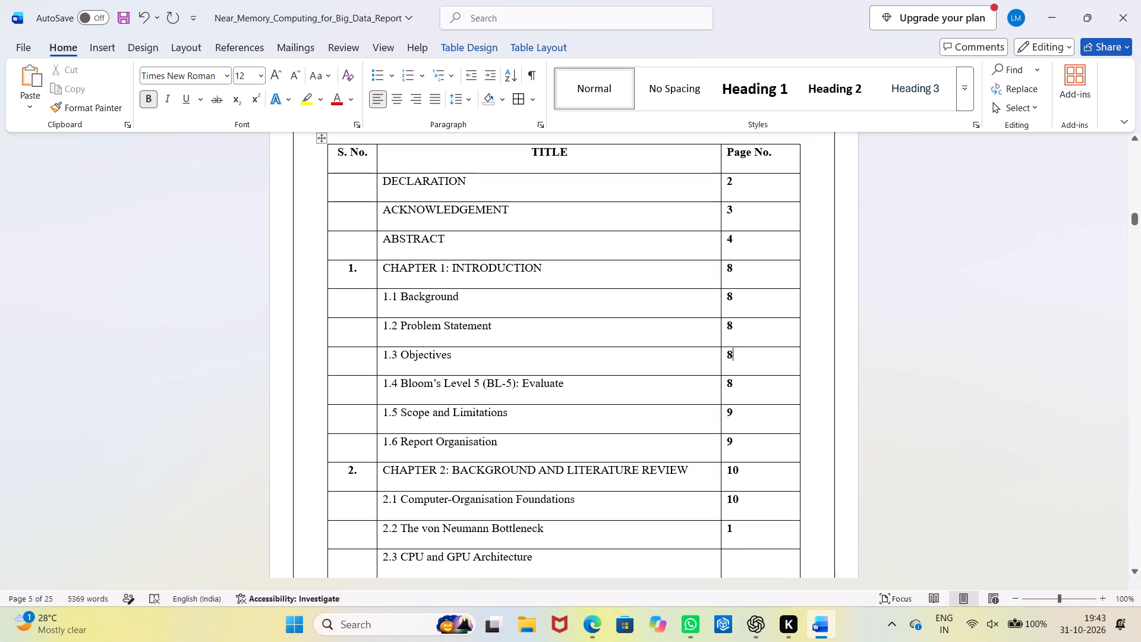
{"action": "left_click", "coordinate": [744, 538]}
{"action": "key", "text": "0"}
Enter the remaining Chapter 2 page numbers in the Table of Contents: 11 for sections 2.3 and 2.4, and 12 for 2.5.
{"action": "key", "text": "Down"}
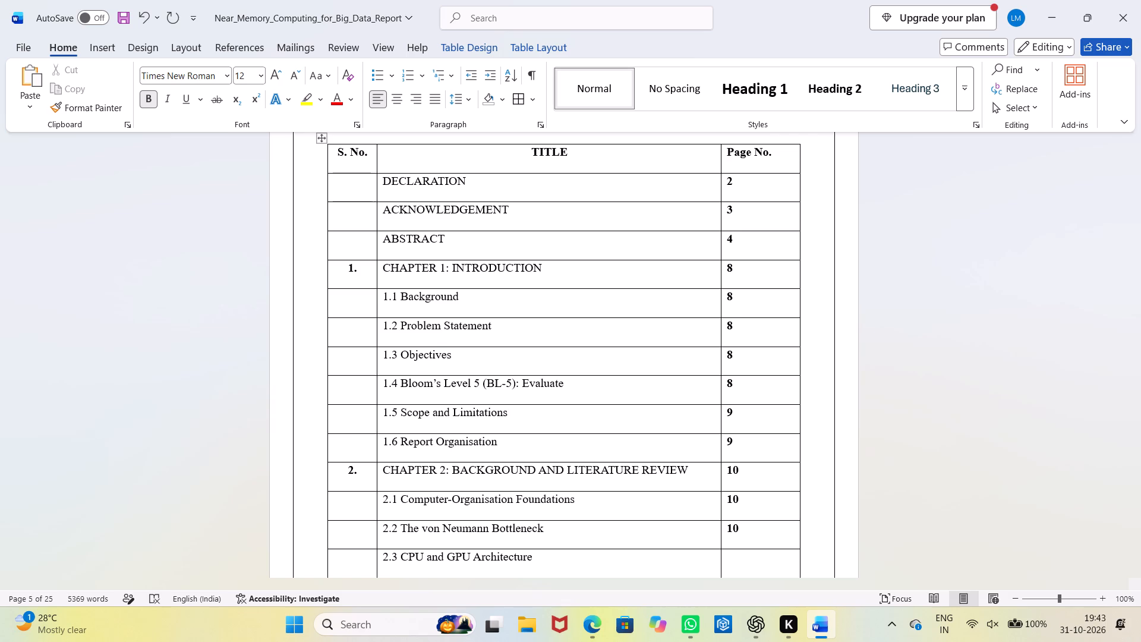
{"action": "key", "text": "Down"}
{"action": "key", "text": "Up"}
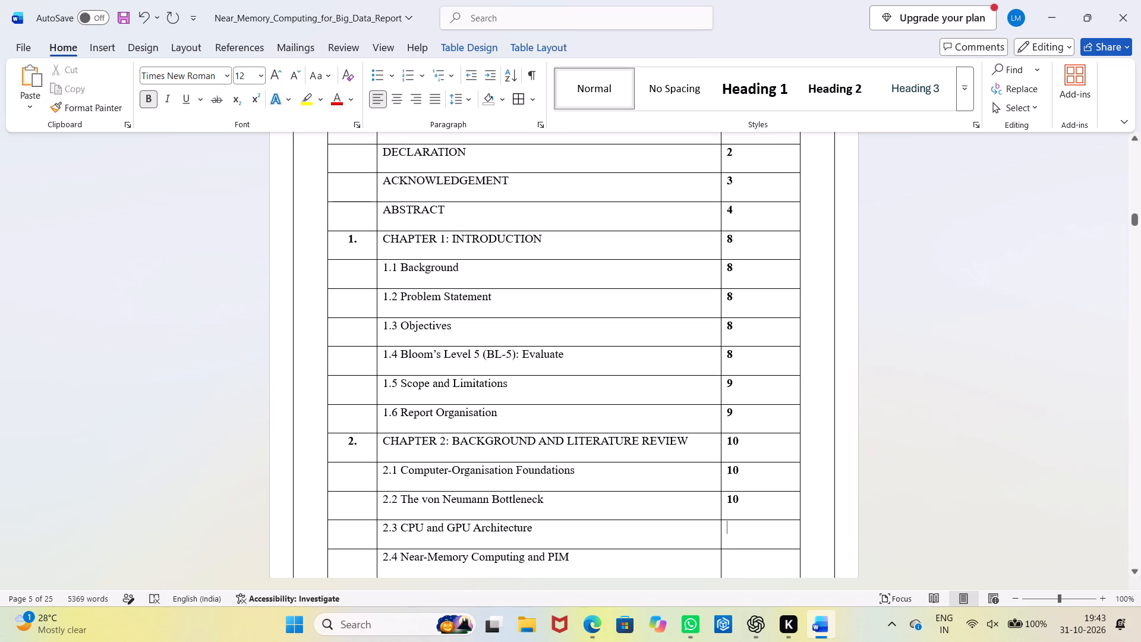
{"action": "type", "text": "11"}
{"action": "key", "text": "Down"}
{"action": "key", "text": "1"}
{"action": "key", "text": "1"}
{"action": "key", "text": "Down"}
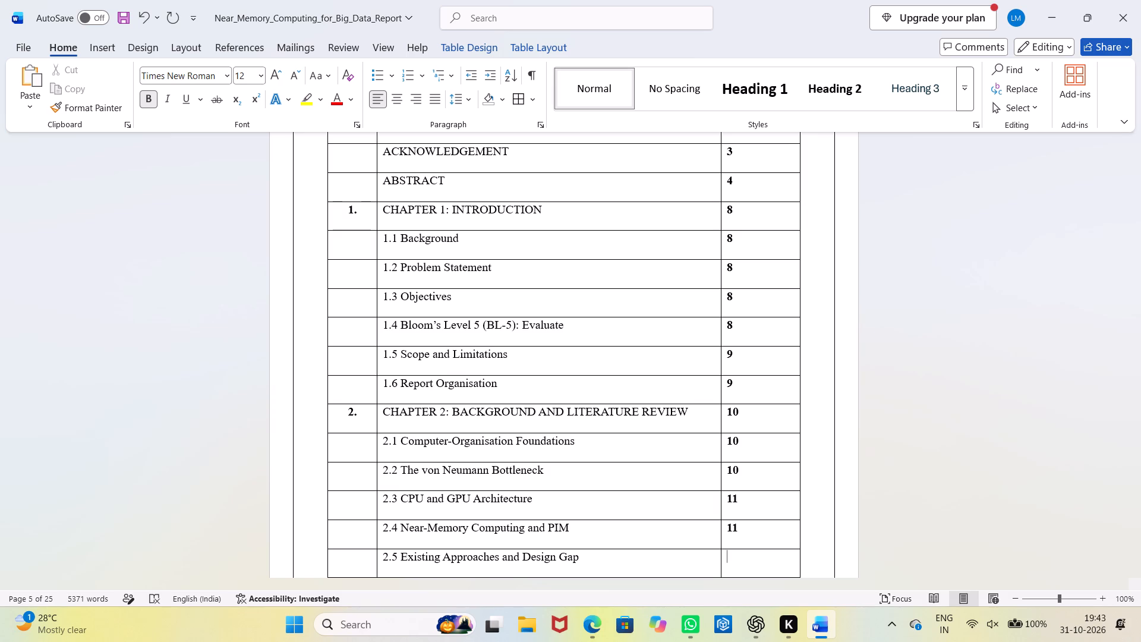
{"action": "key", "text": "1"}
{"action": "key", "text": "2"}
Enter the Chapter 3 page numbers: 12 for the chapter title, 3.1 and 3.2, 13 for 3.3, and 14 for 3.4 and 3.5.
{"action": "key", "text": "Down"}
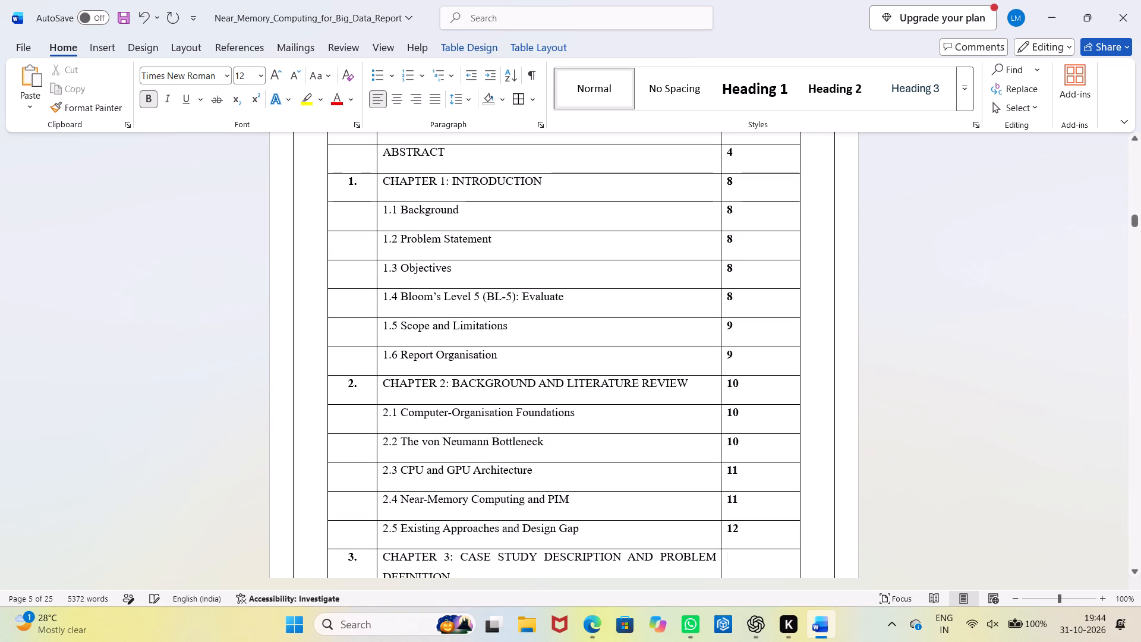
{"action": "key", "text": "1"}
{"action": "key", "text": "2"}
{"action": "key", "text": "Down"}
{"action": "key", "text": "1"}
{"action": "key", "text": "2"}
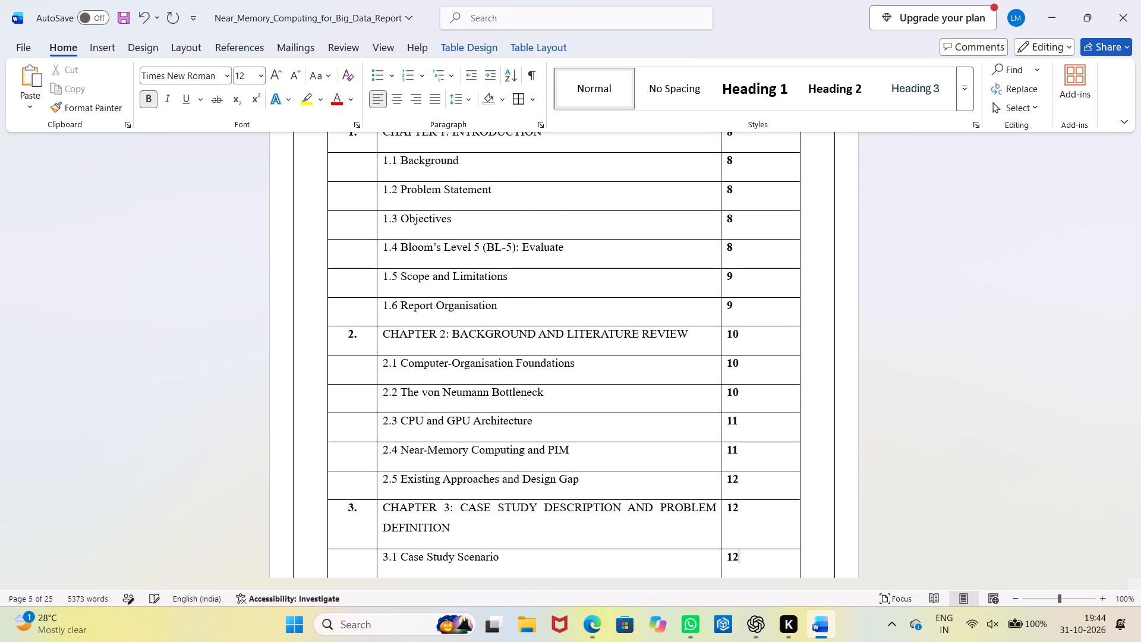
{"action": "key", "text": "Down"}
{"action": "key", "text": "1"}
{"action": "key", "text": "2"}
{"action": "key", "text": "Down"}
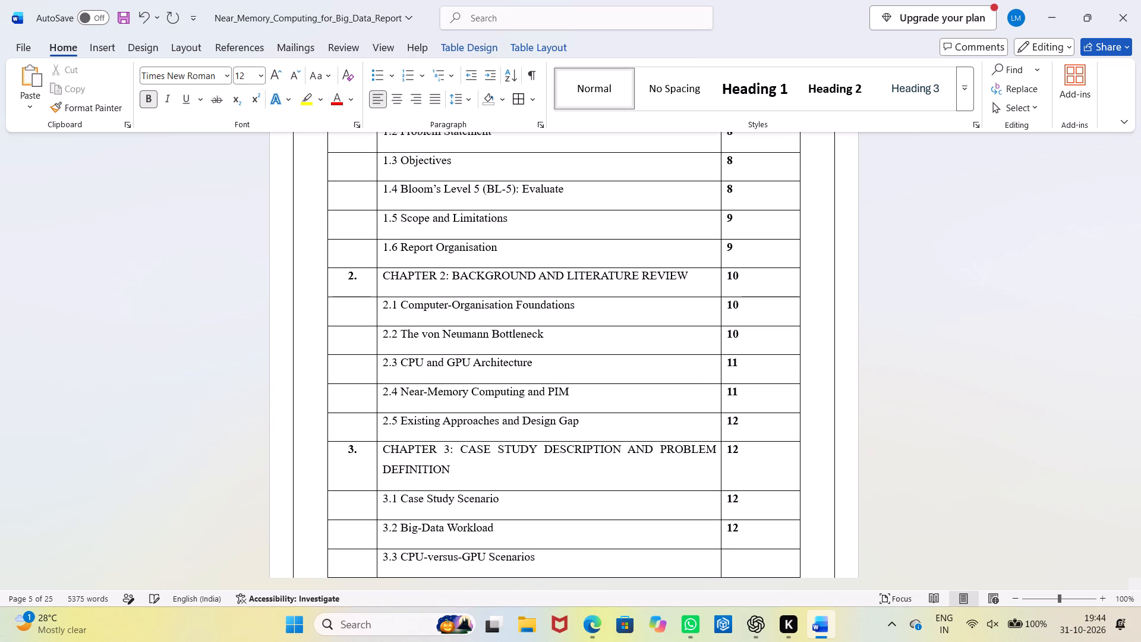
{"action": "type", "text": "13"}
{"action": "key", "text": "Down"}
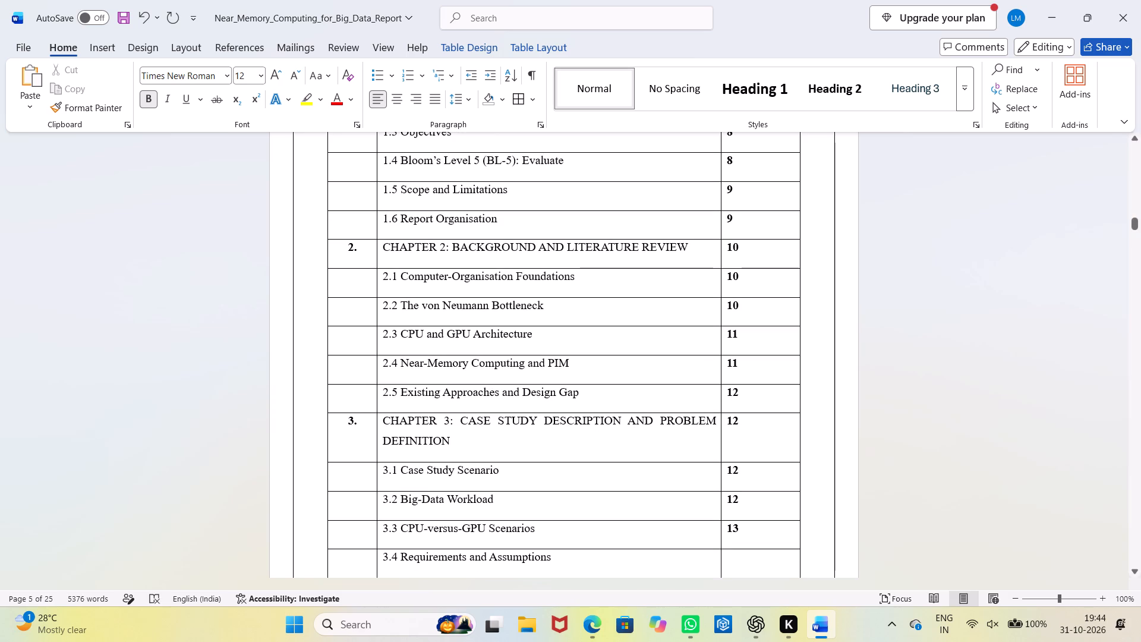
{"action": "type", "text": "14"}
{"action": "key", "text": "Down"}
{"action": "type", "text": "14"}
Enter page number 15 in the Table of Contents for the Chapter 4 title and sections 4.1 to 4.3.
{"action": "key", "text": "Down"}
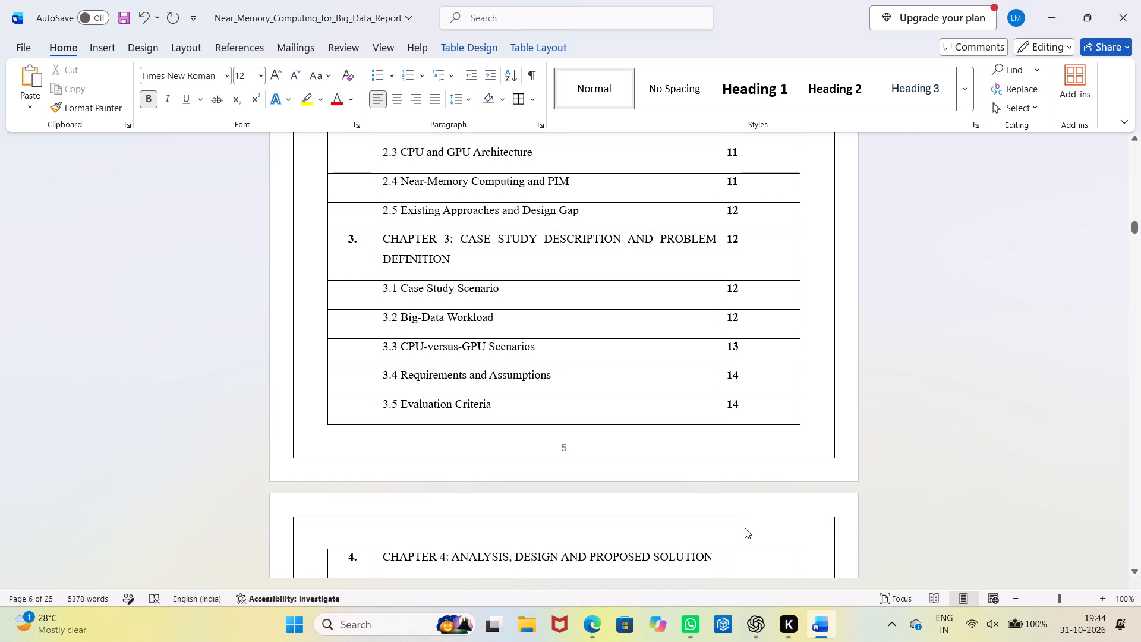
{"action": "key", "text": "1"}
{"action": "key", "text": "5"}
{"action": "key", "text": "Down"}
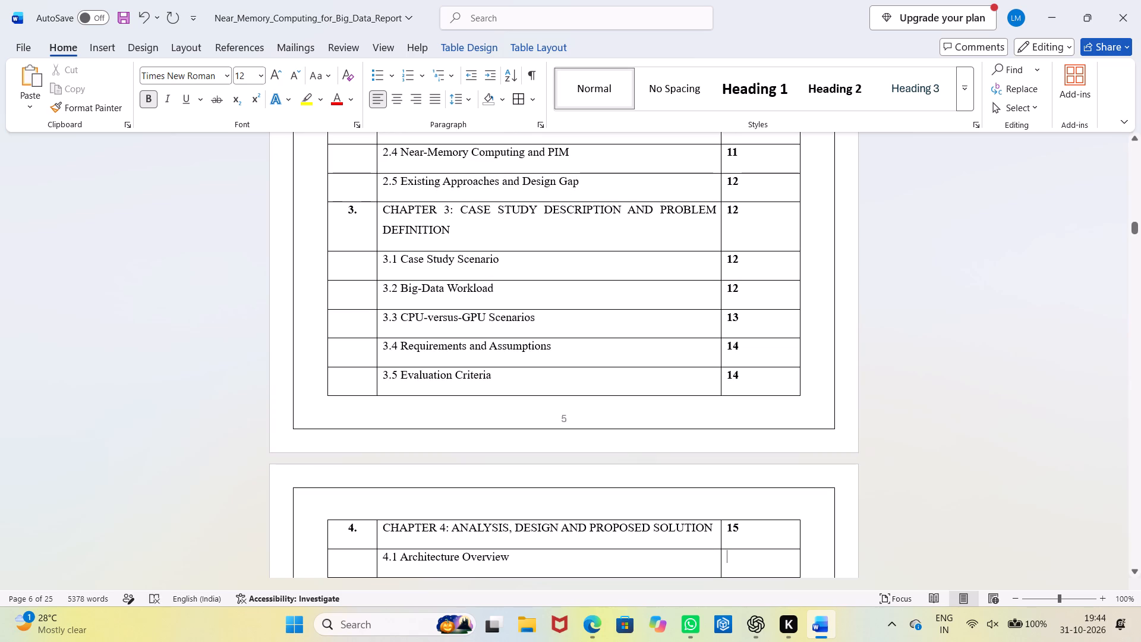
{"action": "type", "text": "15"}
{"action": "key", "text": "Down"}
{"action": "type", "text": "15"}
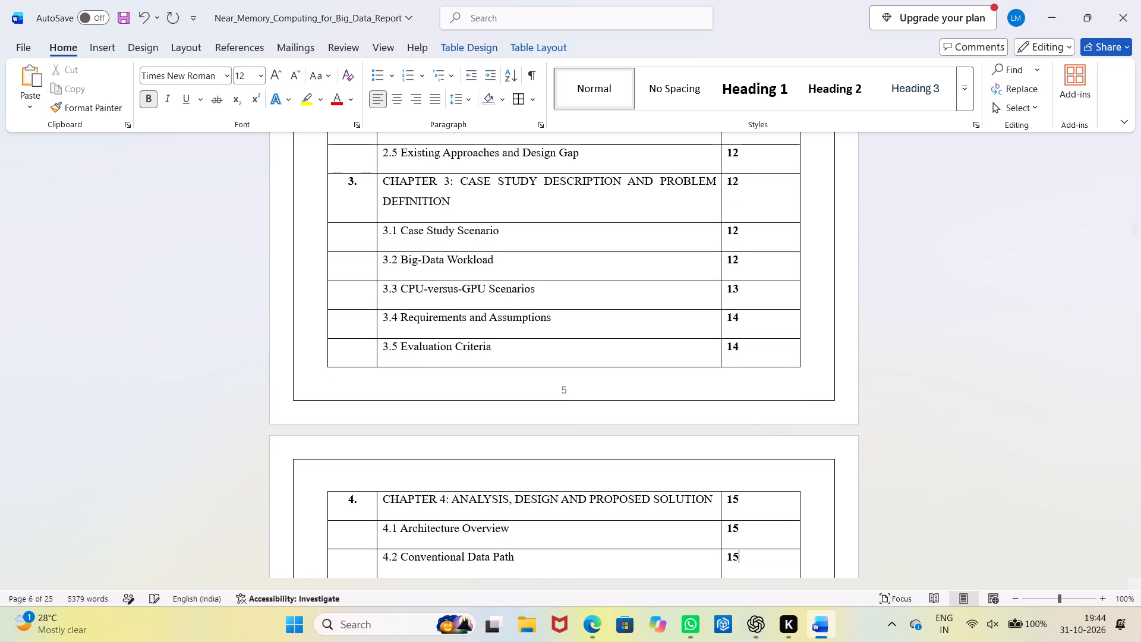
{"action": "key", "text": "Down"}
{"action": "key", "text": "1"}
{"action": "key", "text": "5"}
Enter page number 16 in the Table of Contents for sections 4.4, 4.5 and 4.6.
{"action": "key", "text": "Down"}
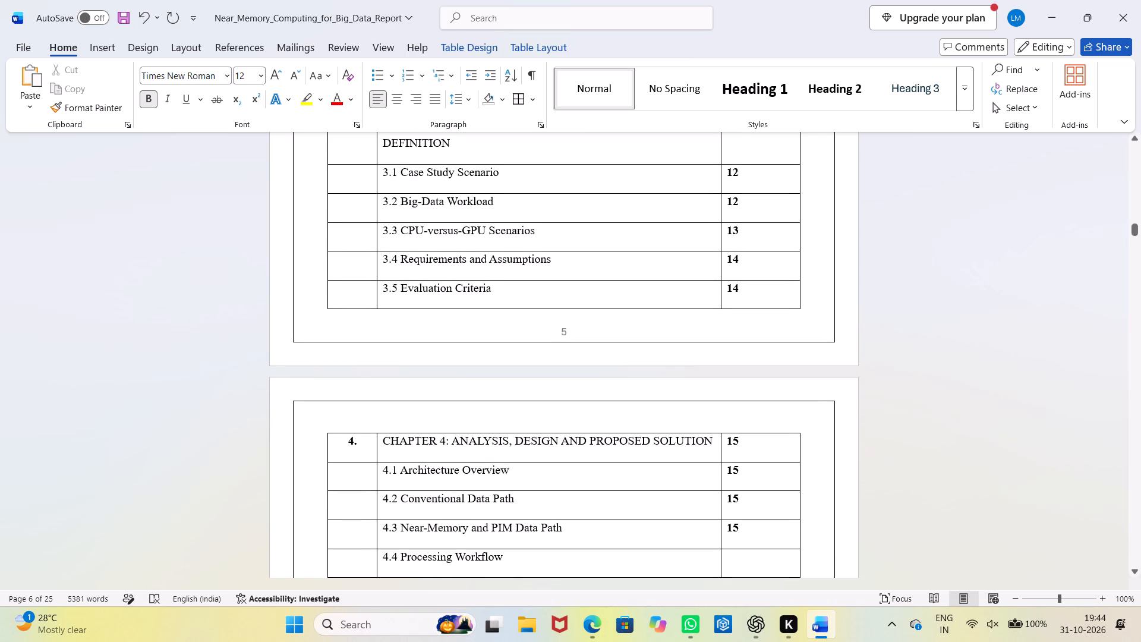
{"action": "type", "text": "16"}
{"action": "key", "text": "Down"}
{"action": "key", "text": "1"}
{"action": "key", "text": "6"}
{"action": "key", "text": "Down"}
{"action": "key", "text": "6"}
{"action": "key", "text": "1"}
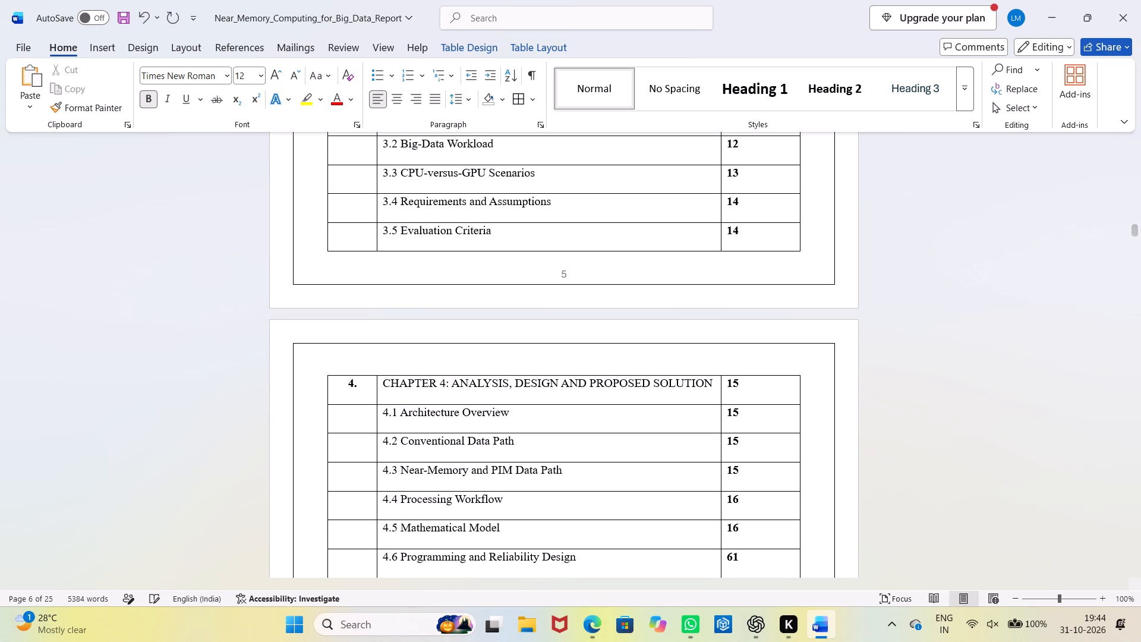
{"action": "key", "text": "BackSpace"}
{"action": "key", "text": "BackSpace"}
{"action": "type", "text": "16"}
Enter the Chapter 5 page numbers: 17 for the chapter title, 5.1 and 5.2, 18 for 5.3 and 5.4, and 19 for 5.5.
{"action": "key", "text": "Down"}
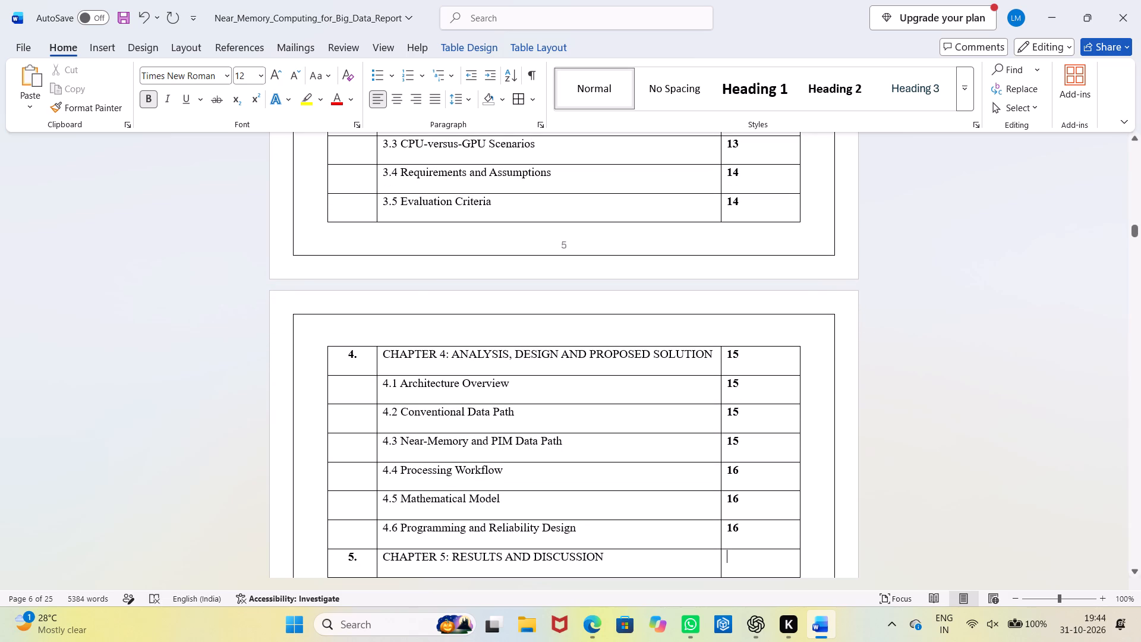
{"action": "key", "text": "1"}
{"action": "key", "text": "7"}
{"action": "key", "text": "Down"}
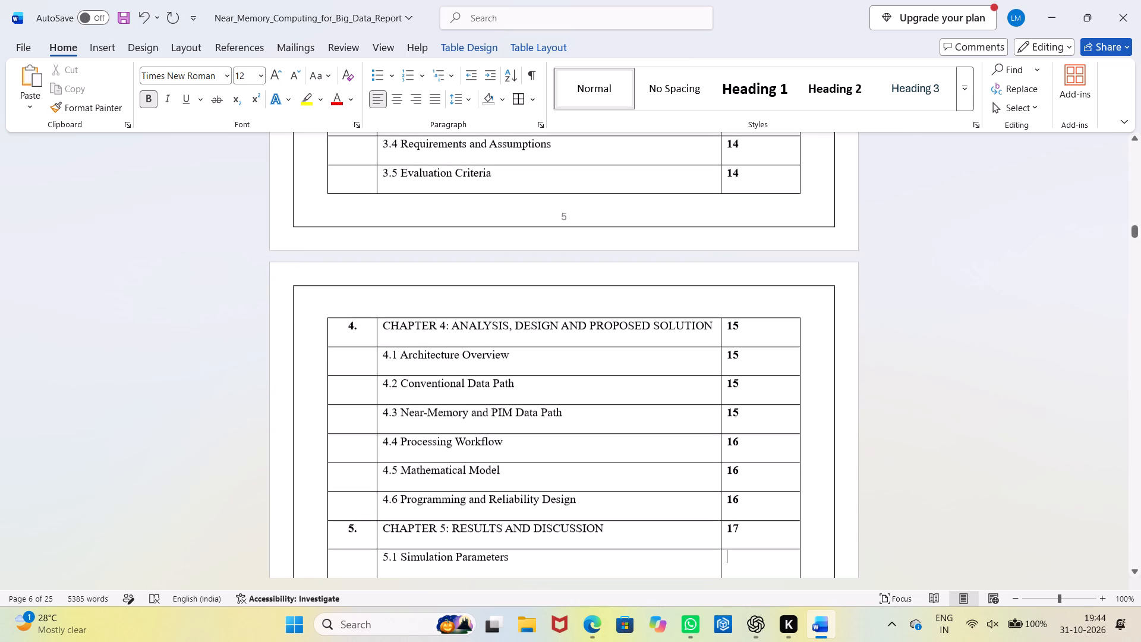
{"action": "key", "text": "1"}
{"action": "key", "text": "7"}
{"action": "key", "text": "Down"}
{"action": "key", "text": "1"}
{"action": "key", "text": "7"}
{"action": "key", "text": "Down"}
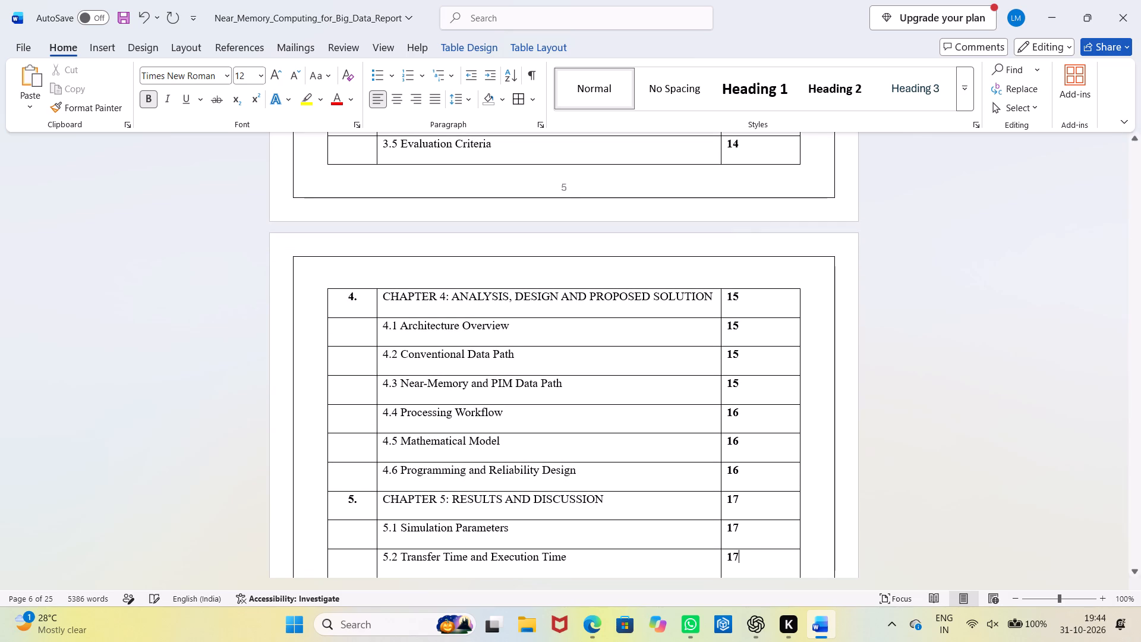
{"action": "type", "text": "18"}
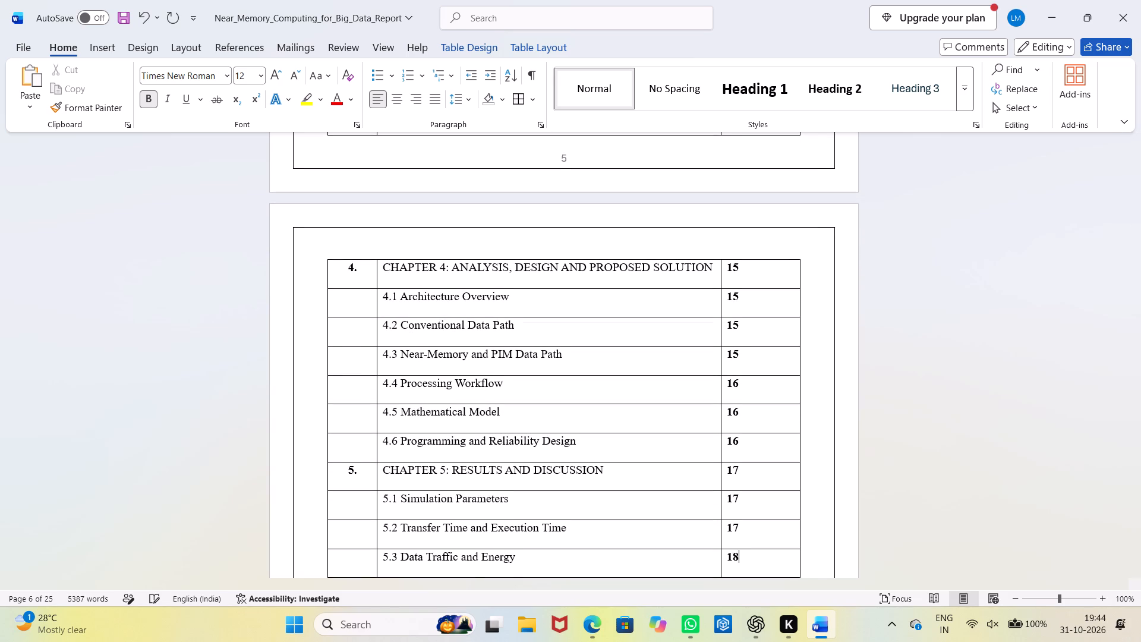
{"action": "key", "text": "Down"}
{"action": "key", "text": "1"}
{"action": "key", "text": "8"}
{"action": "key", "text": "Down"}
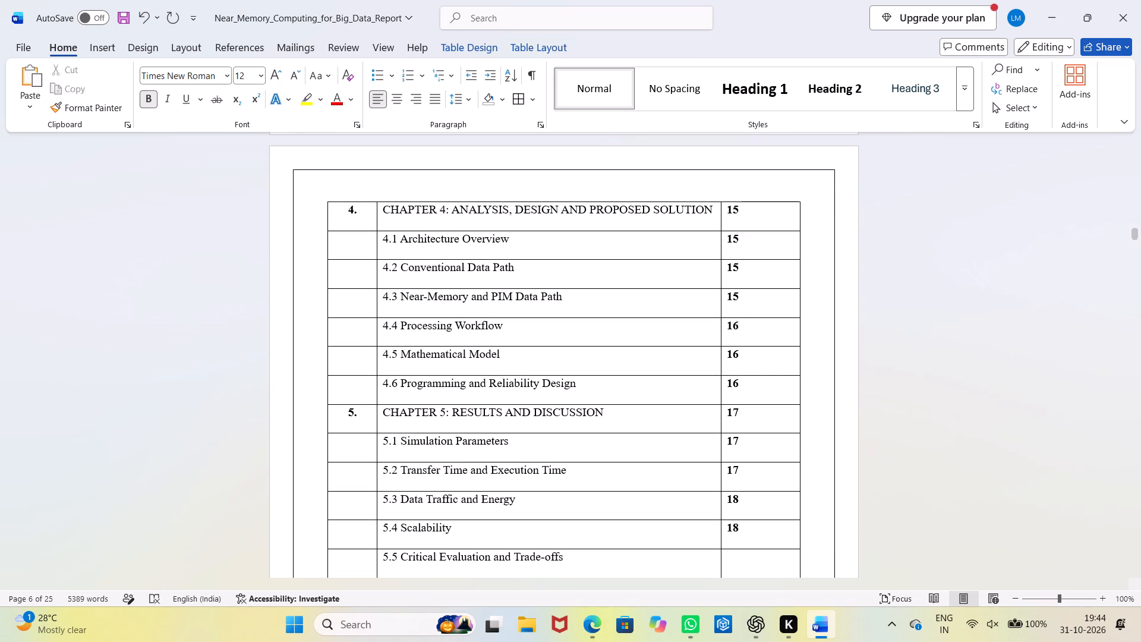
{"action": "type", "text": "19"}
Enter page number 21 in the Table of Contents for the Chapter 6 title and sections 6.1 and 6.2.
{"action": "key", "text": "Down"}
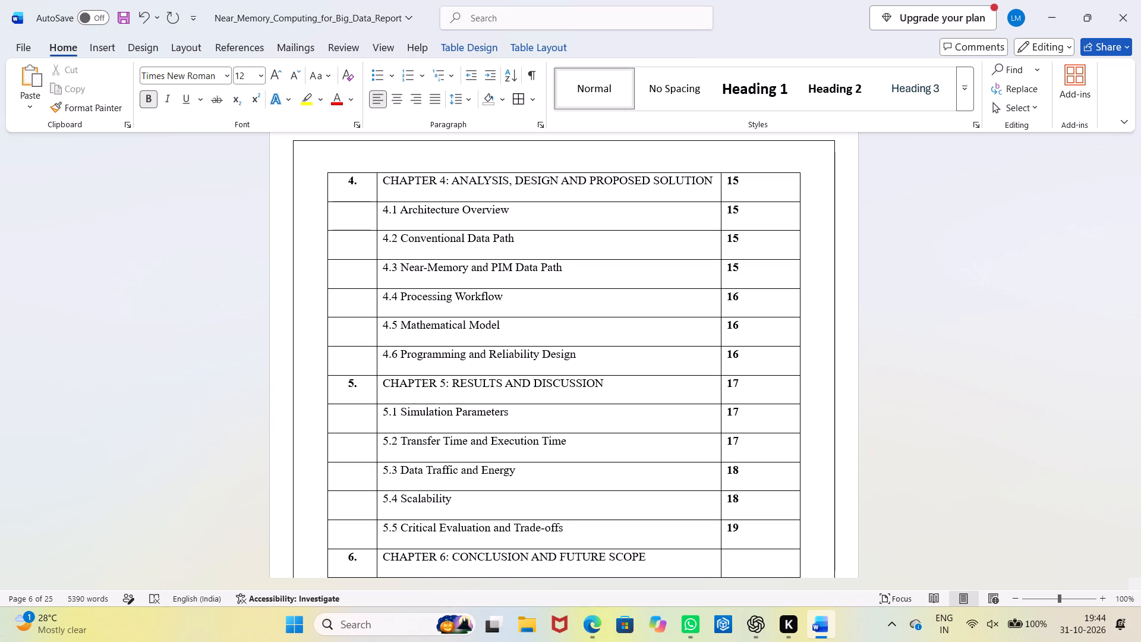
{"action": "type", "text": "21"}
{"action": "key", "text": "Down"}
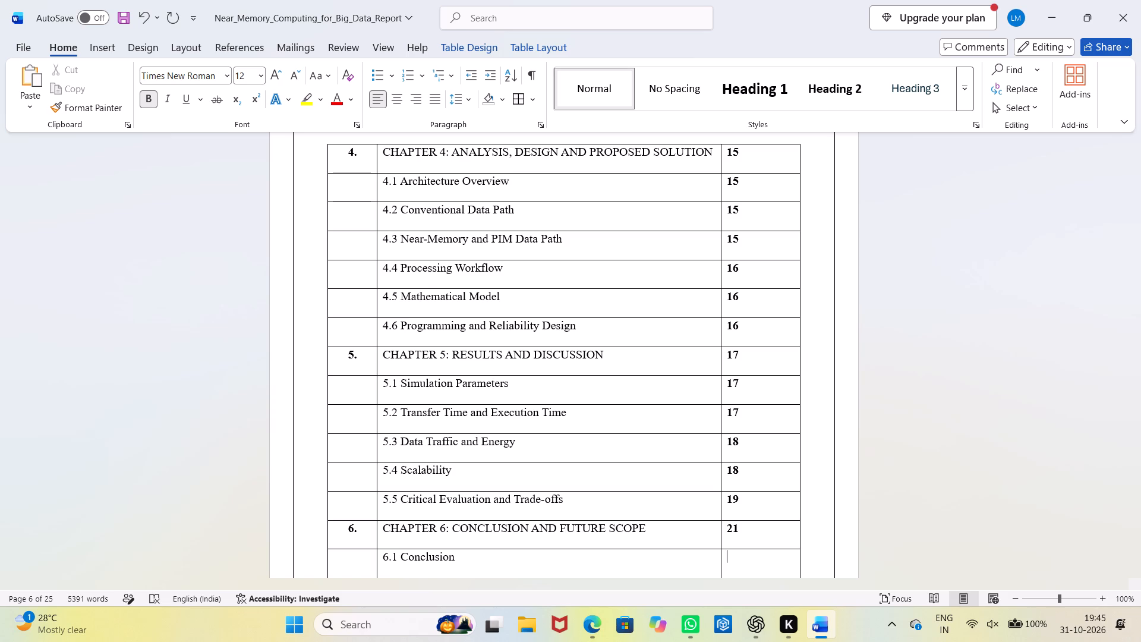
{"action": "type", "text": "21"}
{"action": "key", "text": "Down"}
{"action": "type", "text": "21"}
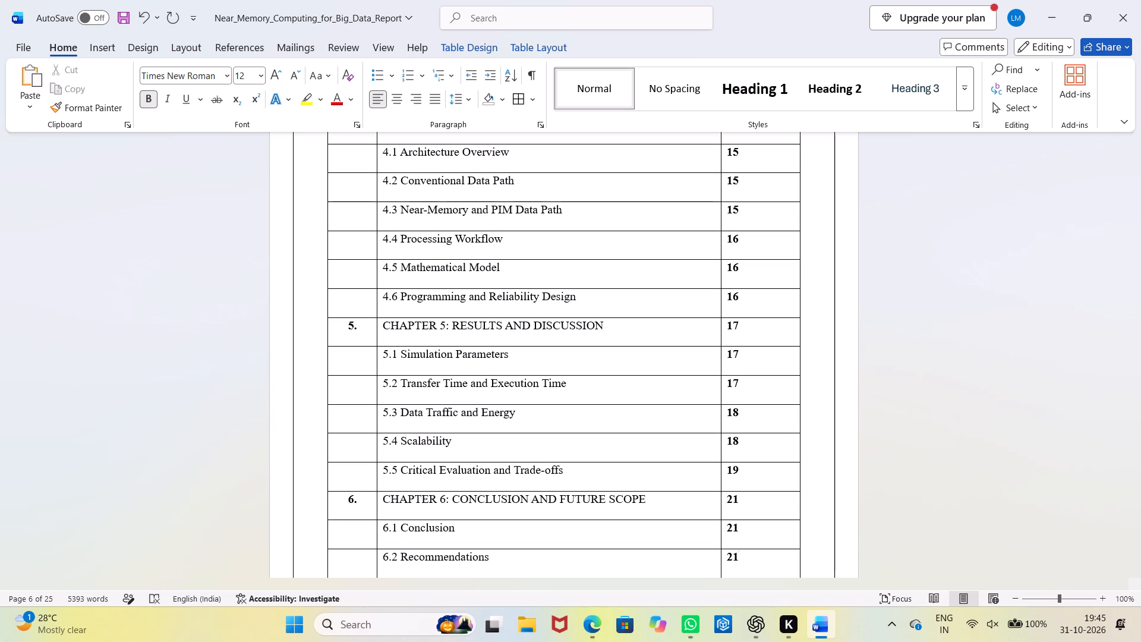